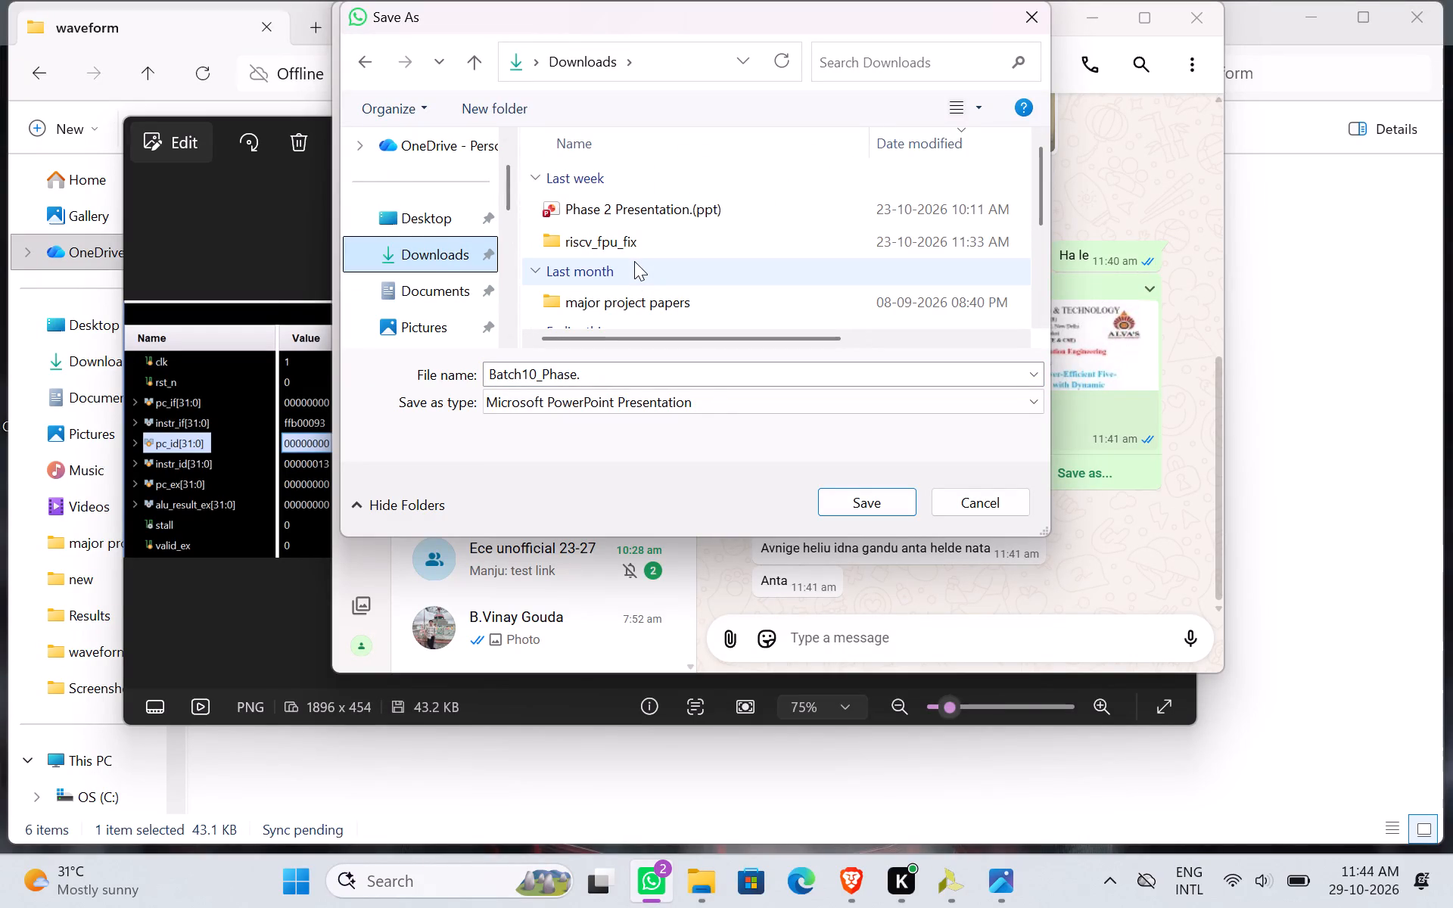
Choose the Results folder on the Desktop as the save location for the Batch10_Phase PowerPoint presentation.
click(403, 206)
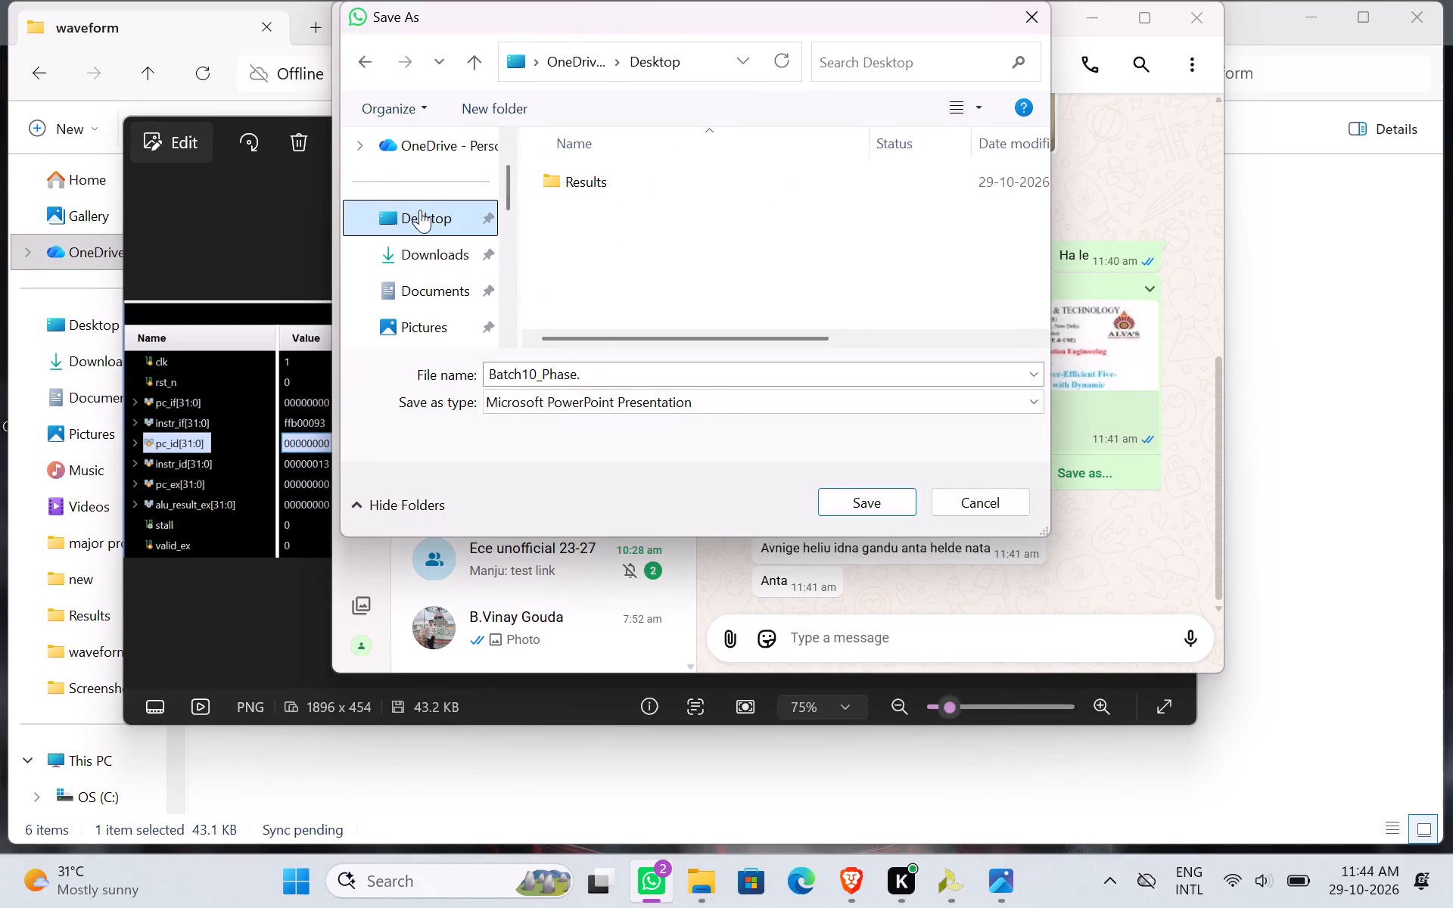
double_click(617, 189)
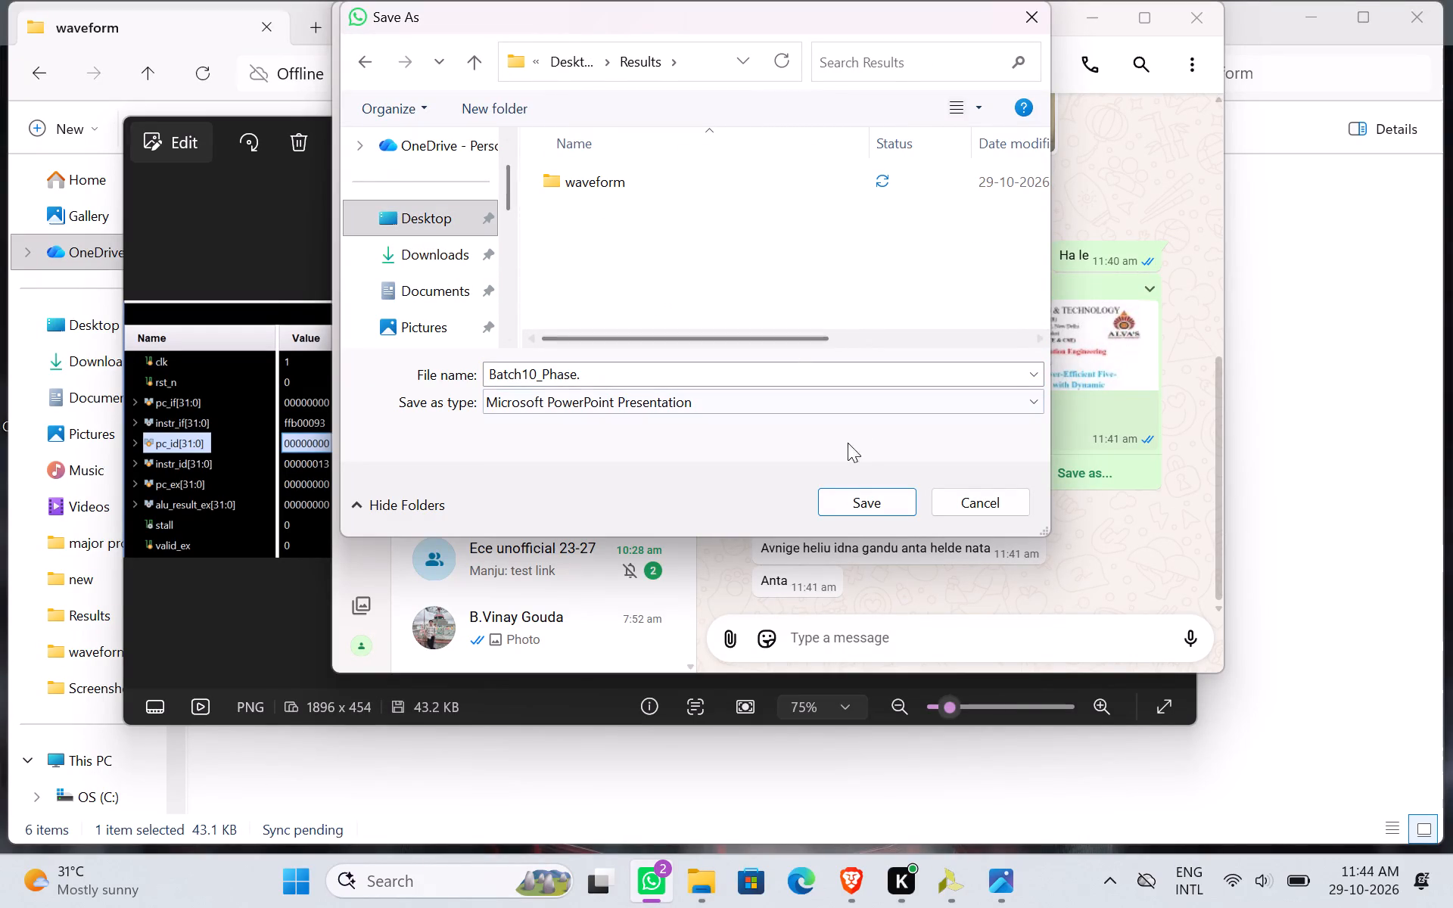
click(736, 387)
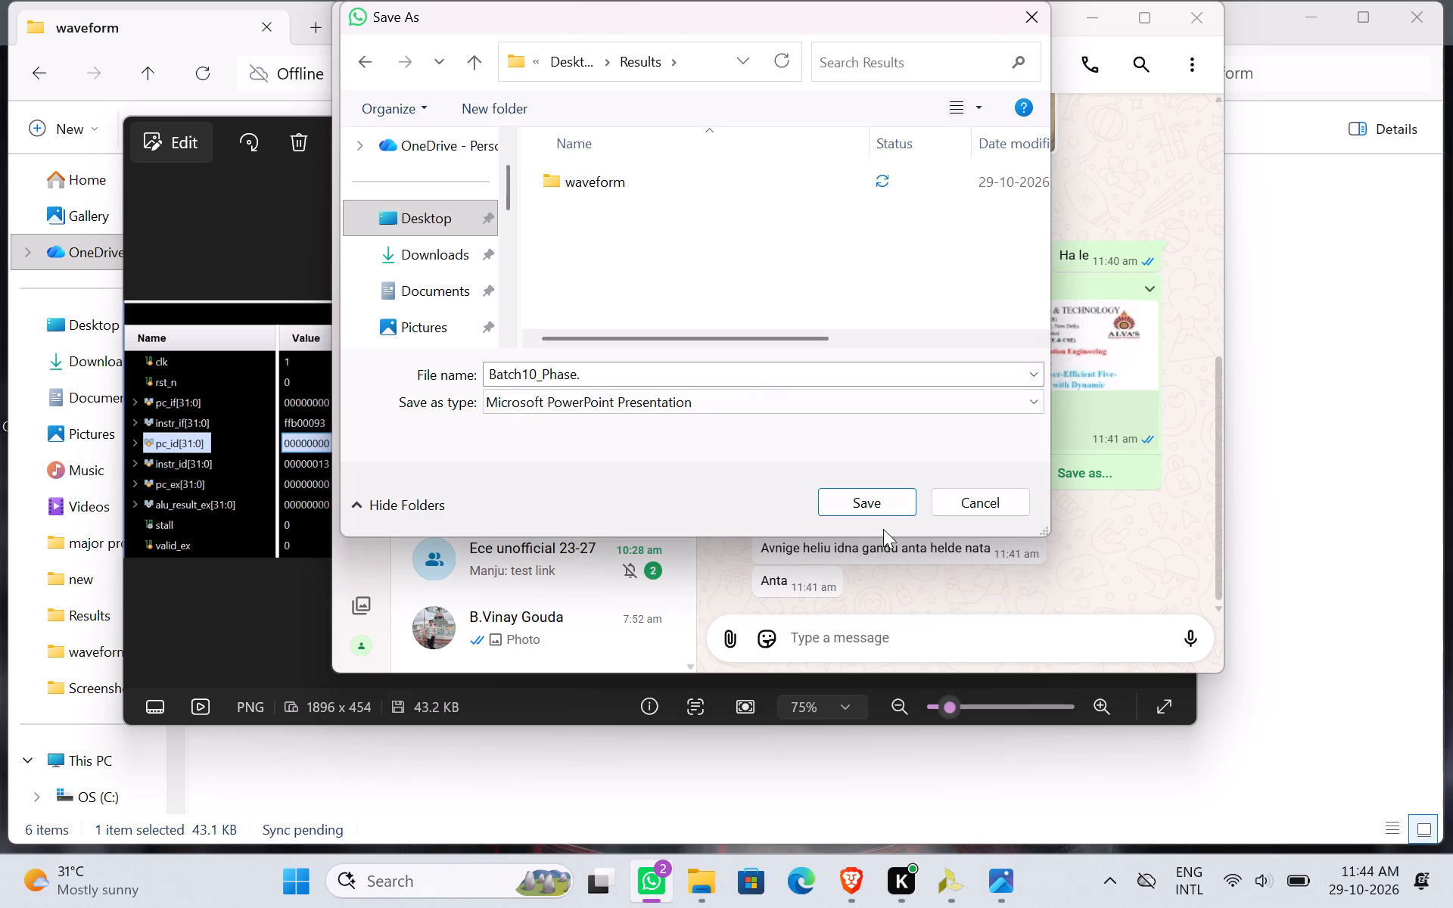
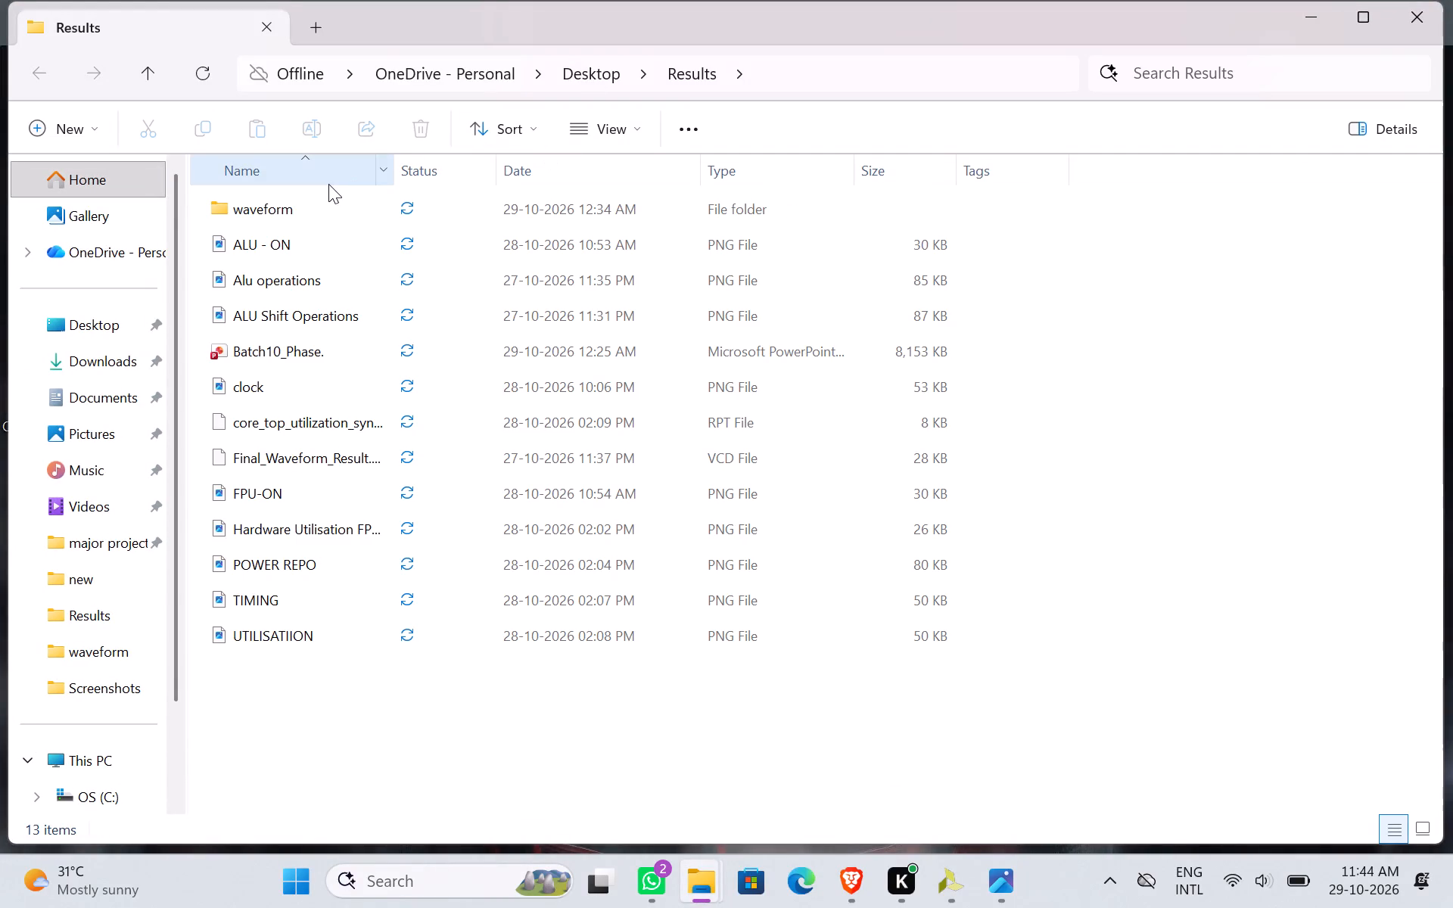
Open the Batch10_Phase presentation from the Results folder in PowerPoint and start its slide show at the title slide.
double_click(291, 350)
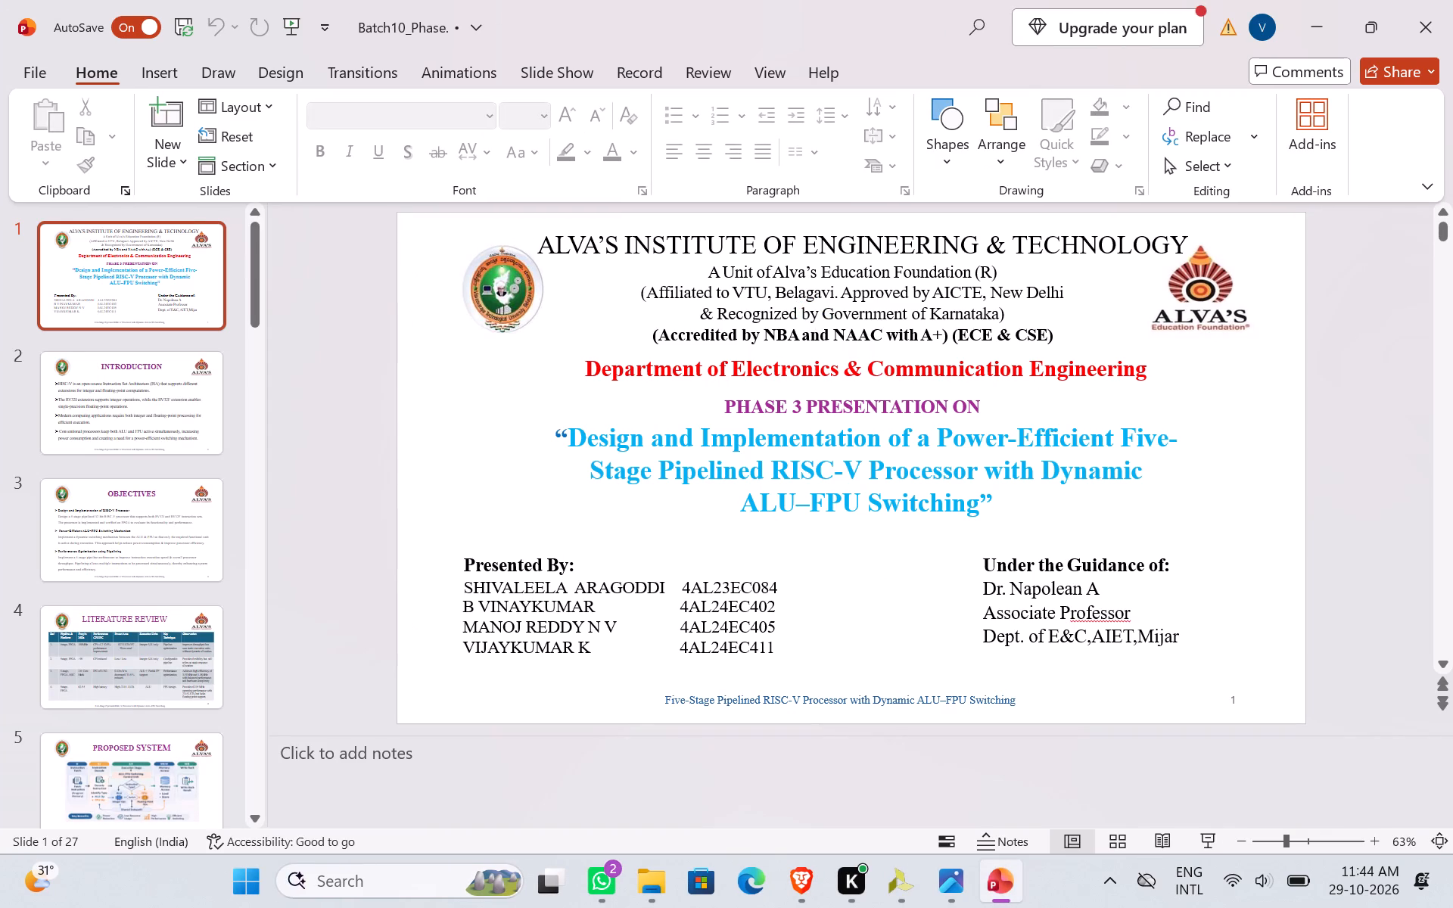
click(1208, 849)
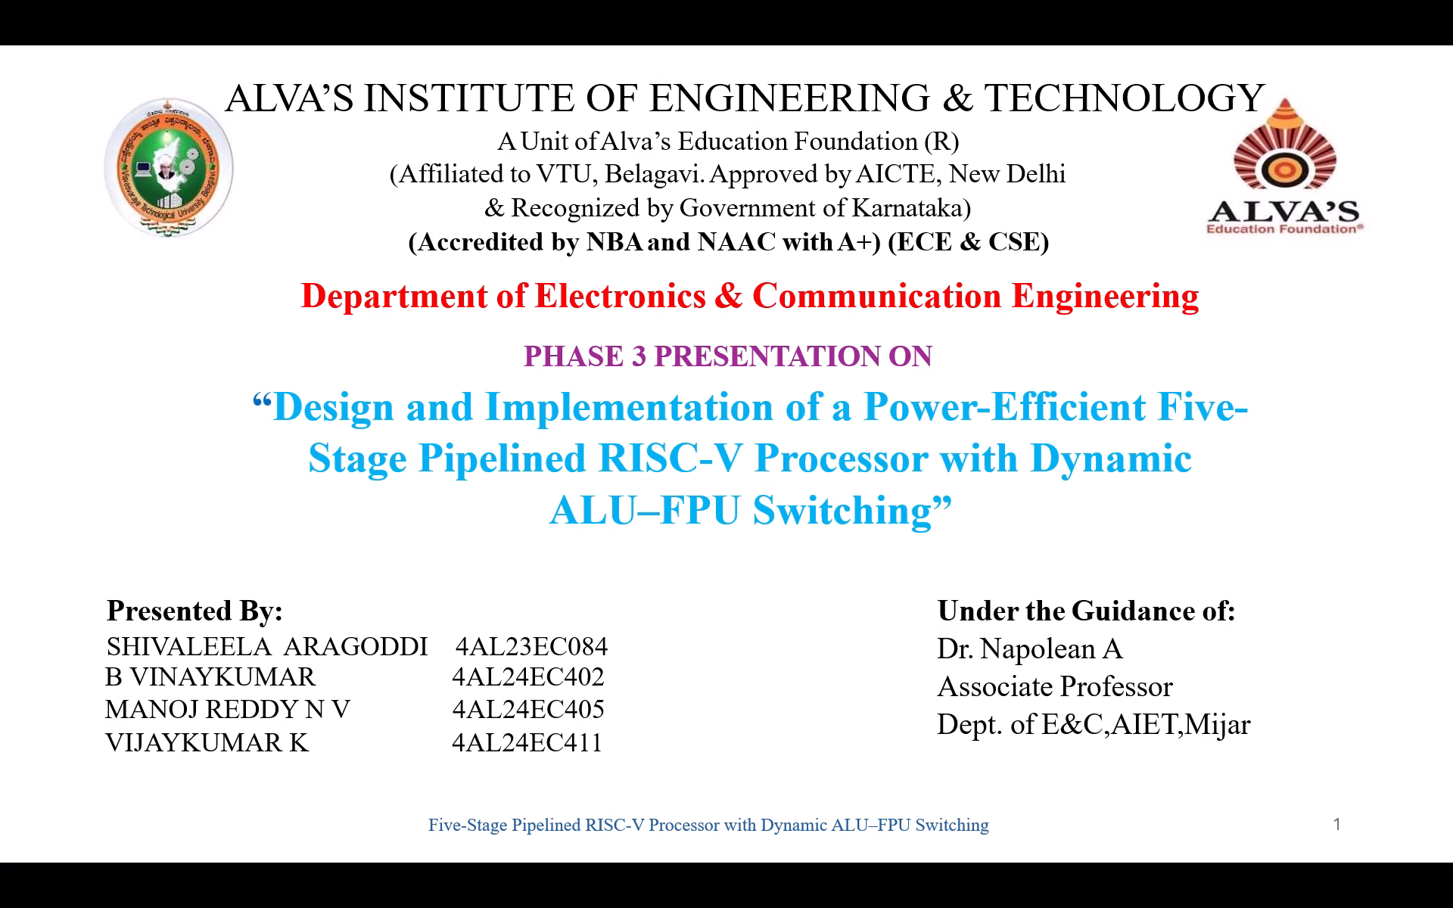
Page through the slides from Introduction, Objectives and Literature Review to the first Frame Core Instruction Format slide.
key(Down)
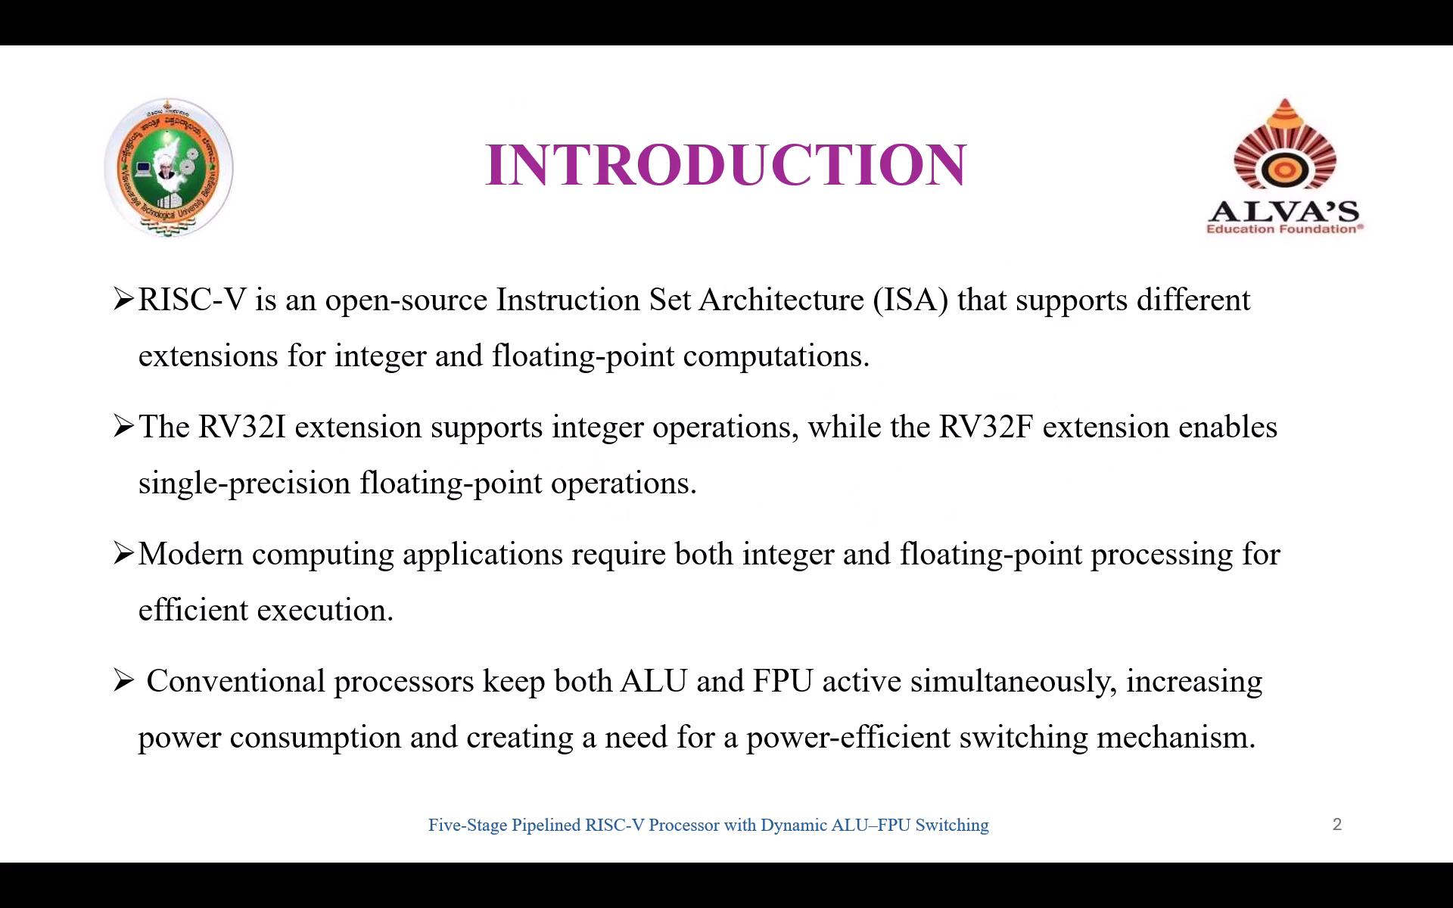
key(Down)
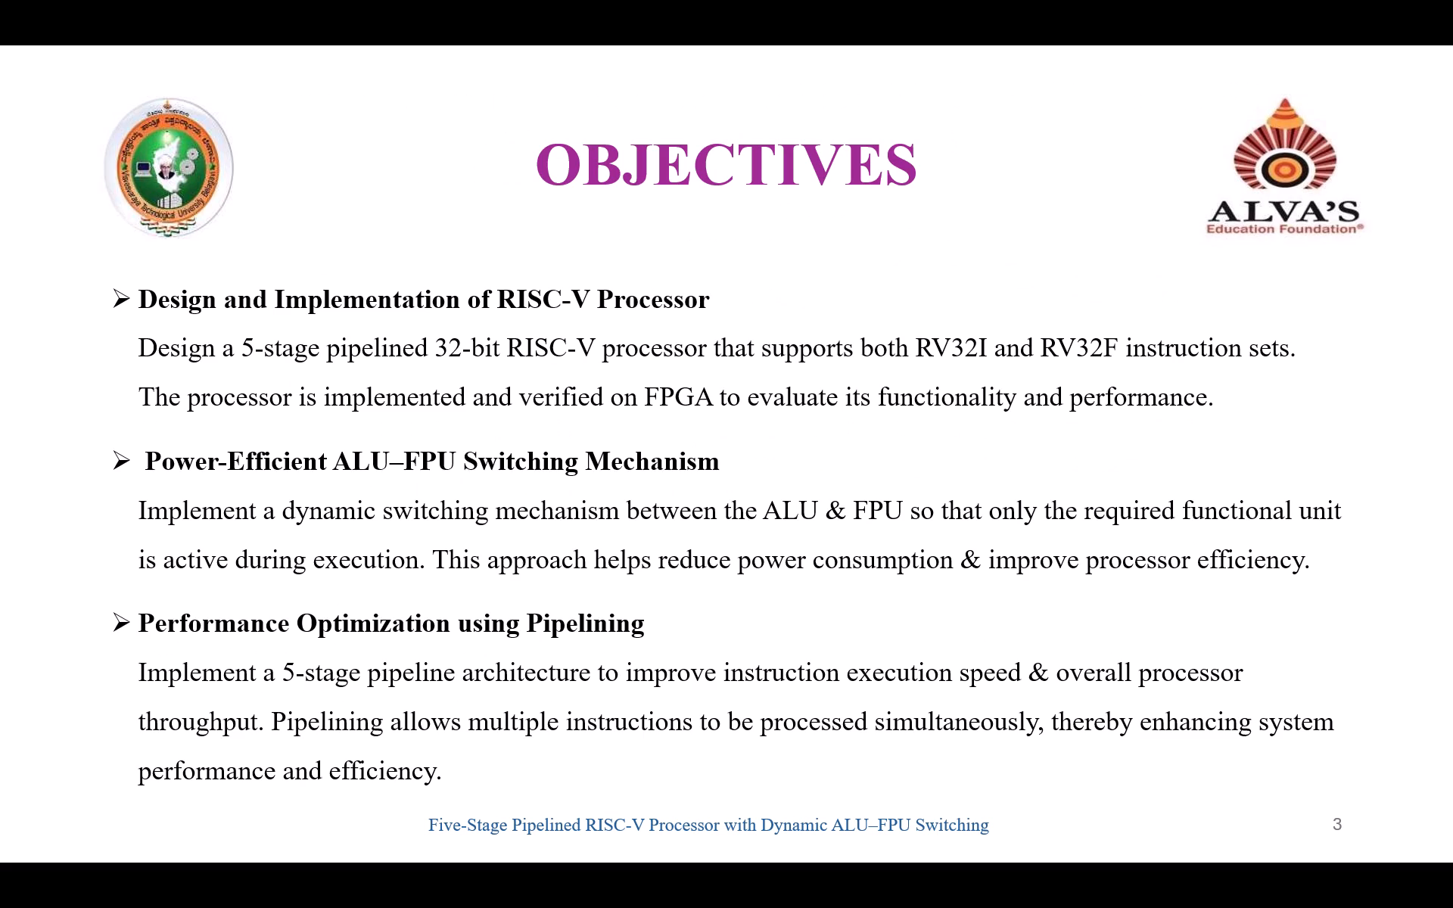
key(Down)
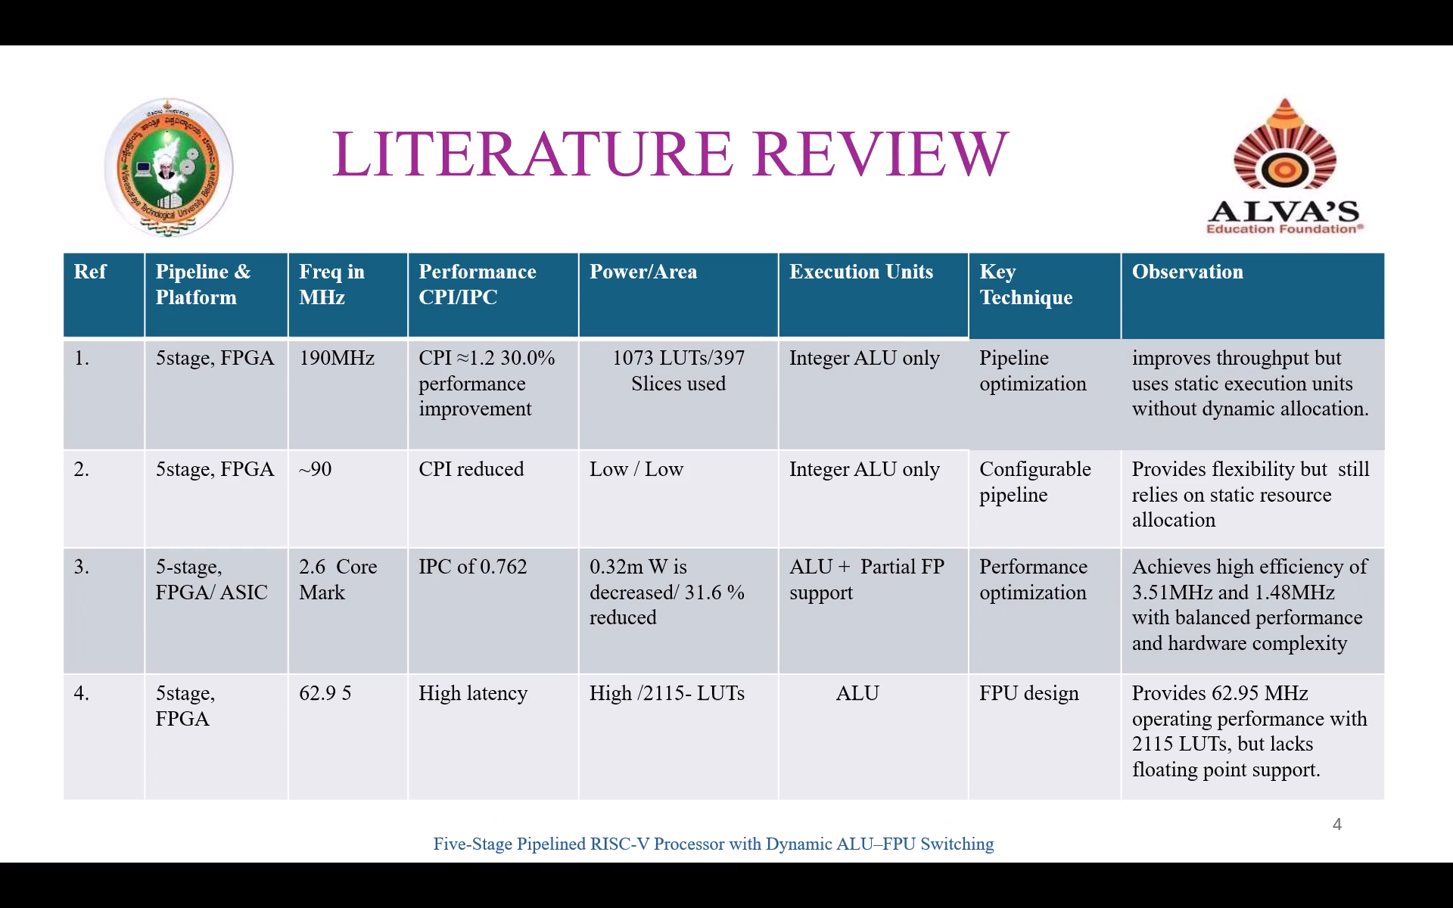
key(Down)
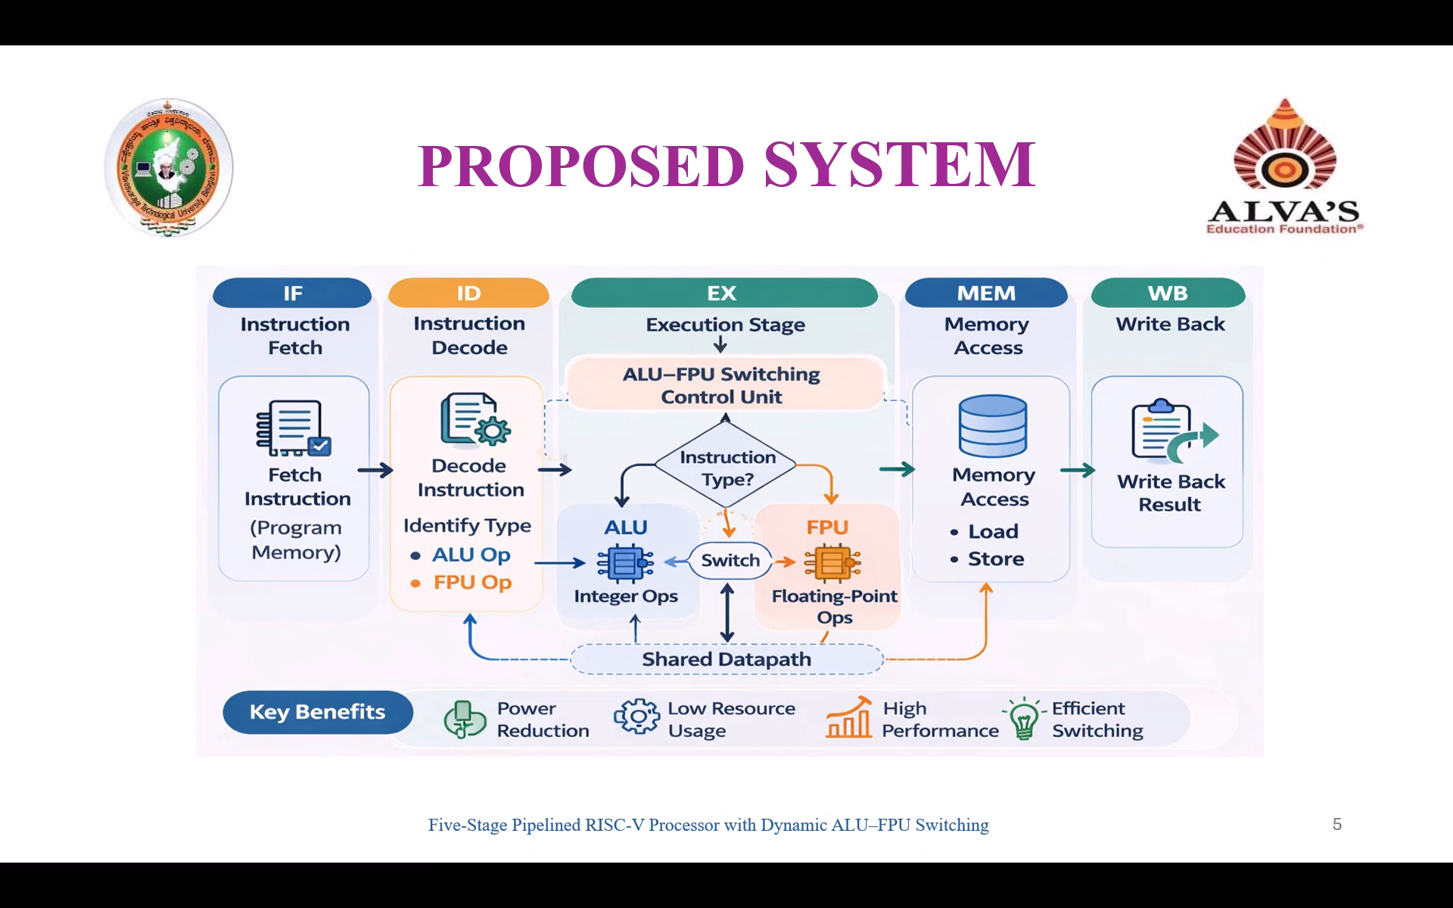
key(Down)
key(Down)
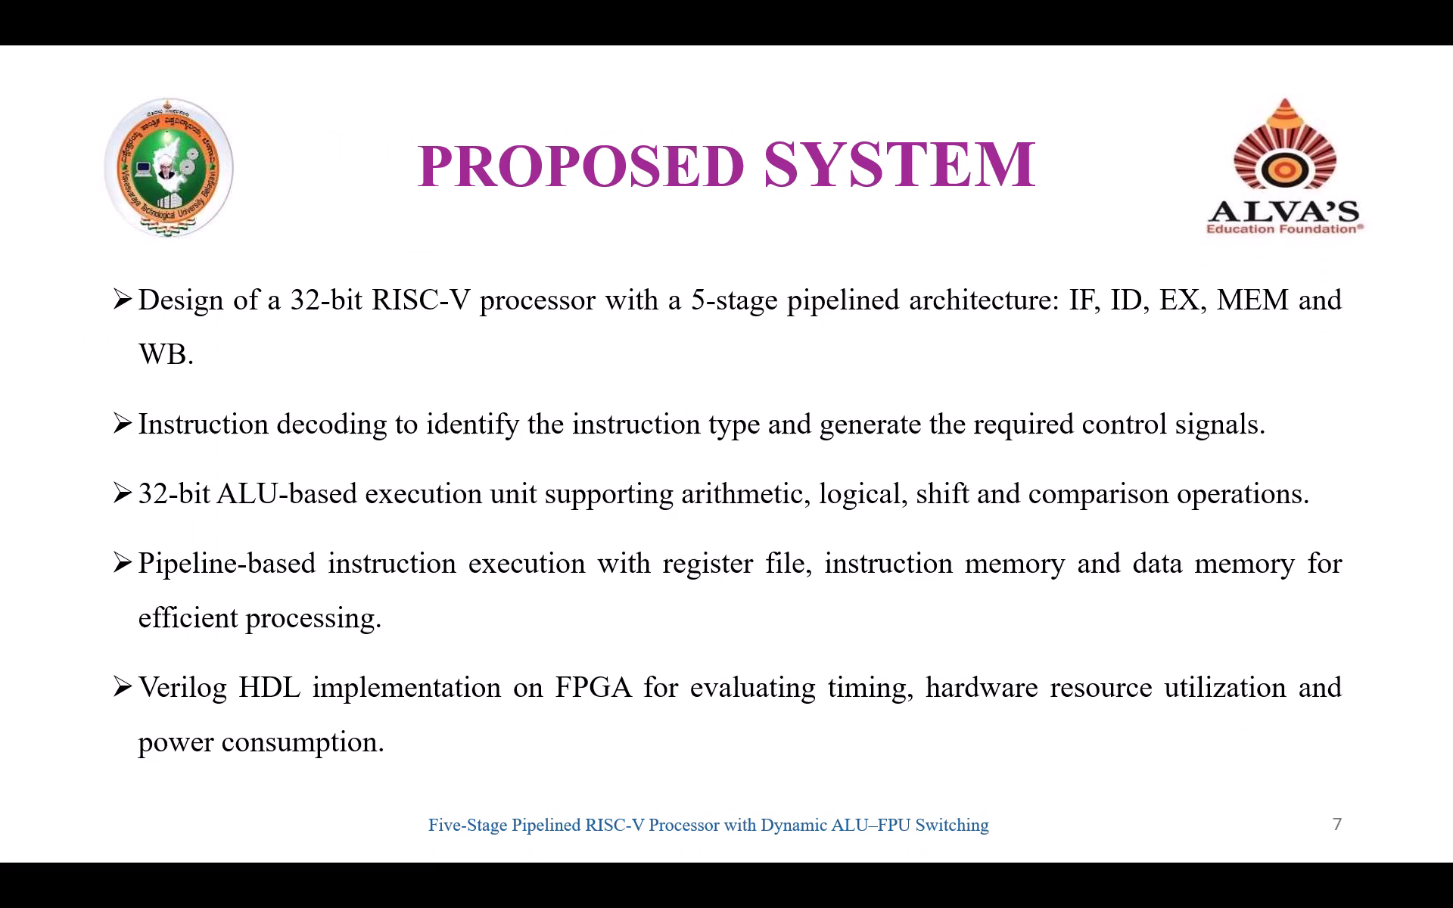
key(Down)
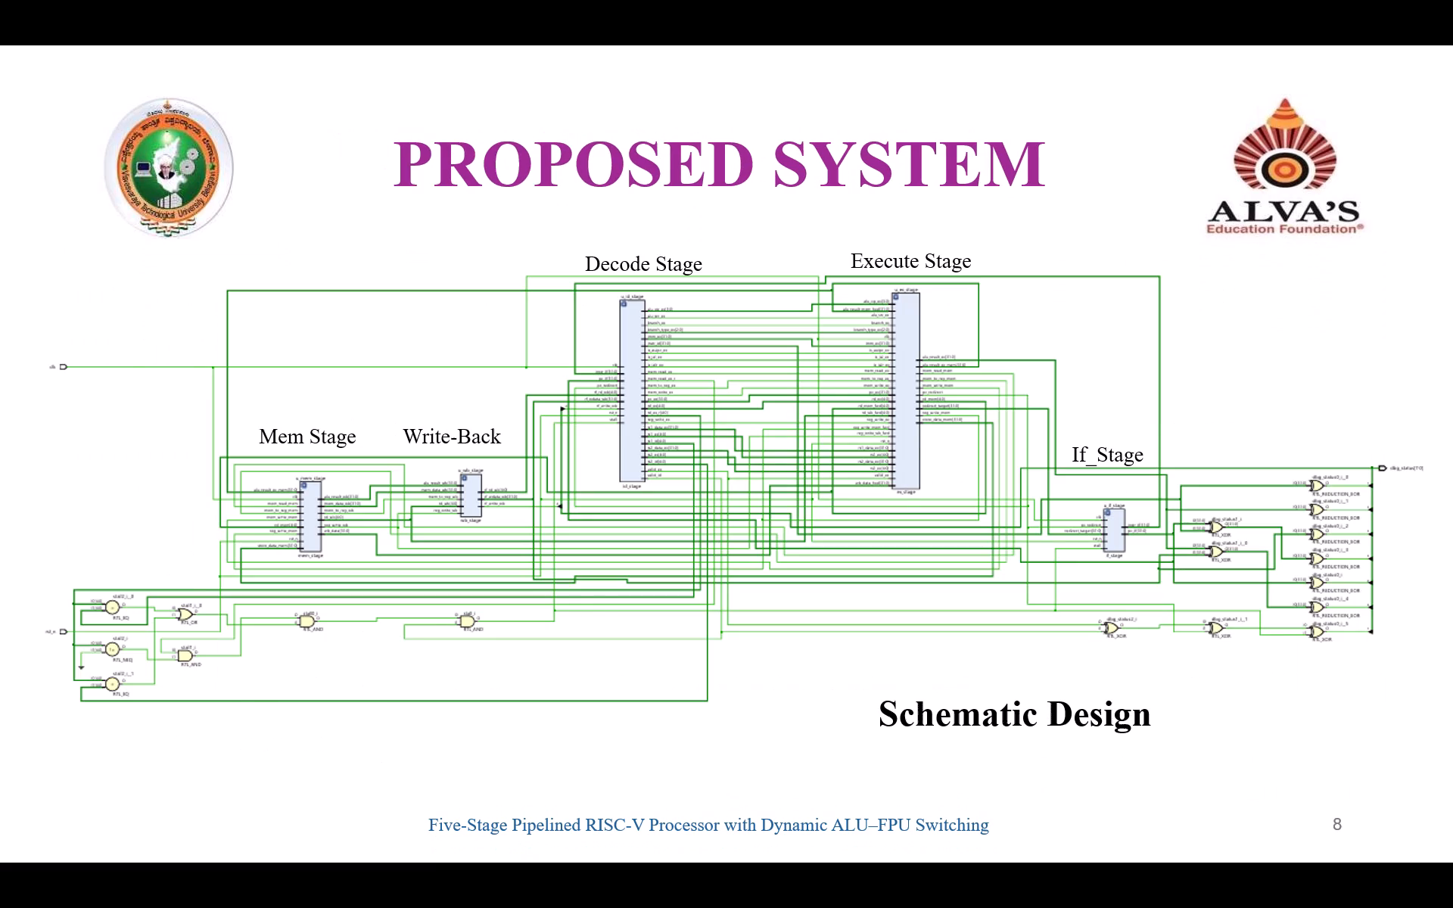
key(Down)
key(Down)
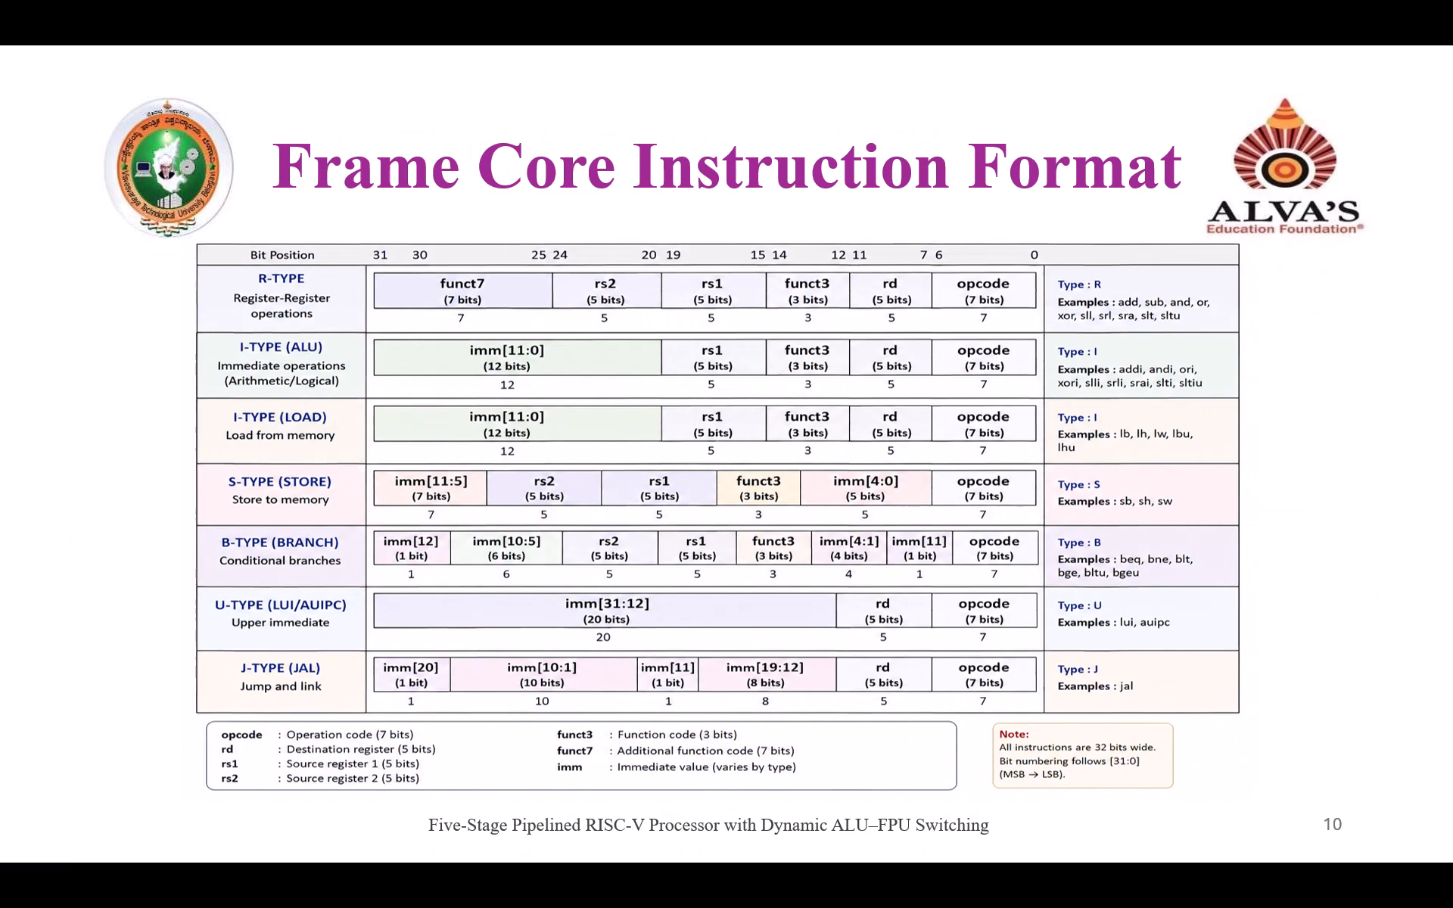
Go back and forth between the Proposed System block diagram on slide 5 and the Schematic Design on slide 8.
key(Left)
key(Left)
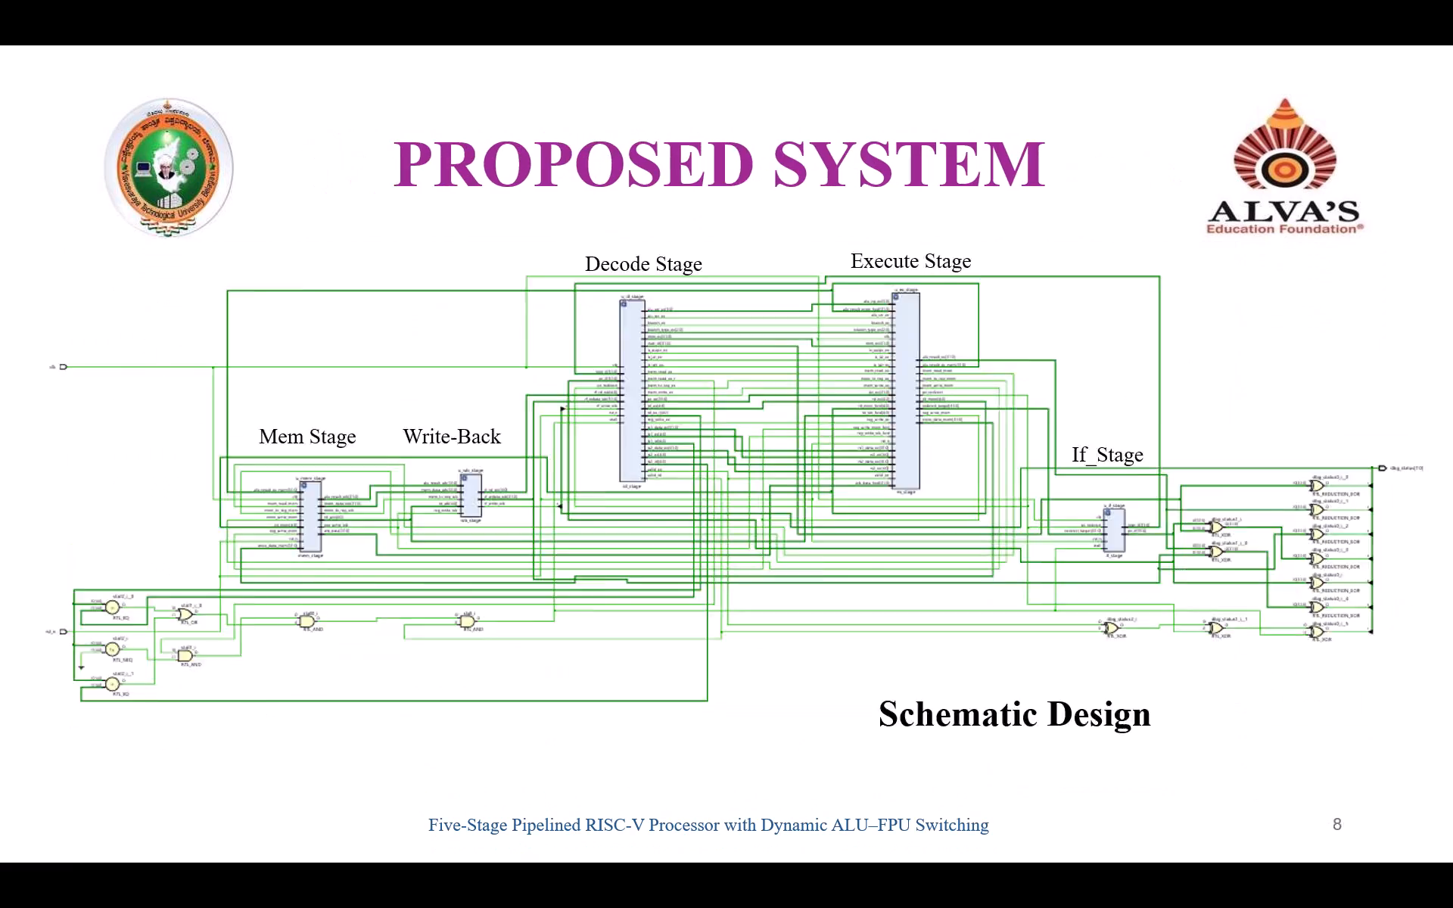
key(Left)
key(Left)
key(Left)
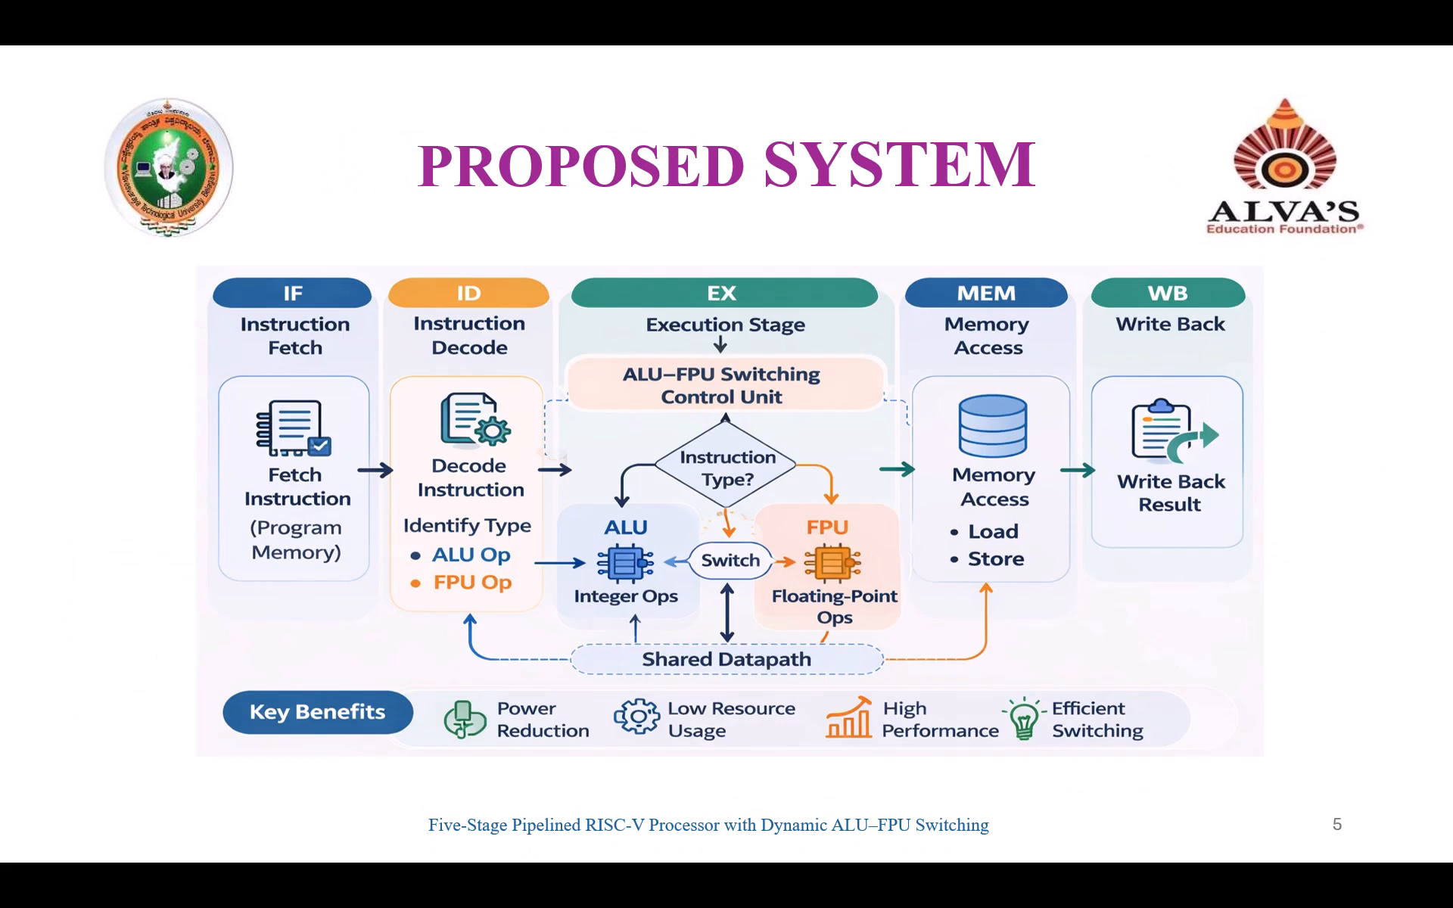
key(Right)
key(Right)
key(Right)
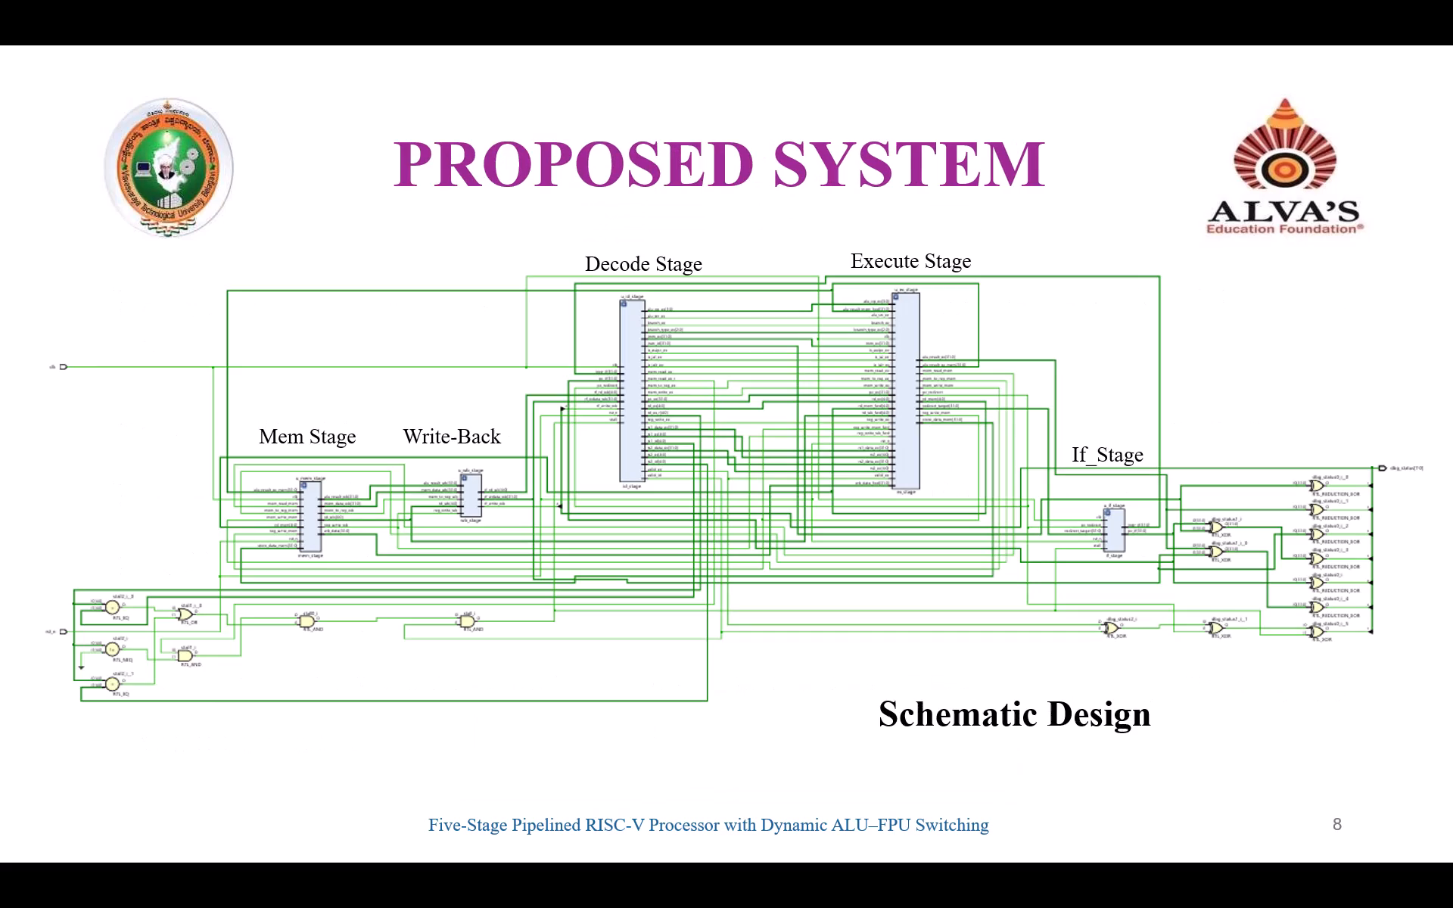
key(Left)
key(Left)
key(Left)
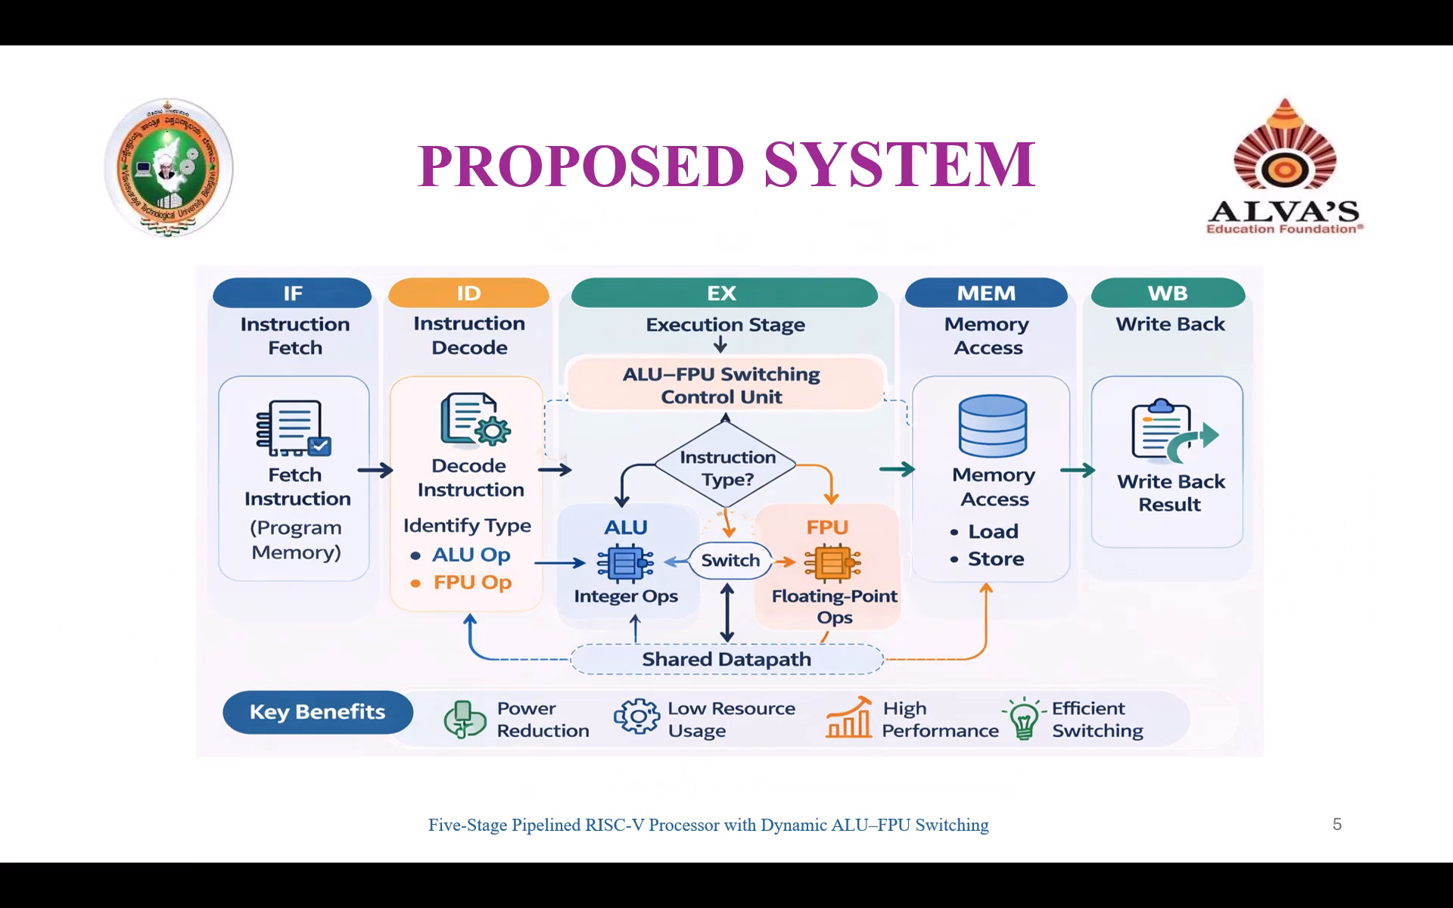
Review the slides from the Flow Chart through the schematic, instruction format, requirements and simulation slides to Present Result.
key(Right)
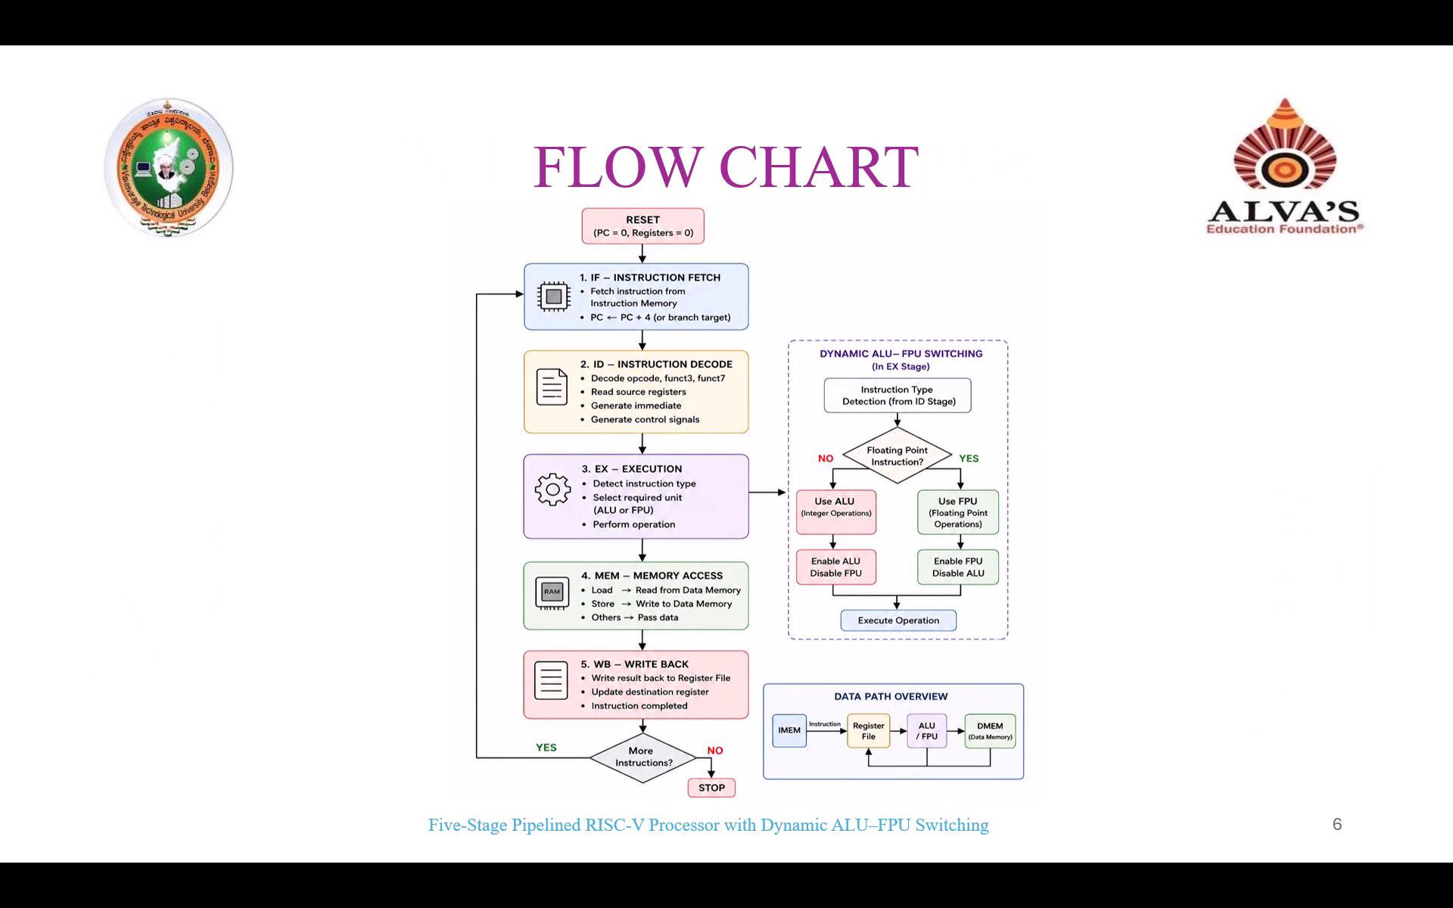
key(Right)
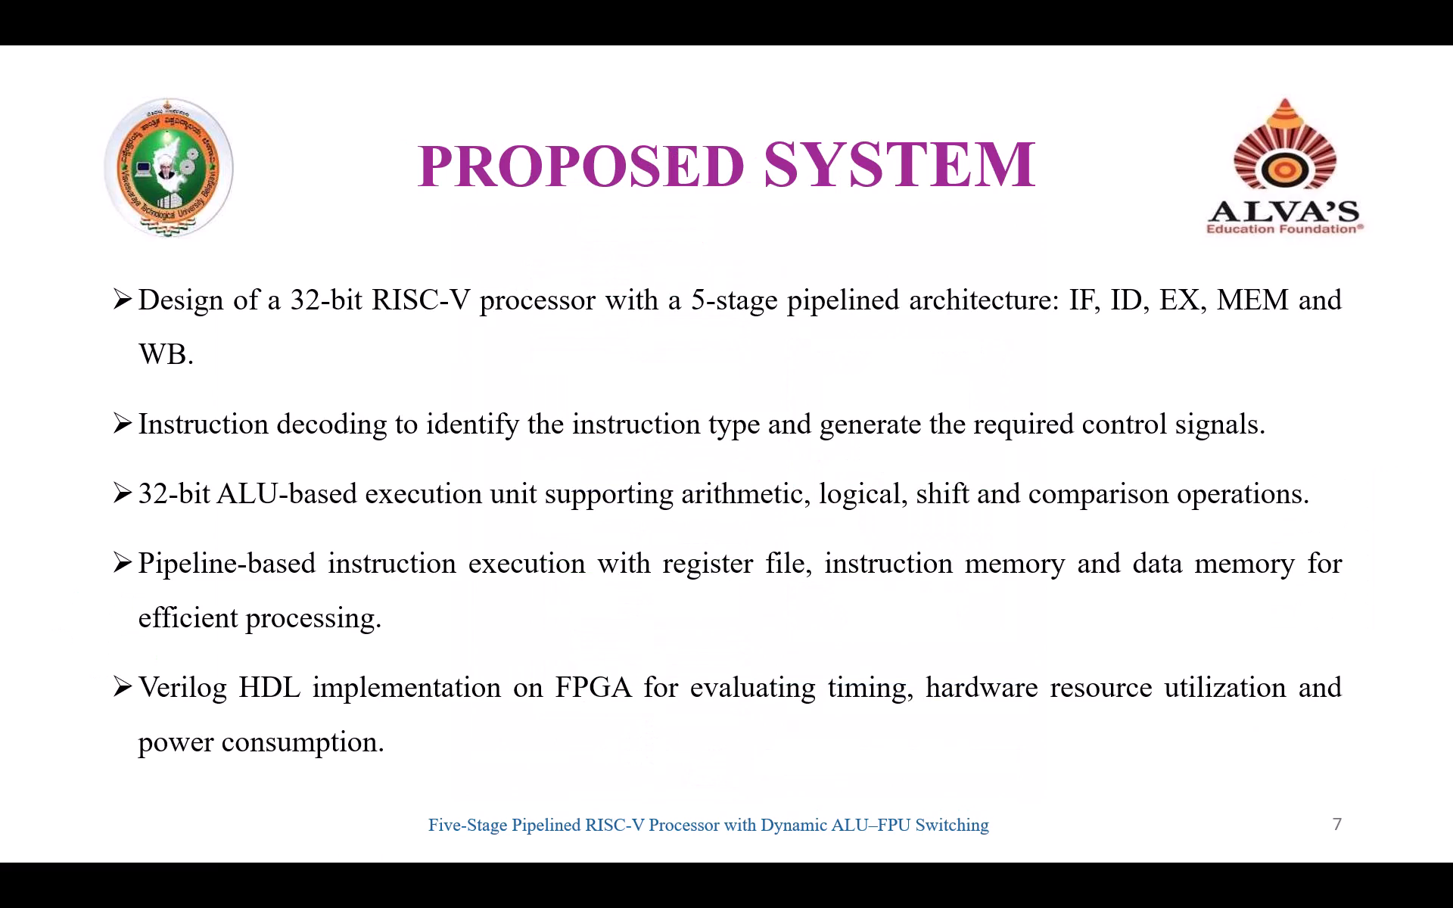
key(Right)
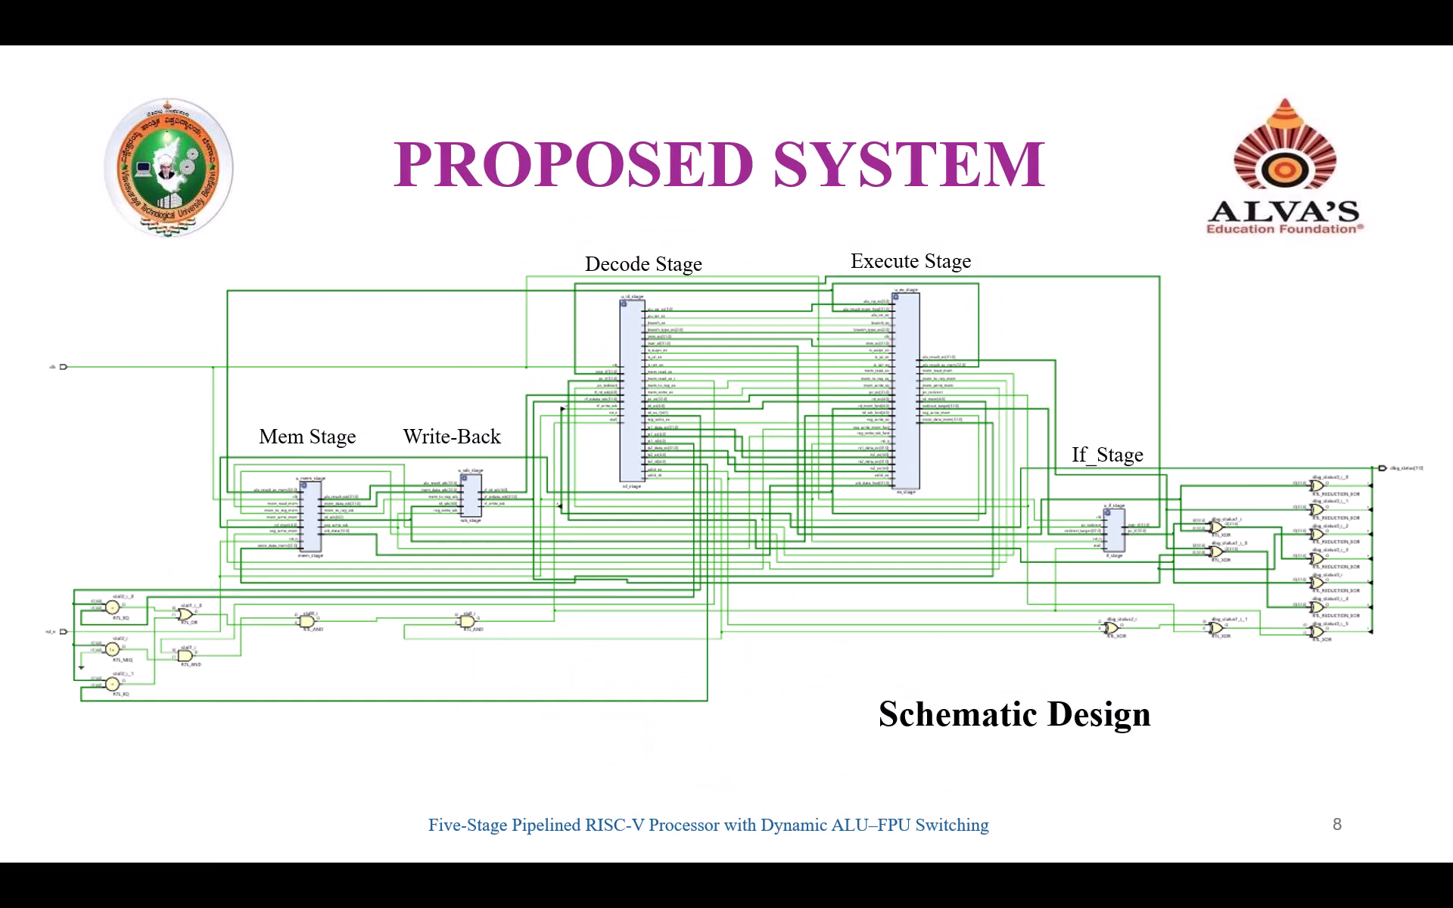
key(Right)
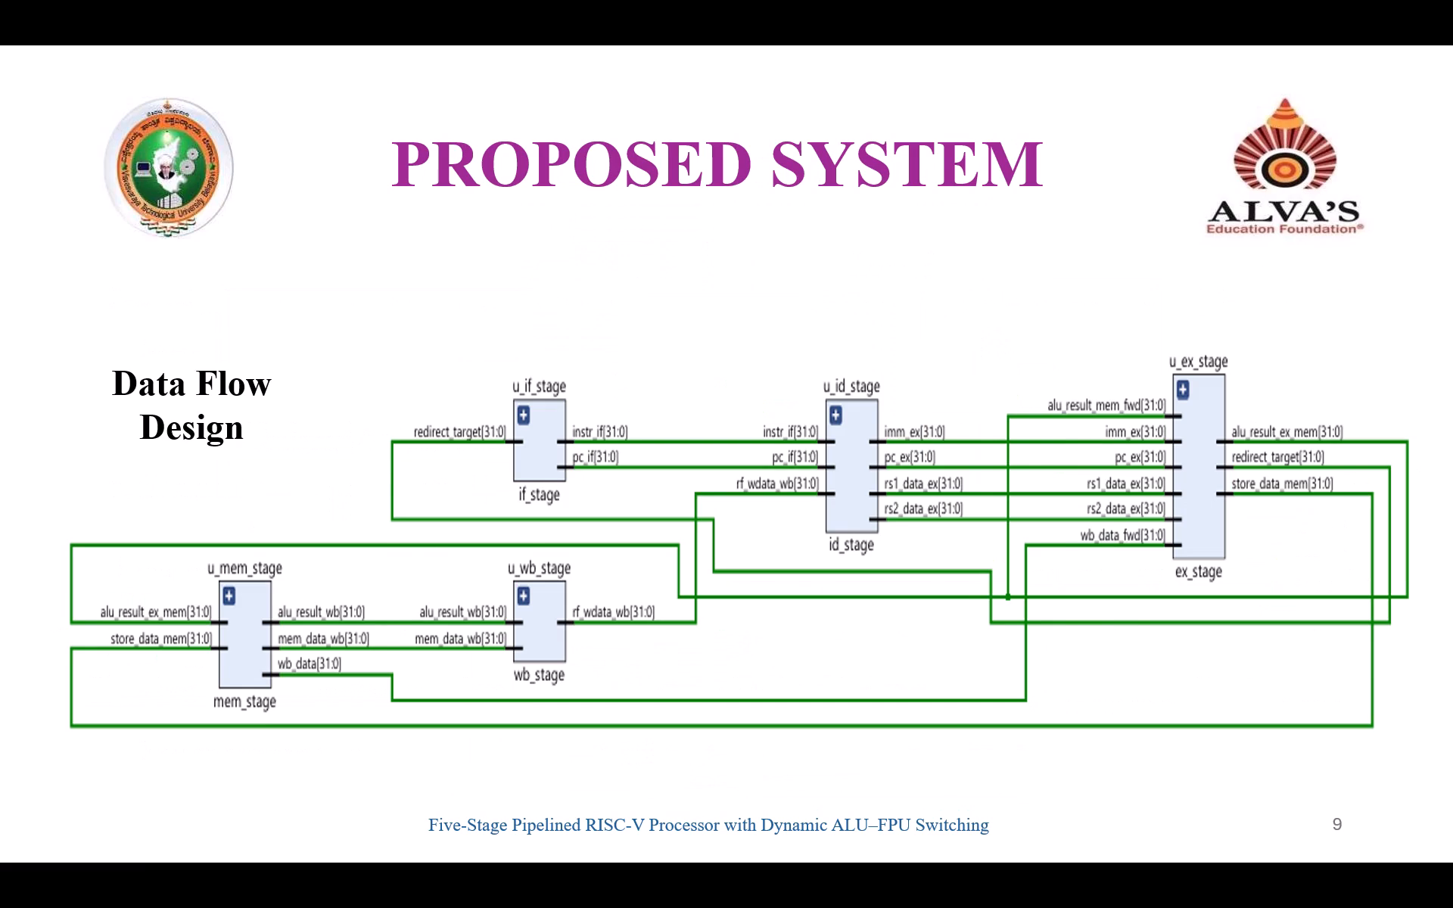
key(Right)
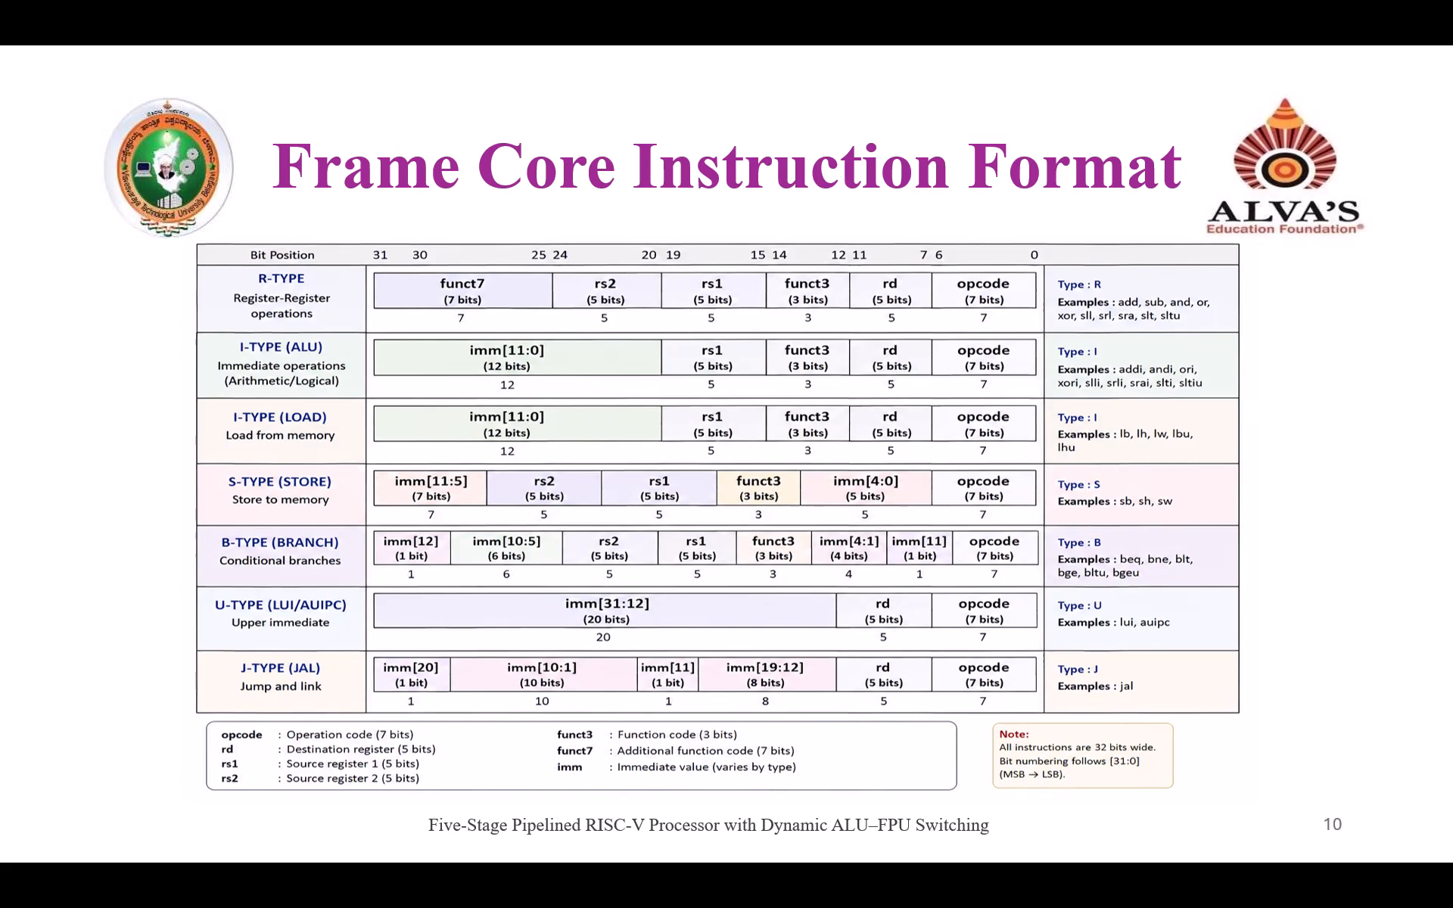
key(Right)
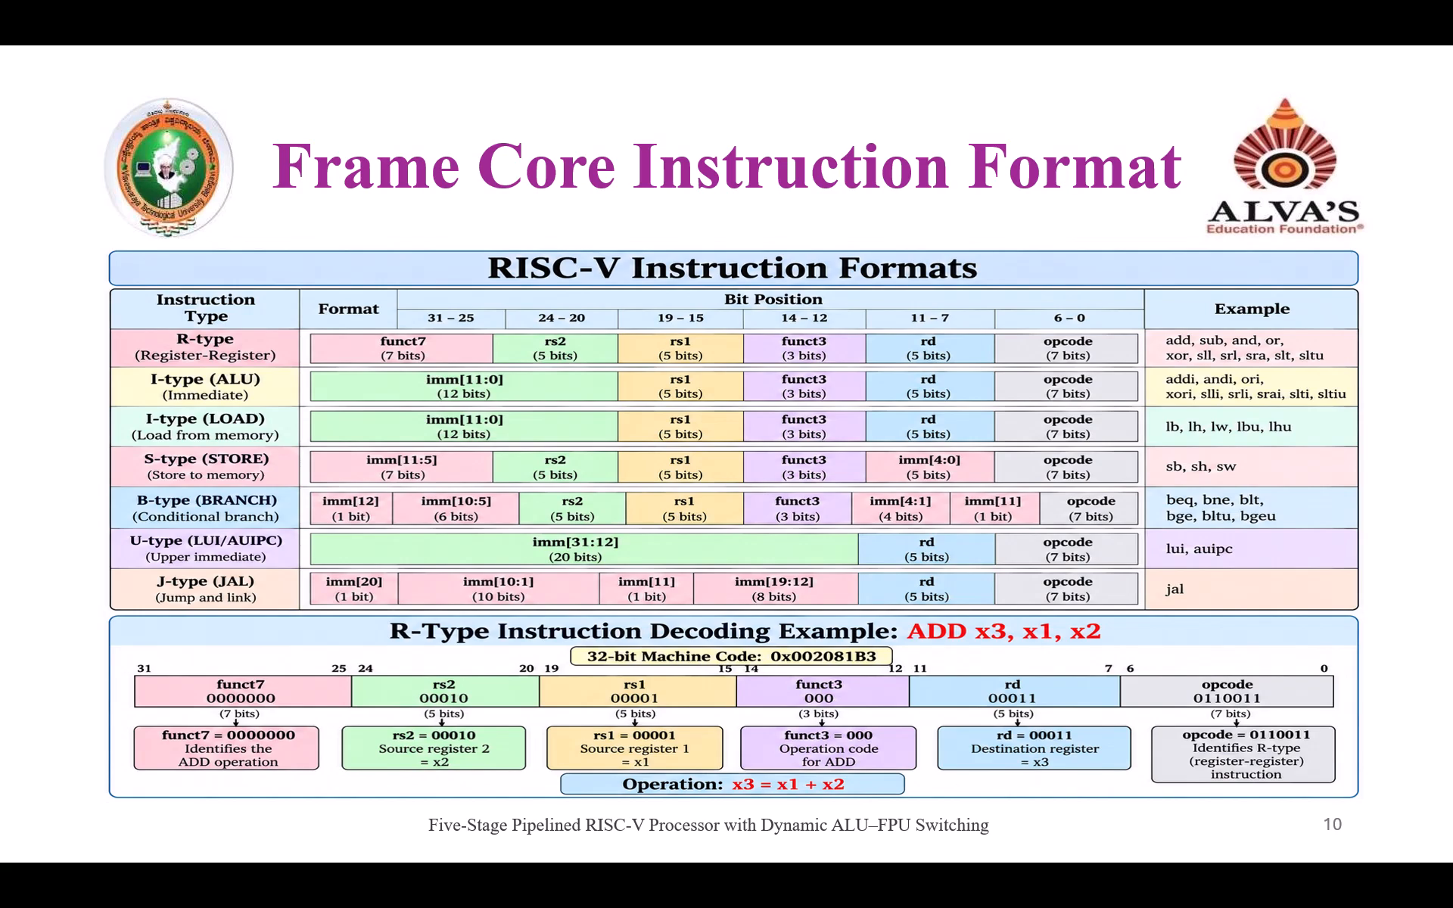
key(Right)
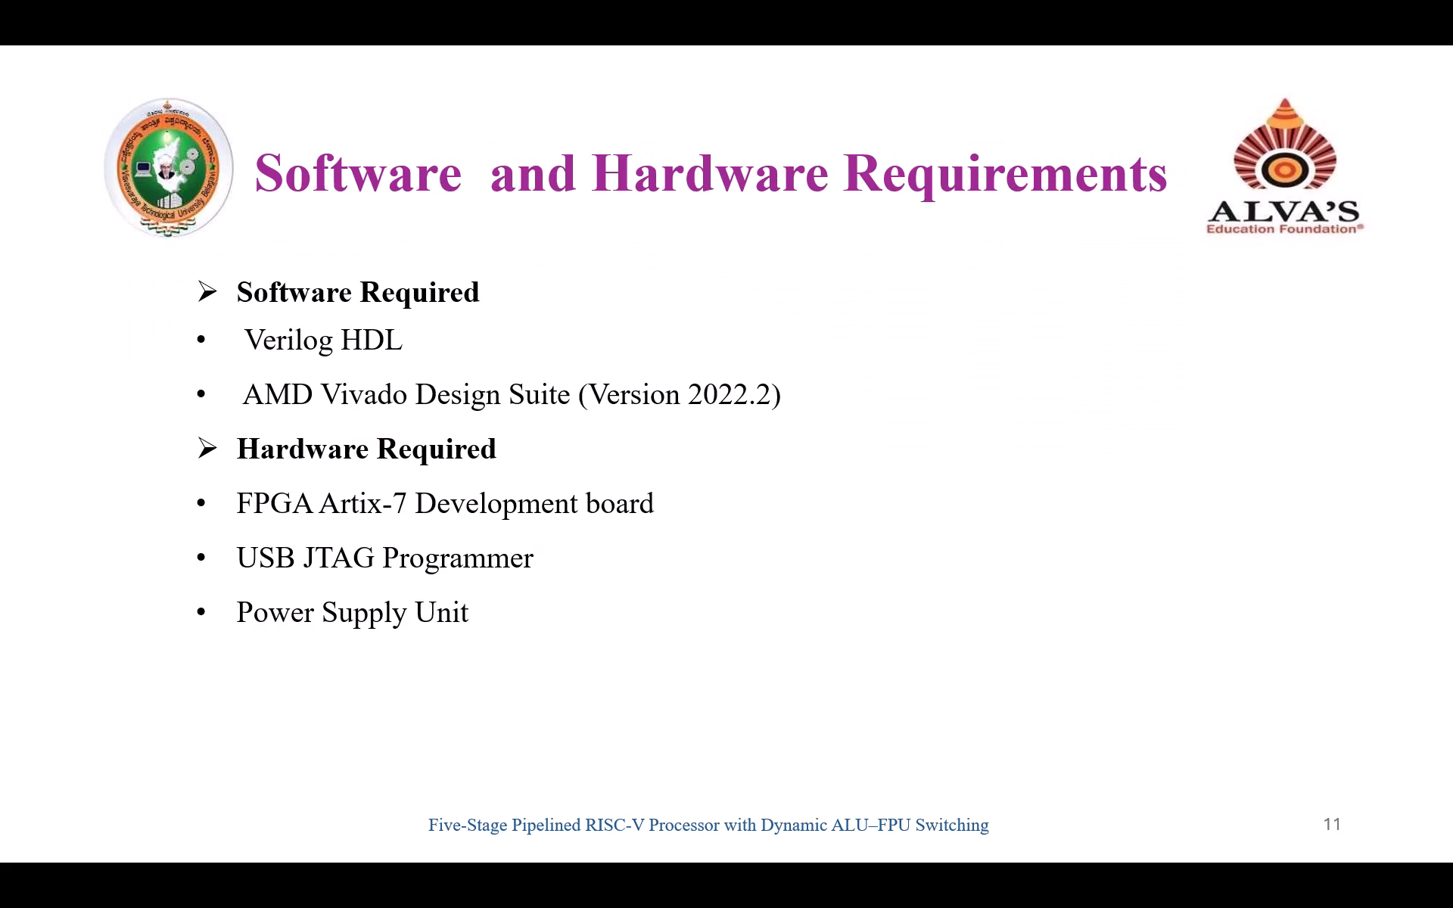
key(Right)
key(Right)
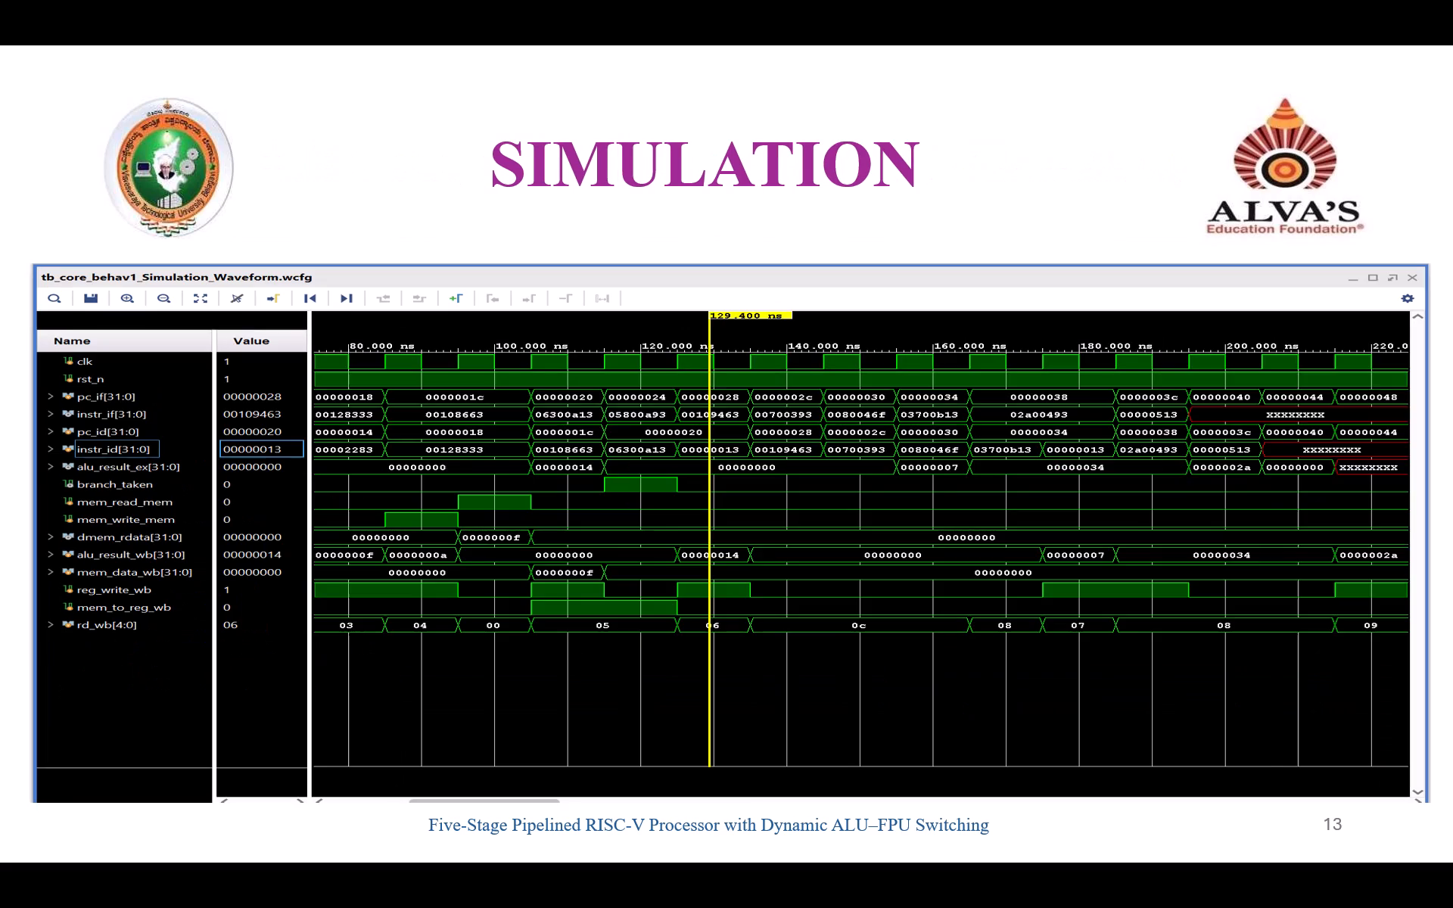
key(Right)
key(Right)
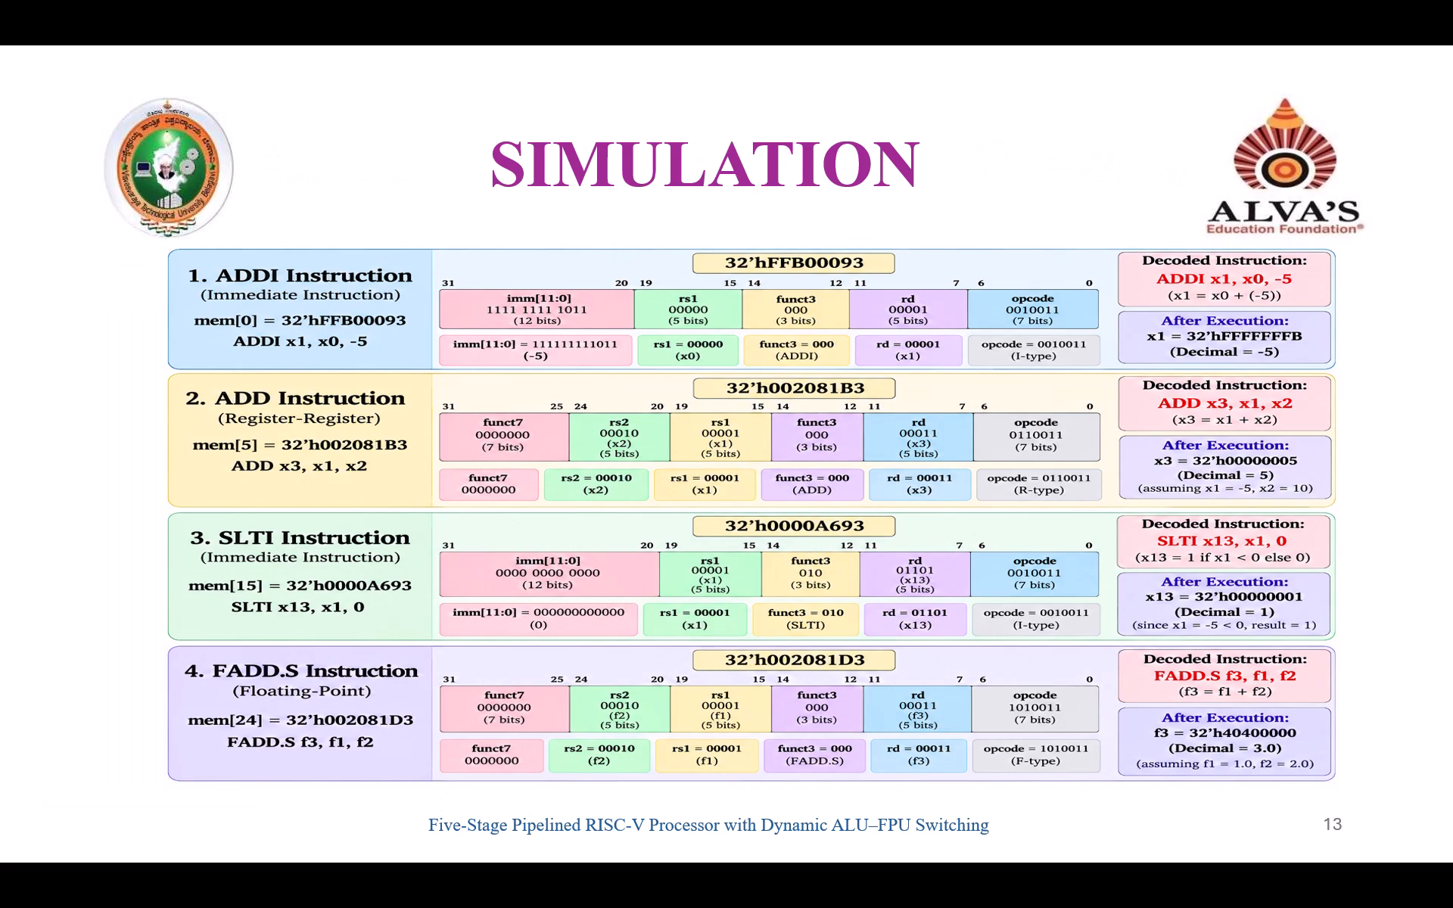
key(Right)
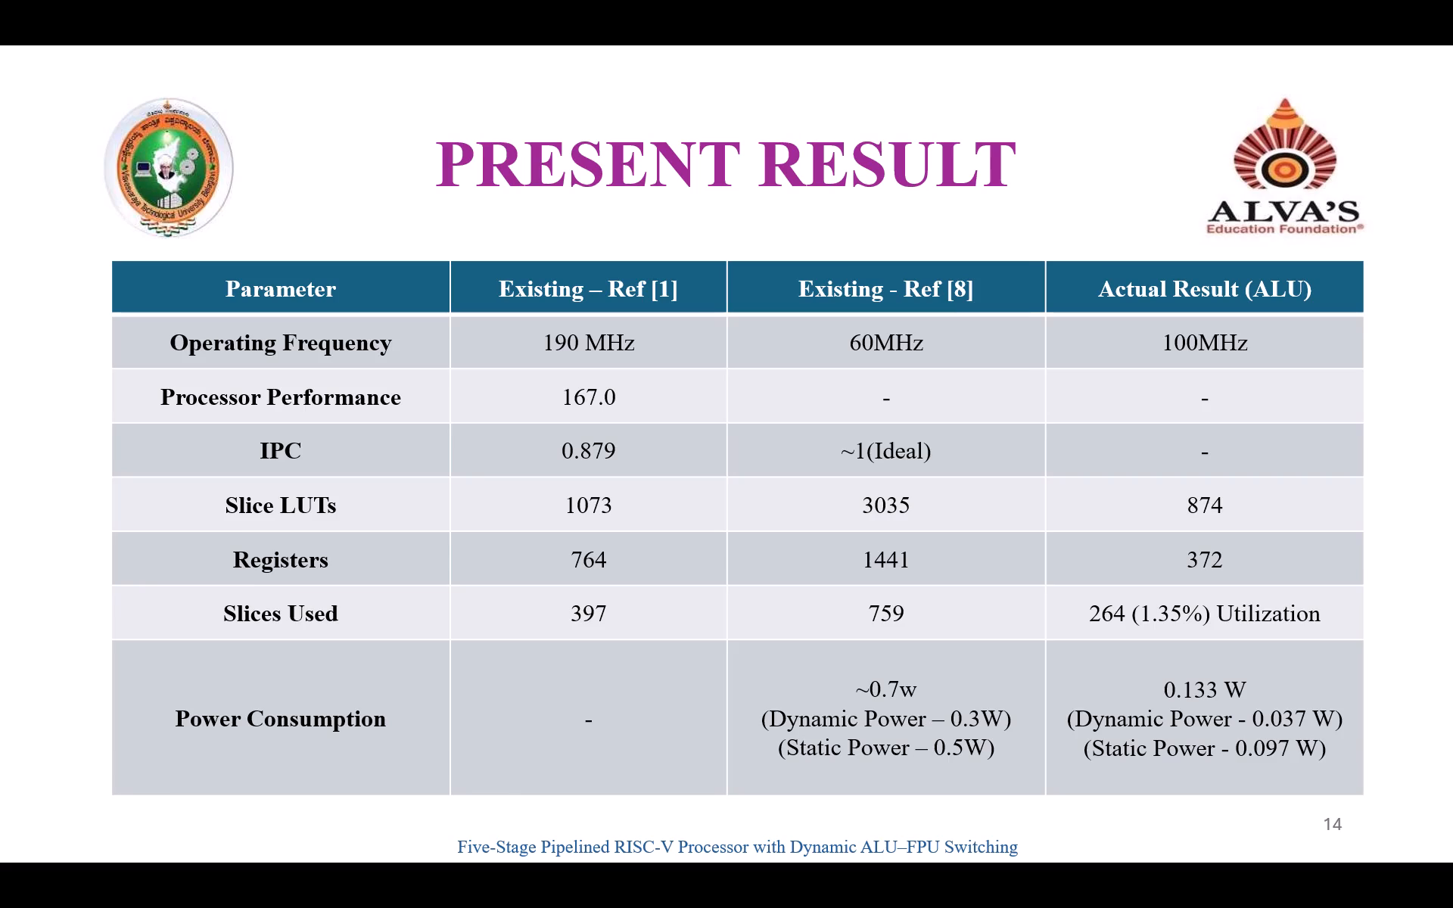
Page through the remaining slides from Future Enhancements, Applications and References to the closing Thank You slide.
key(Right)
key(Right)
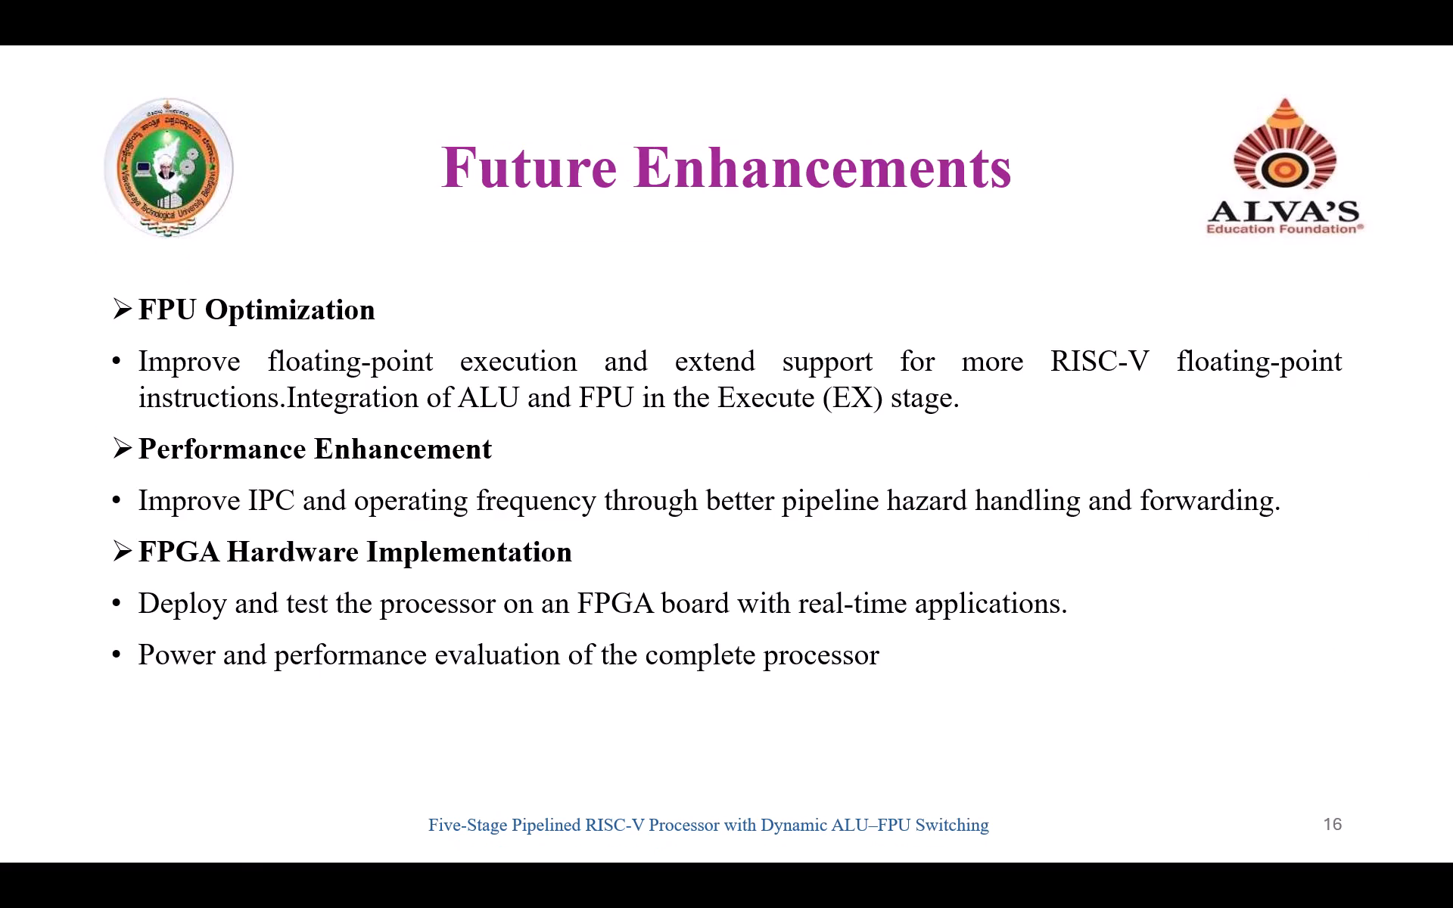
key(Right)
key(Right)
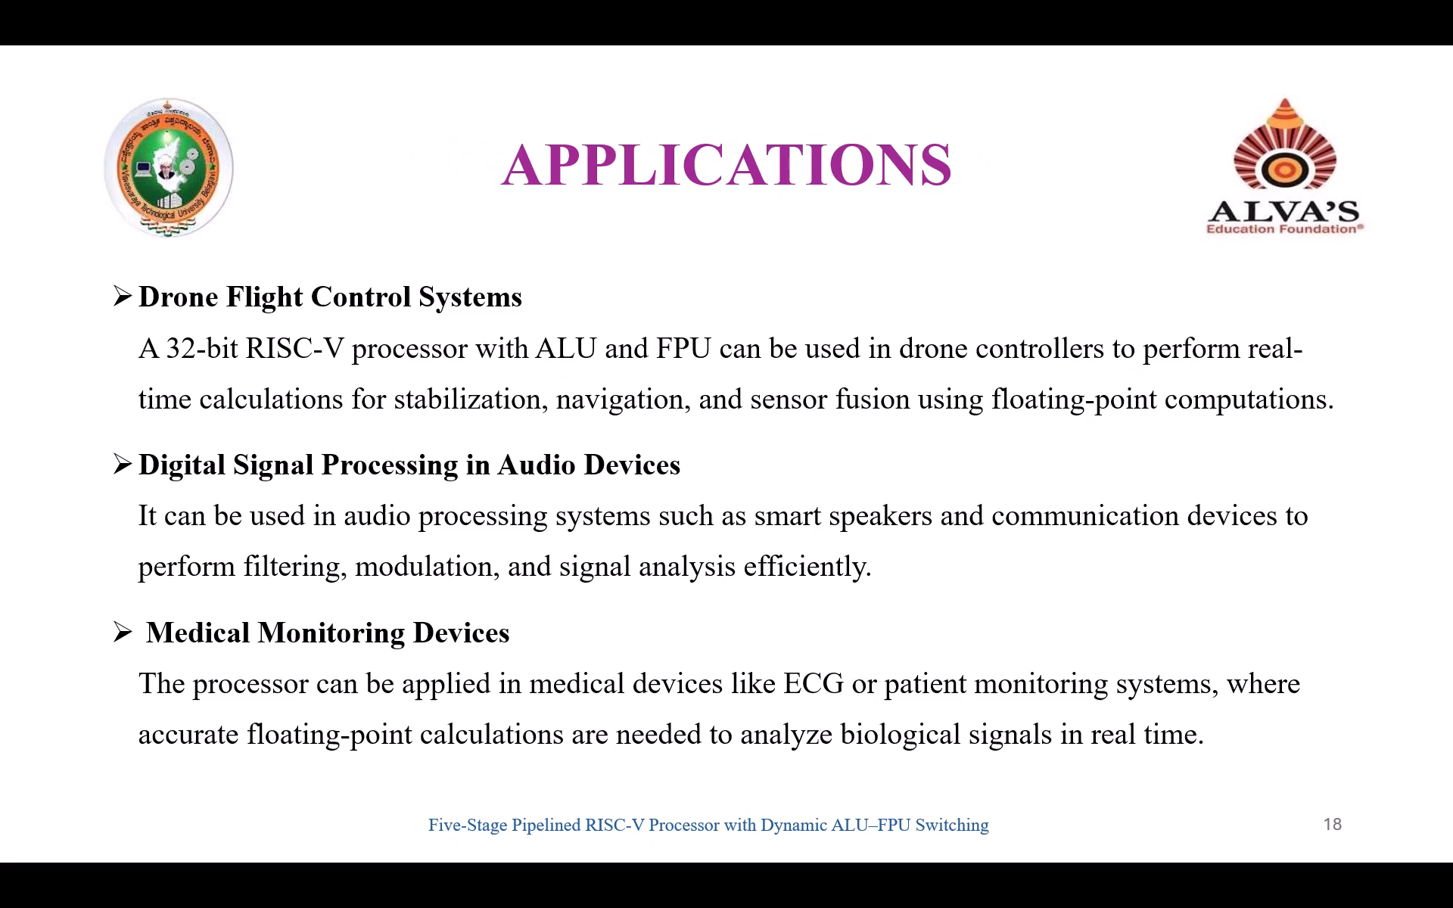
key(Right)
key(Right)
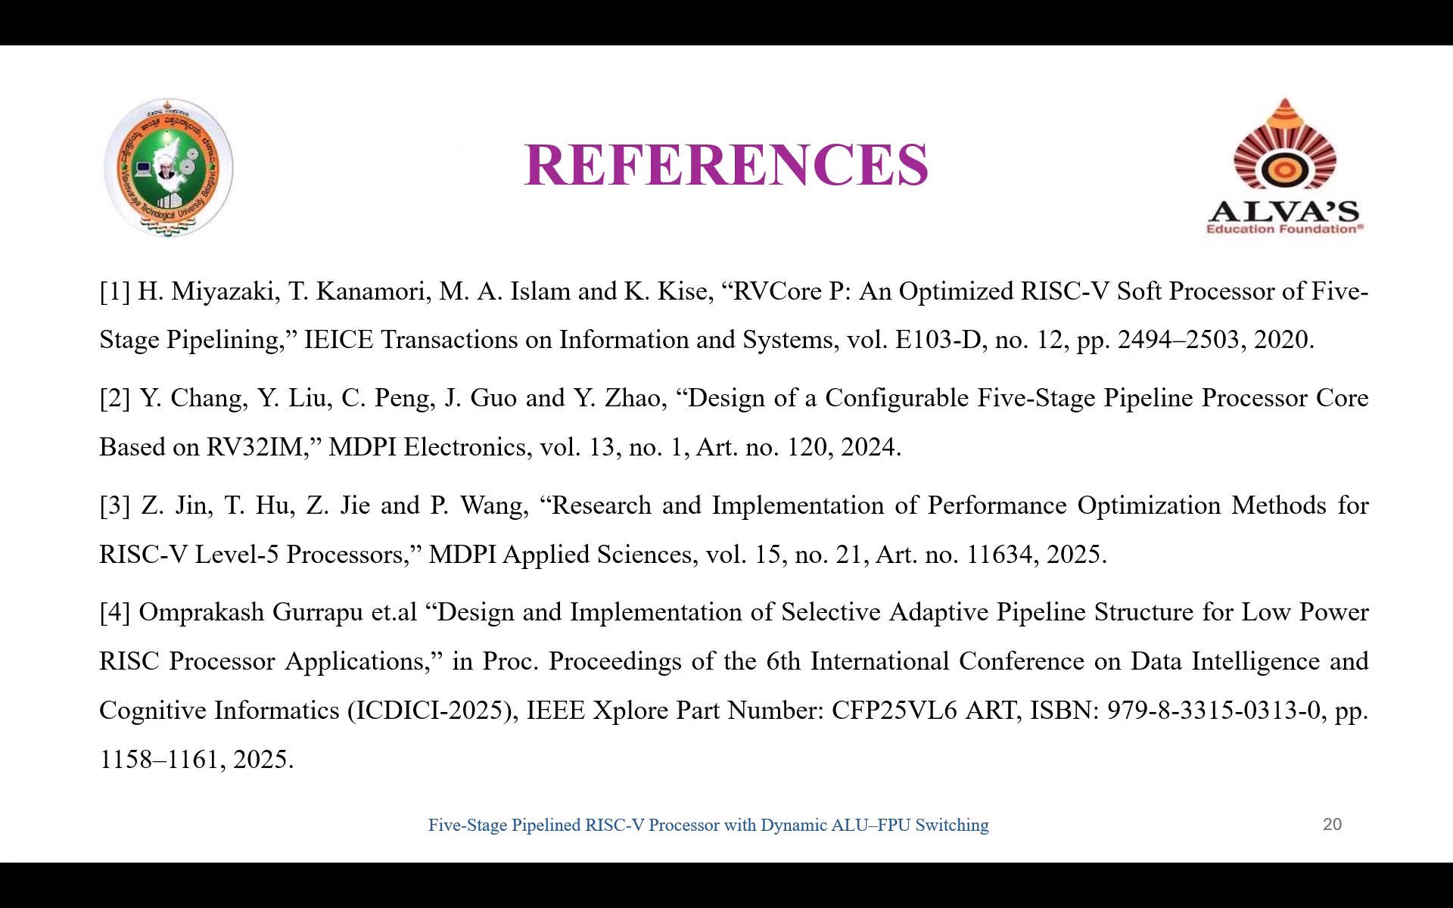
key(Right)
key(Right)
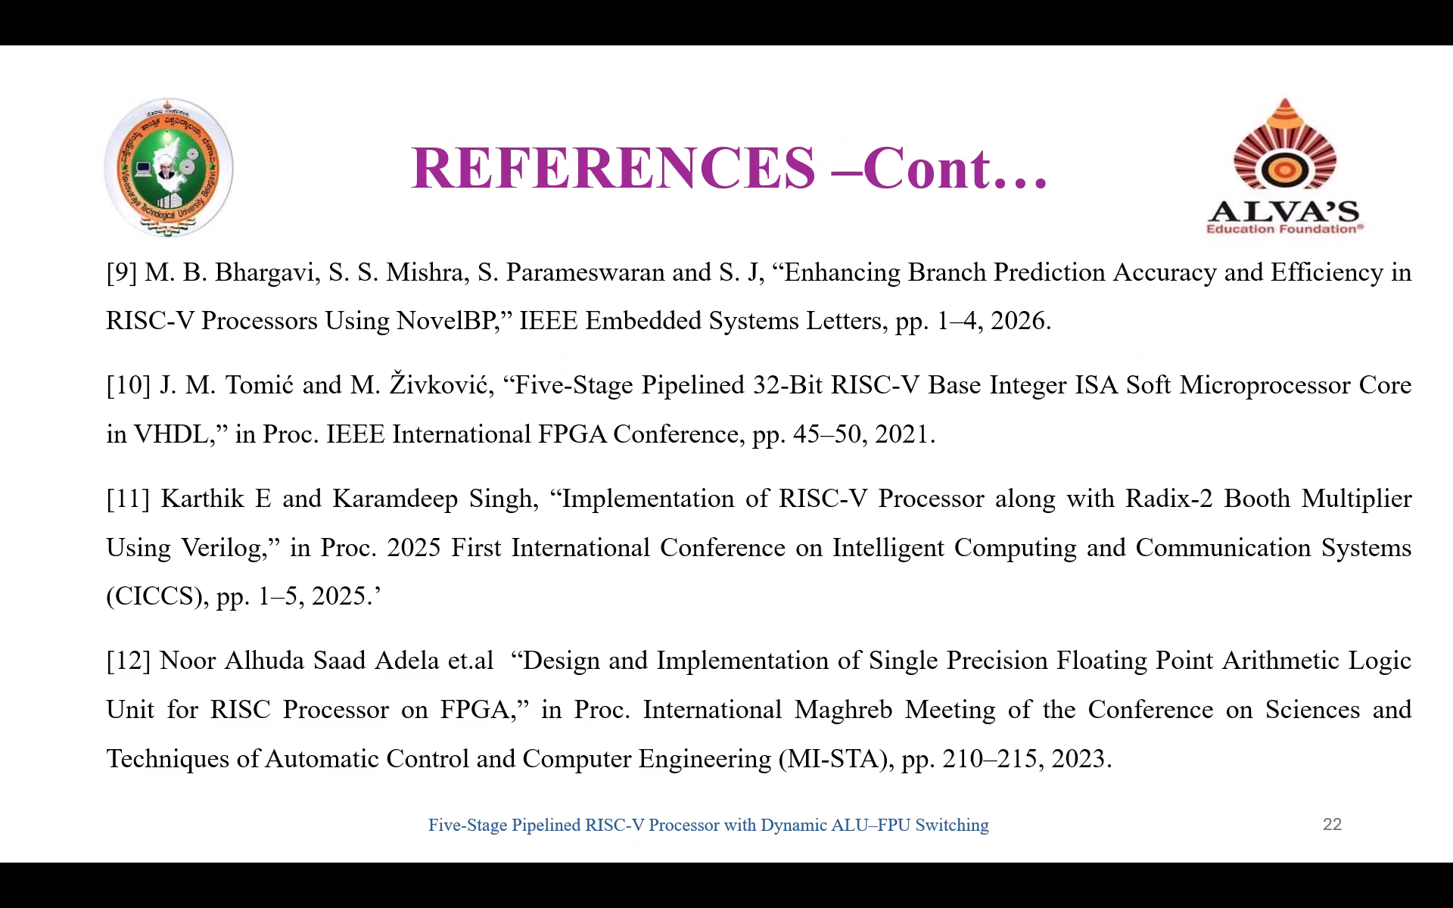
key(Right)
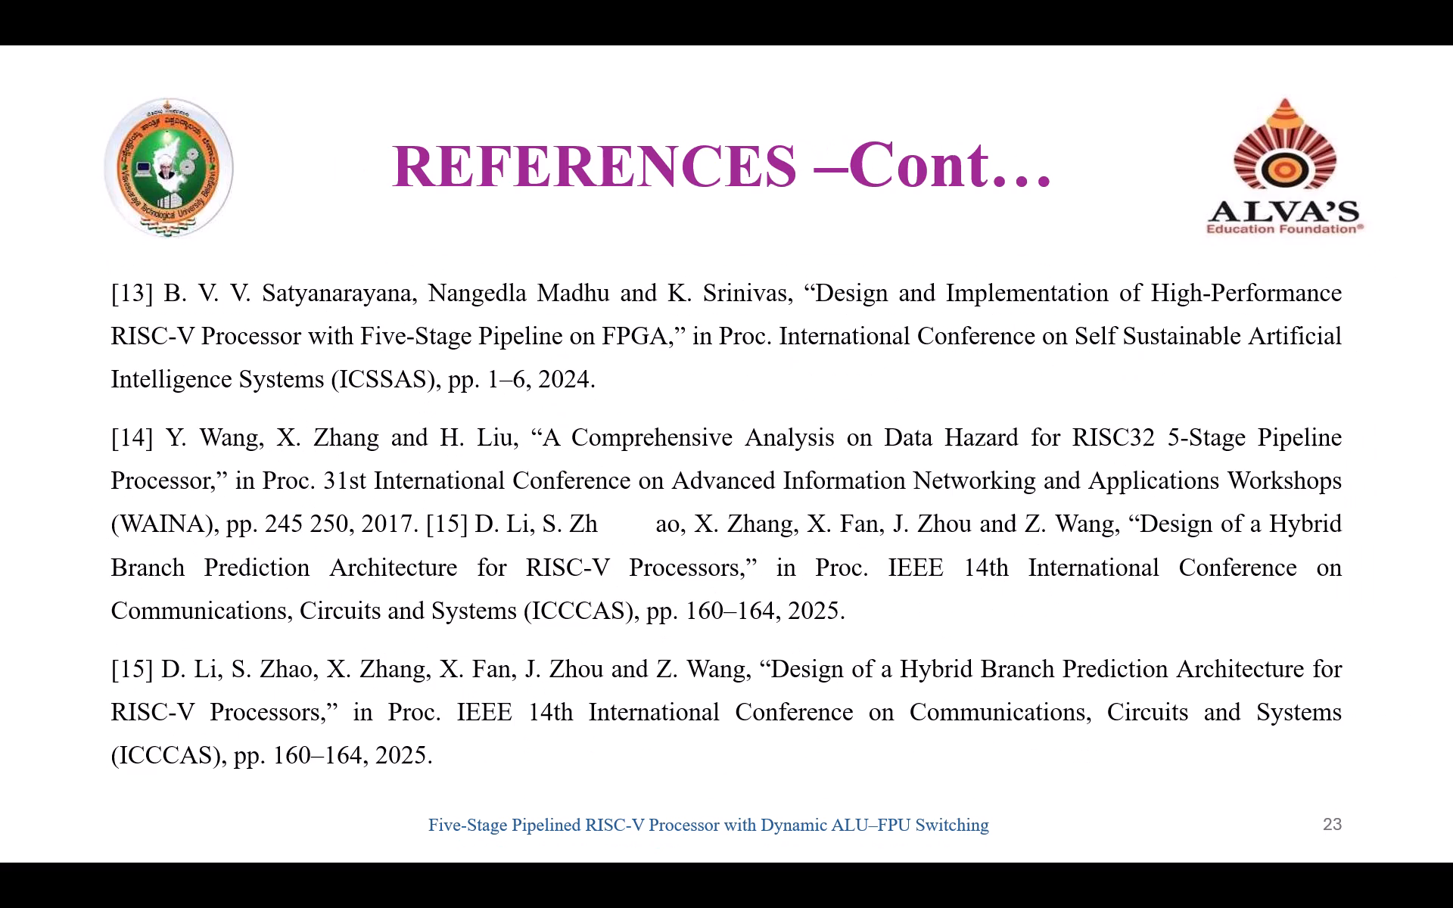
key(Right)
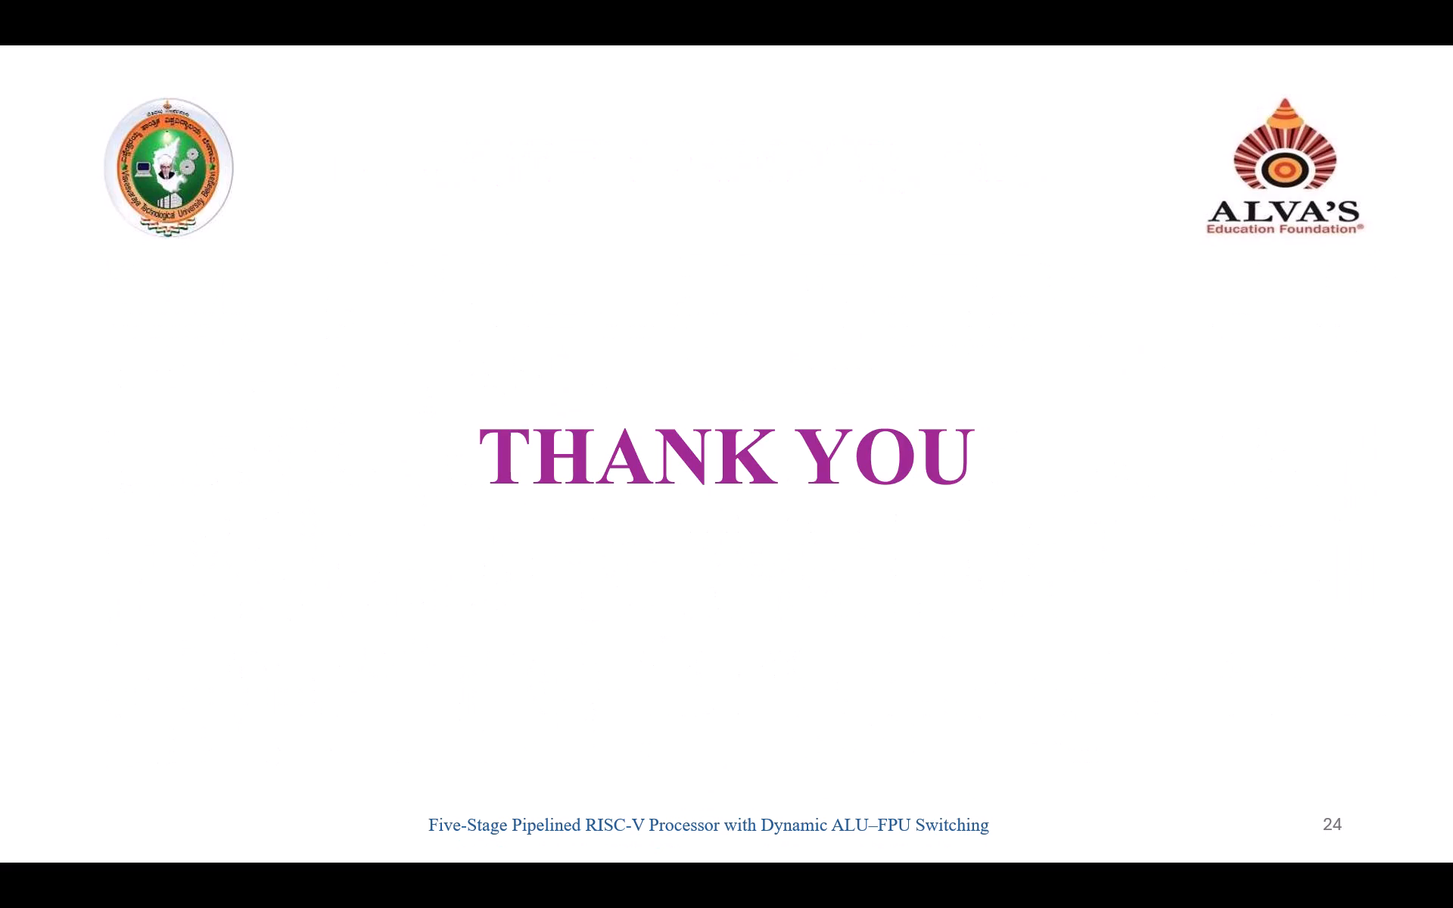
Go back through the References slides to Applications, check the Conclusion slide, and end the slide show on the first References slide.
key(Left)
key(Left)
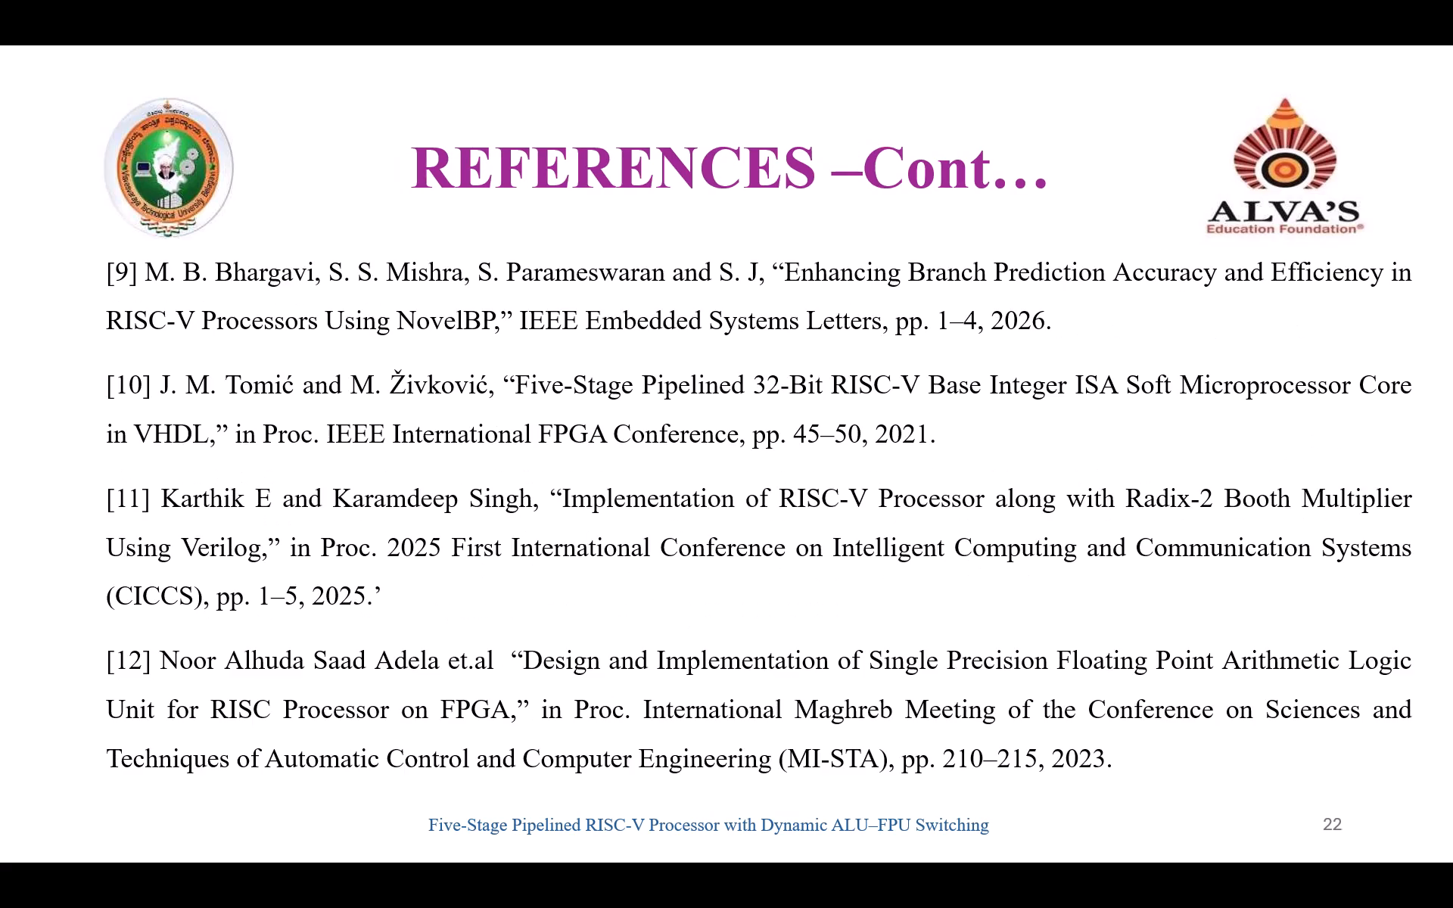
key(Left)
key(Left)
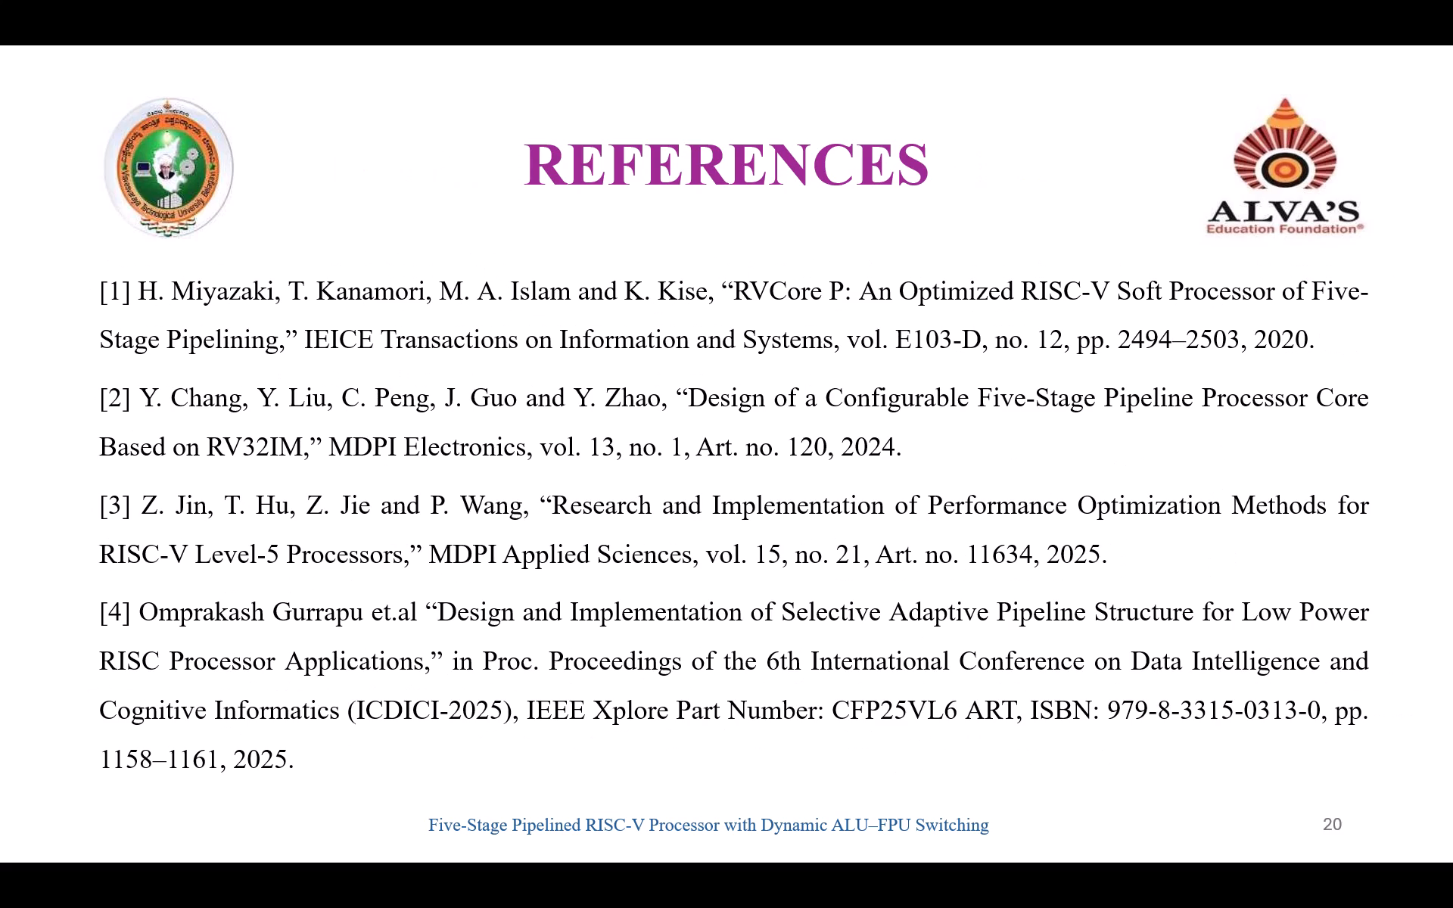
key(Left)
key(Left)
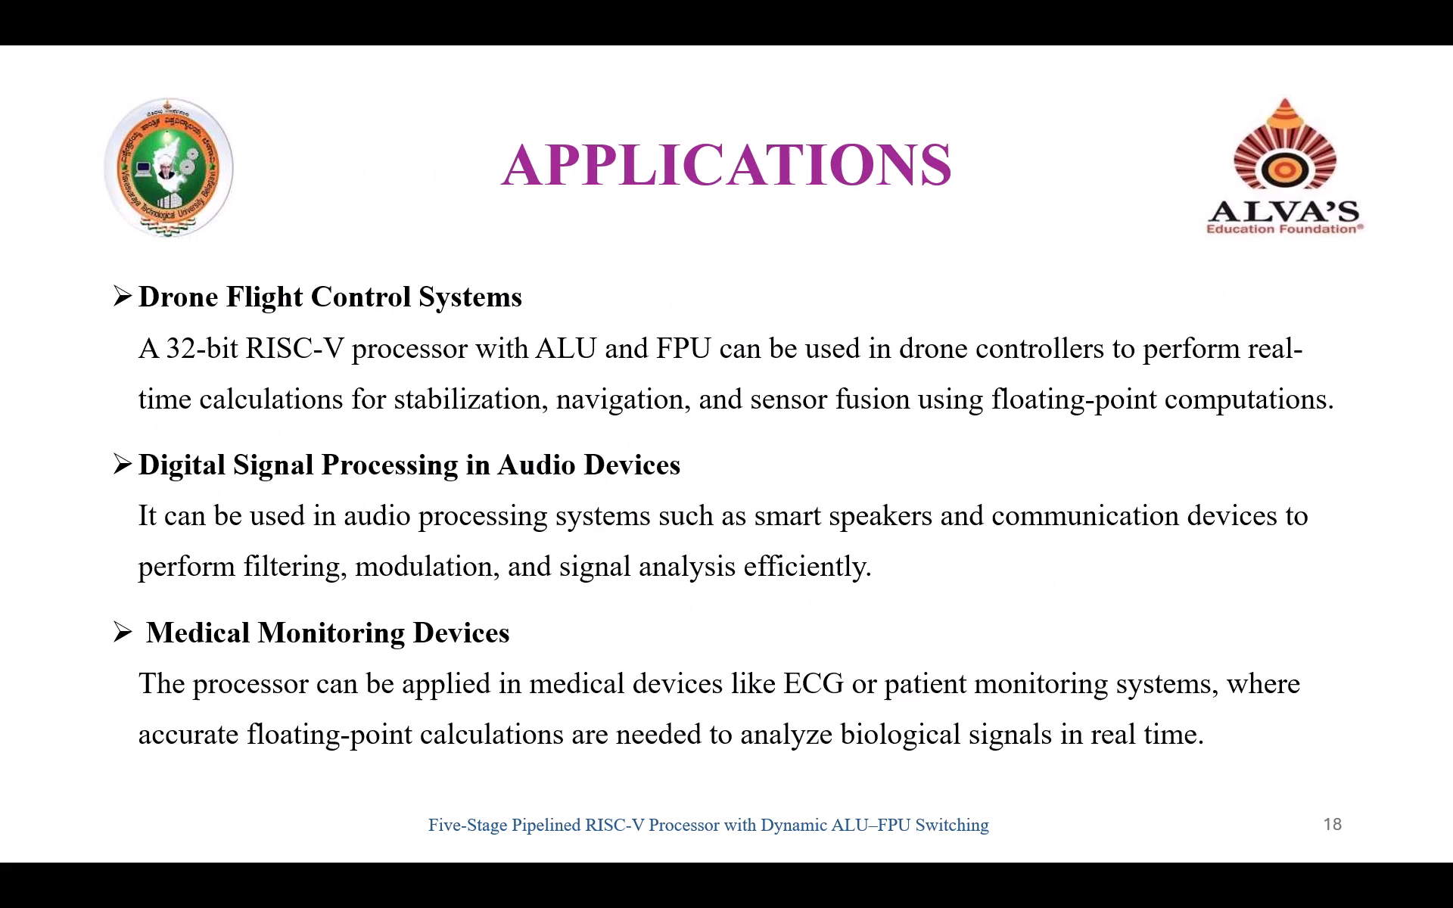
key(Right)
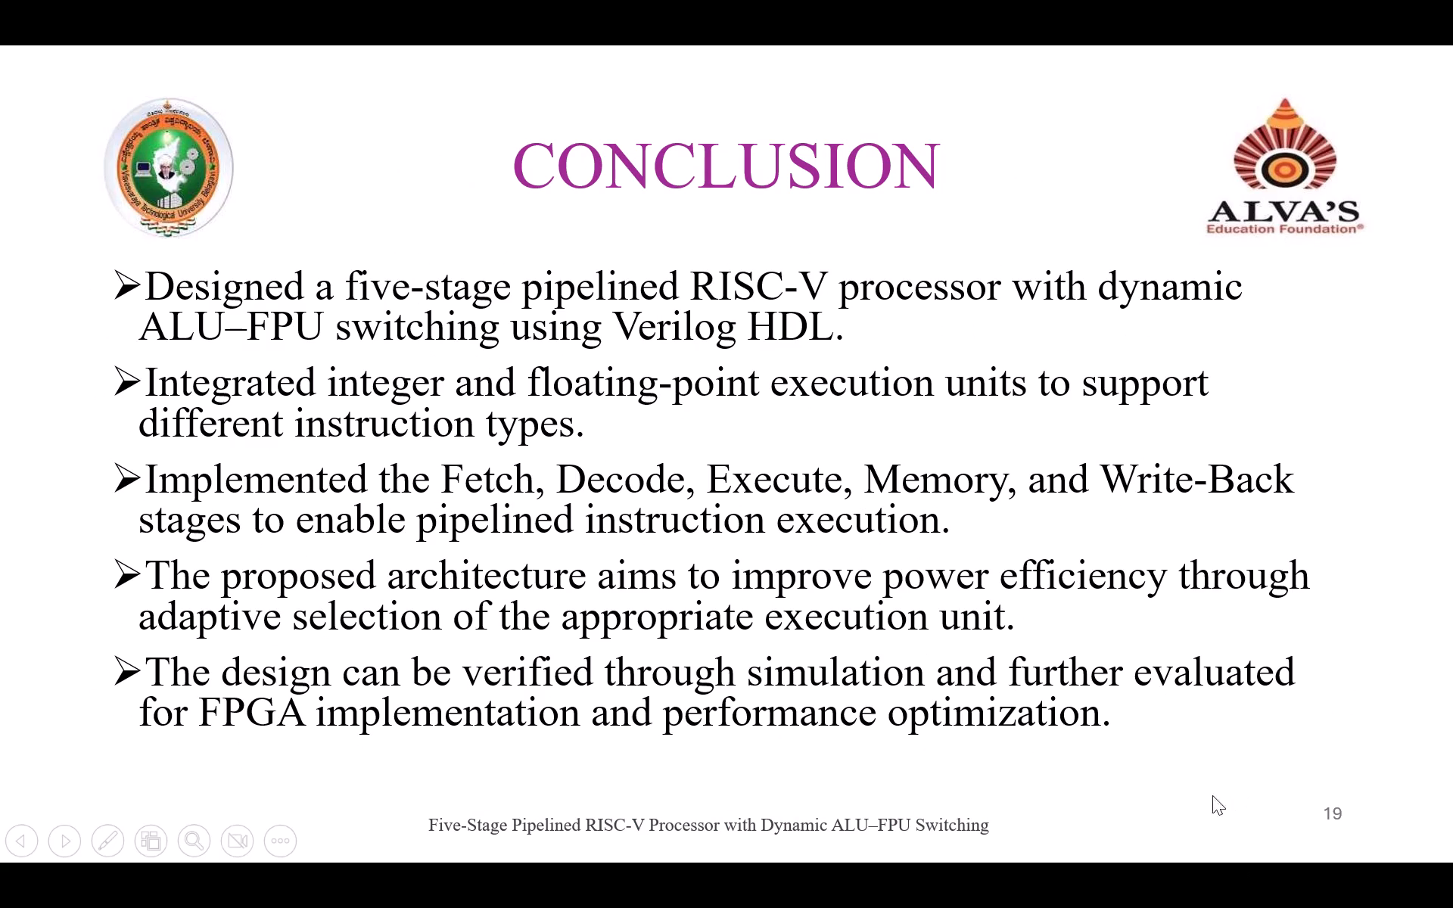
click(1122, 728)
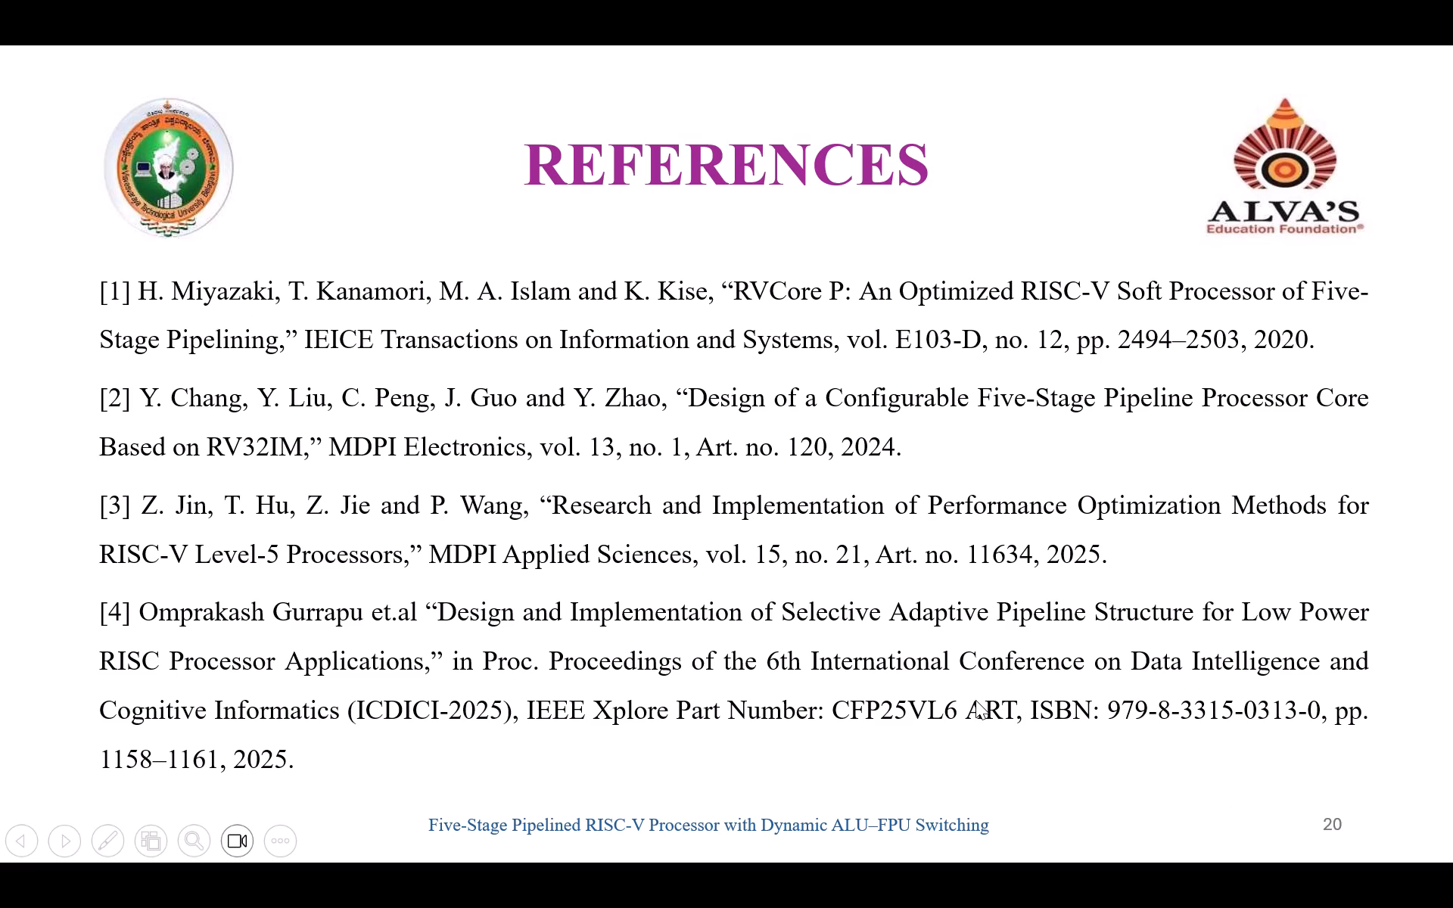
key(Escape)
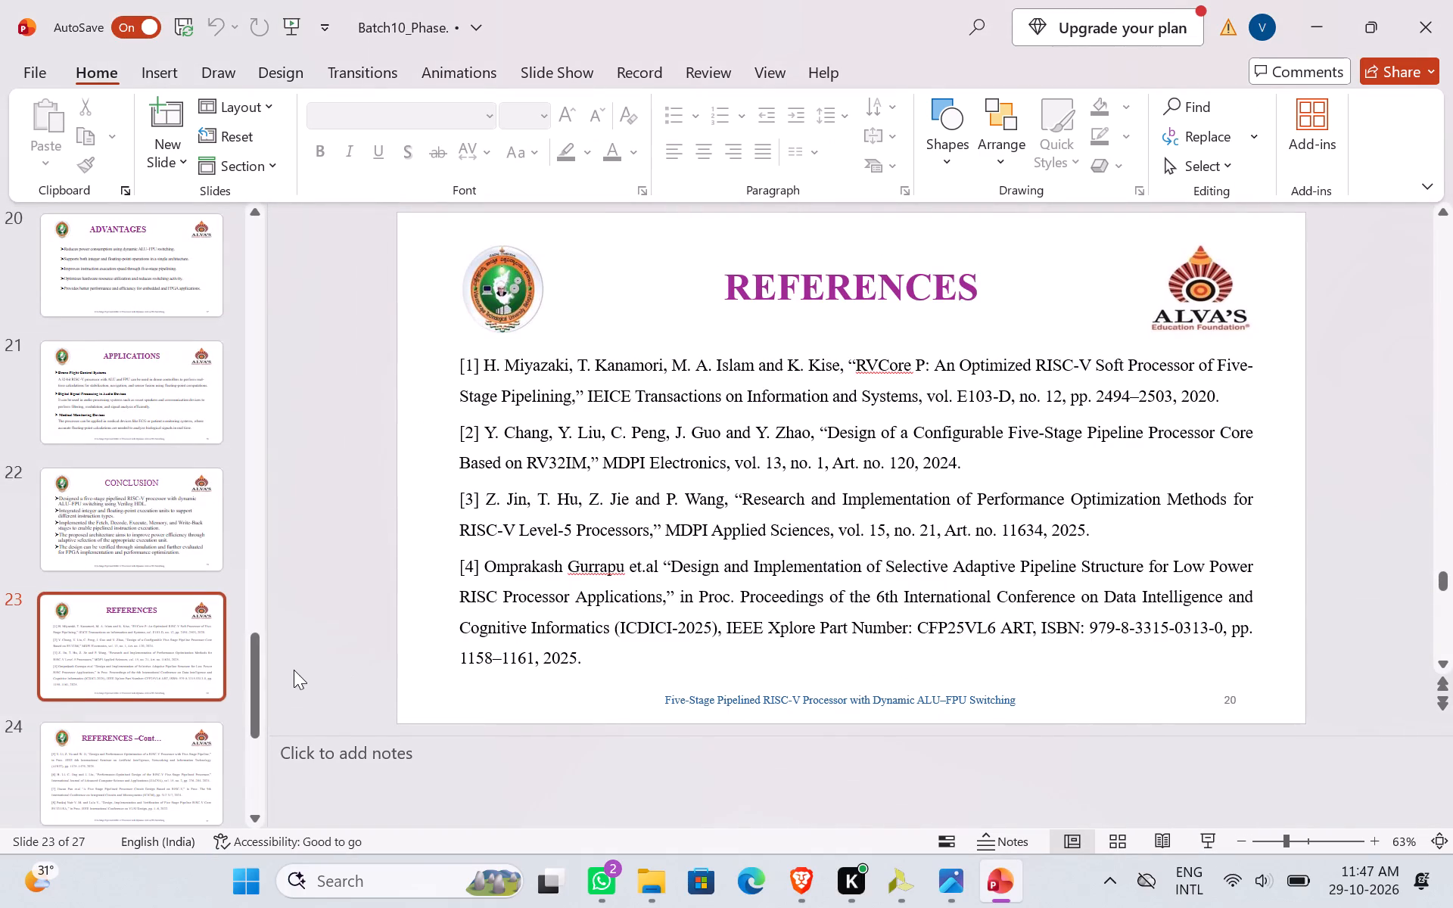
Reduce the bullet text on the Conclusion slide to 20 pt, matching the body text of the Applications slide.
click(162, 542)
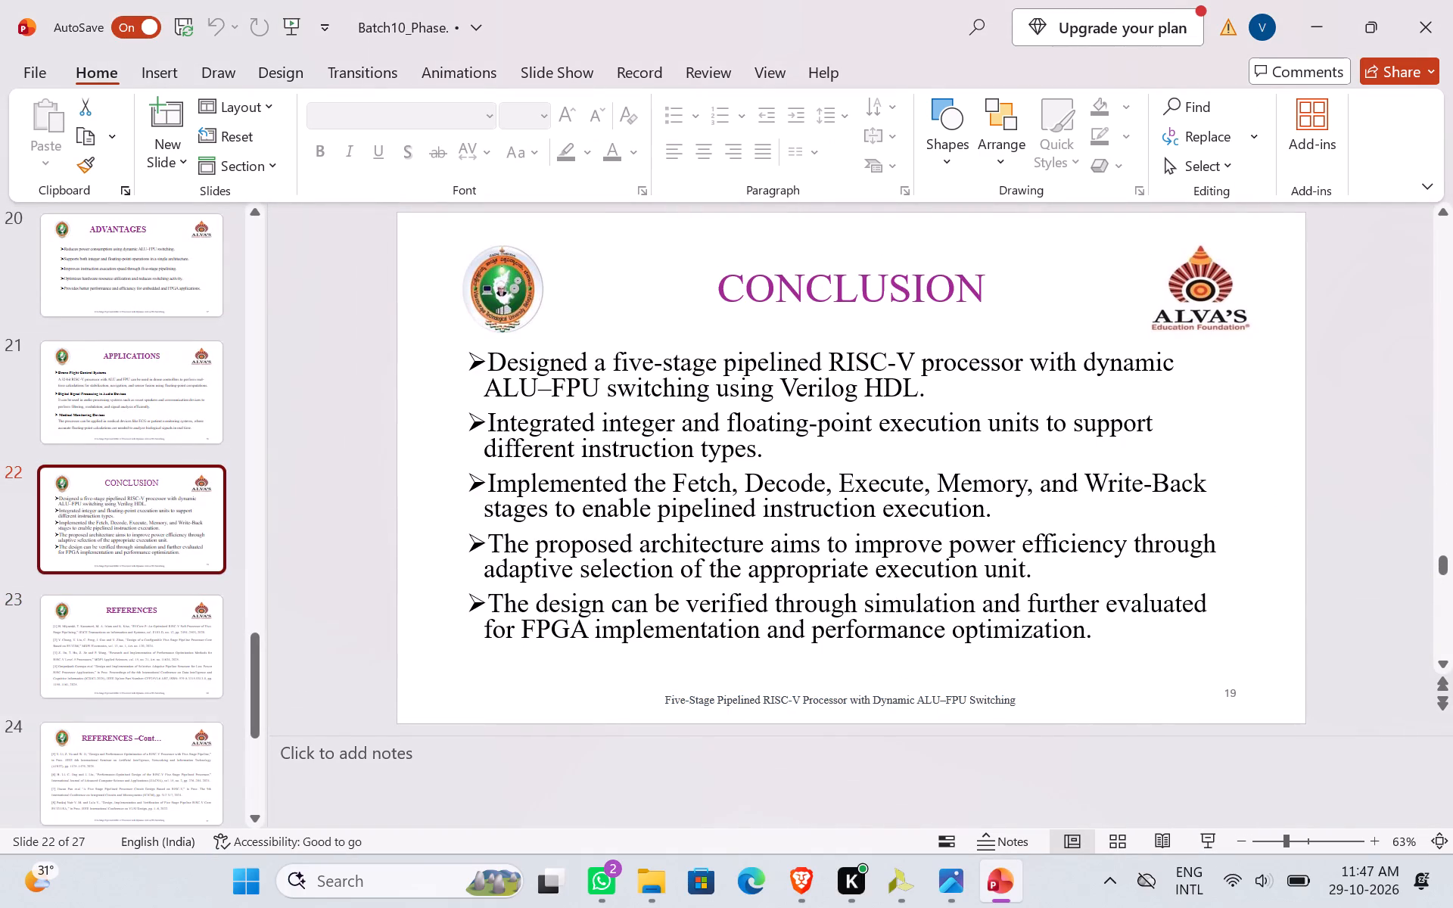
drag(1101, 637, 541, 447)
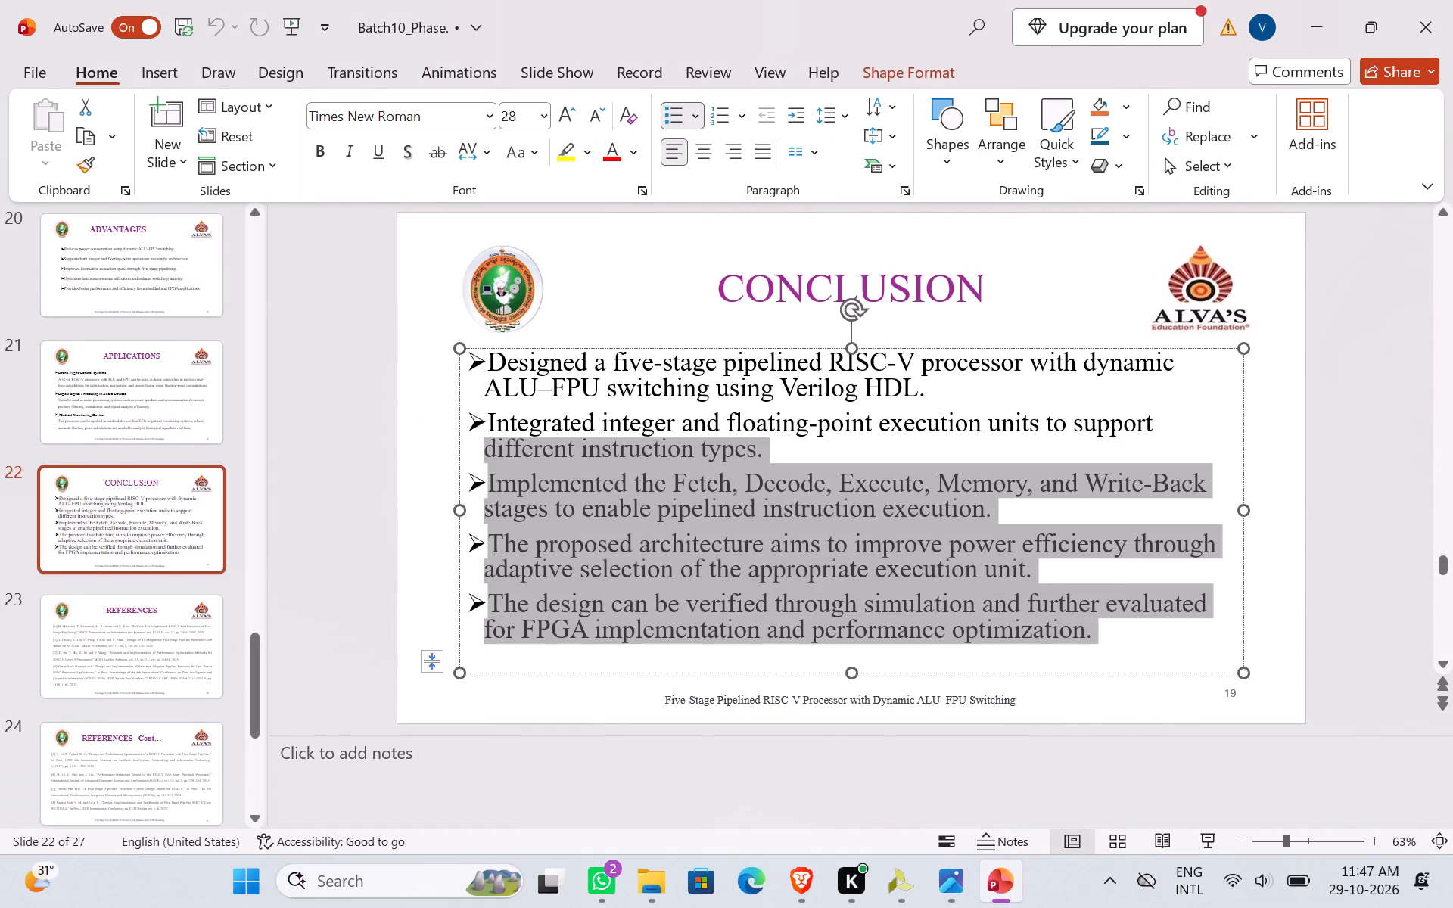
drag(541, 447, 479, 370)
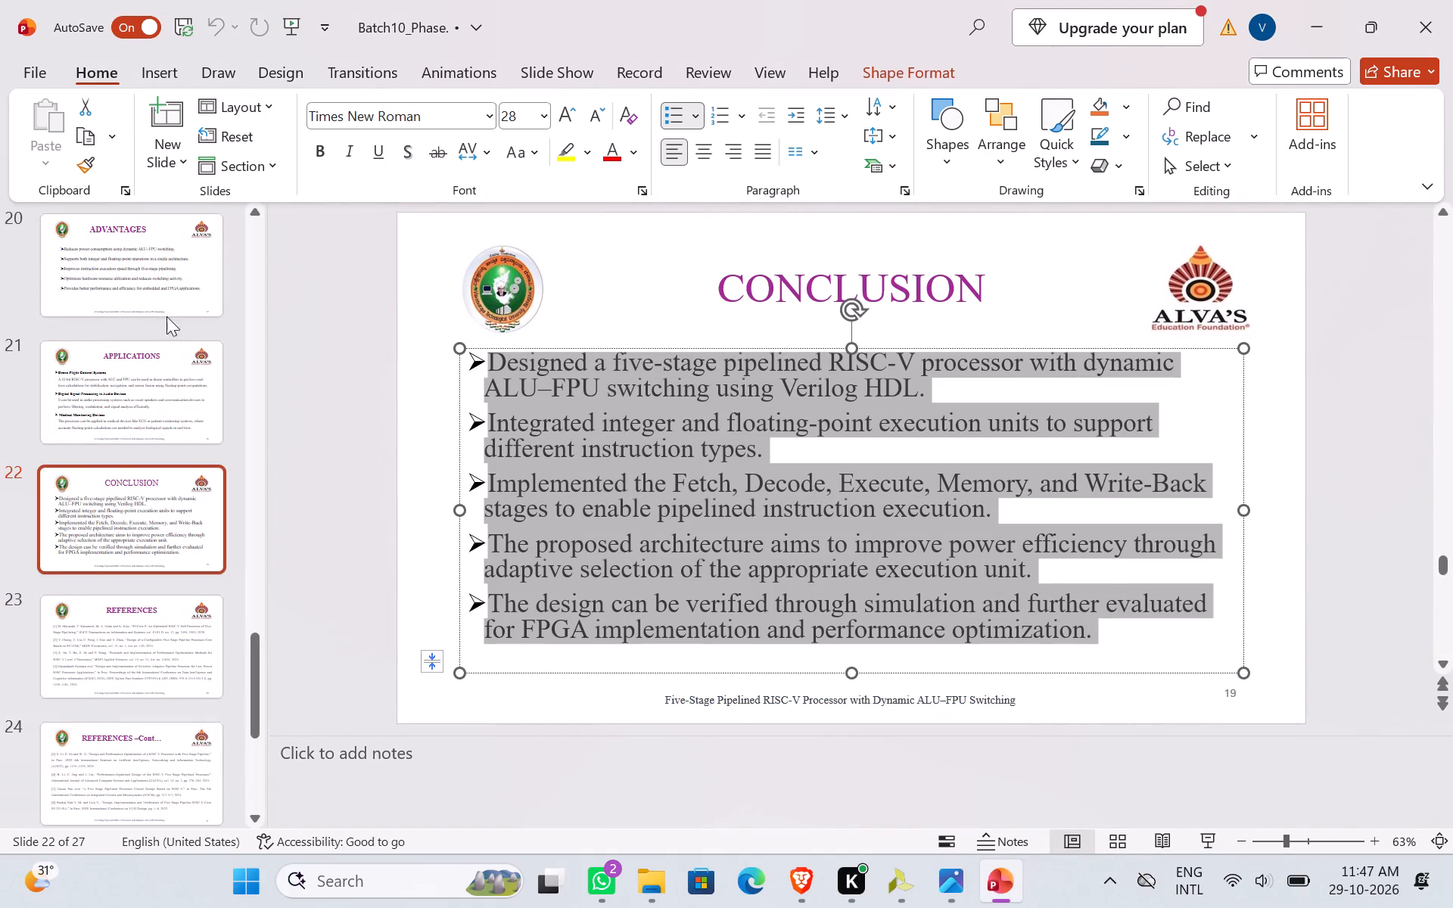
click(95, 374)
click(623, 415)
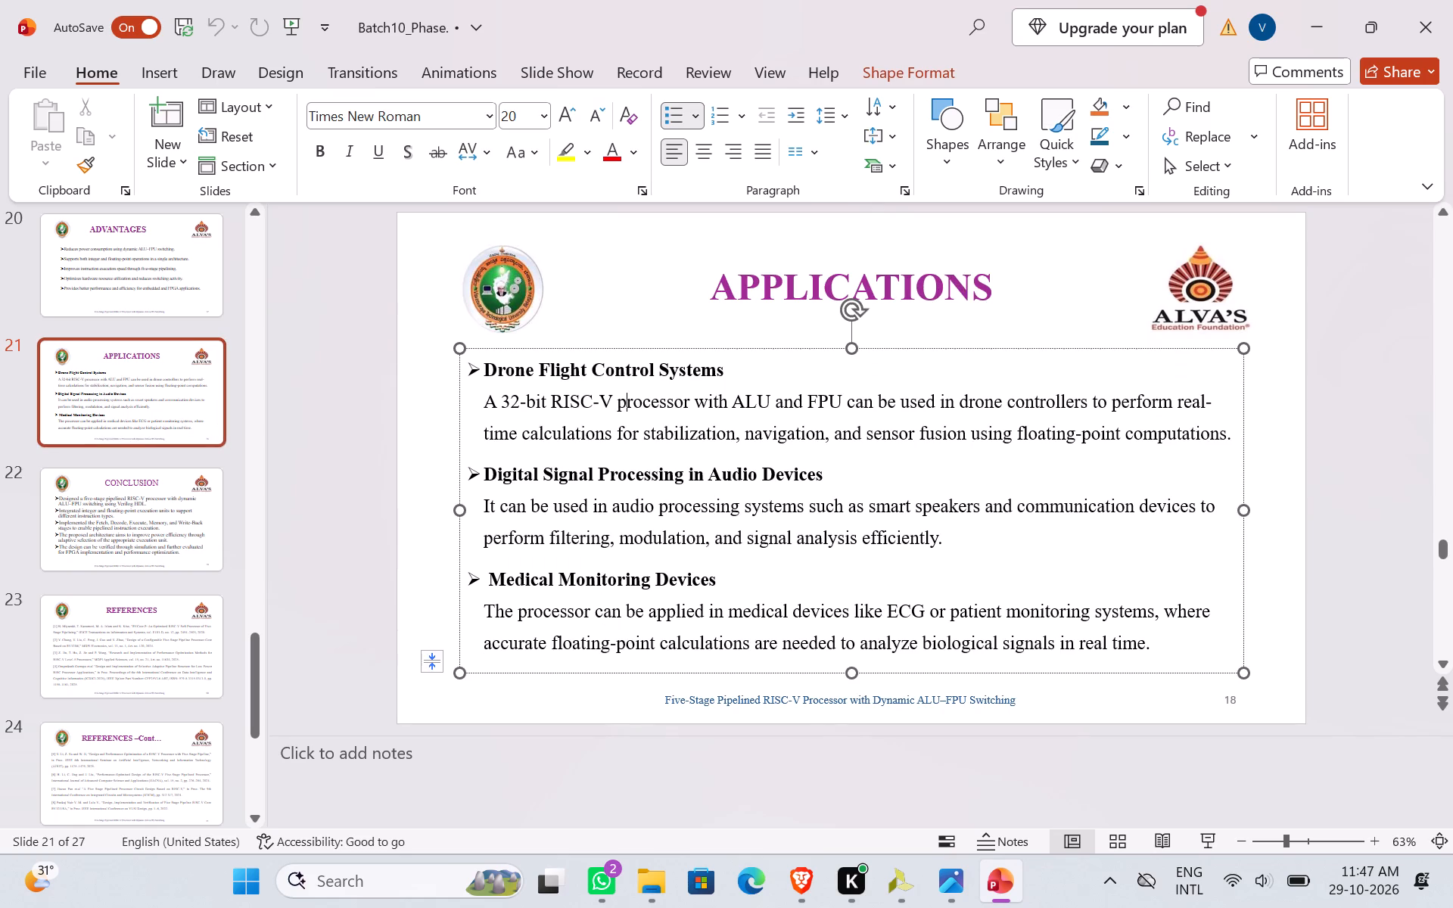
click(145, 551)
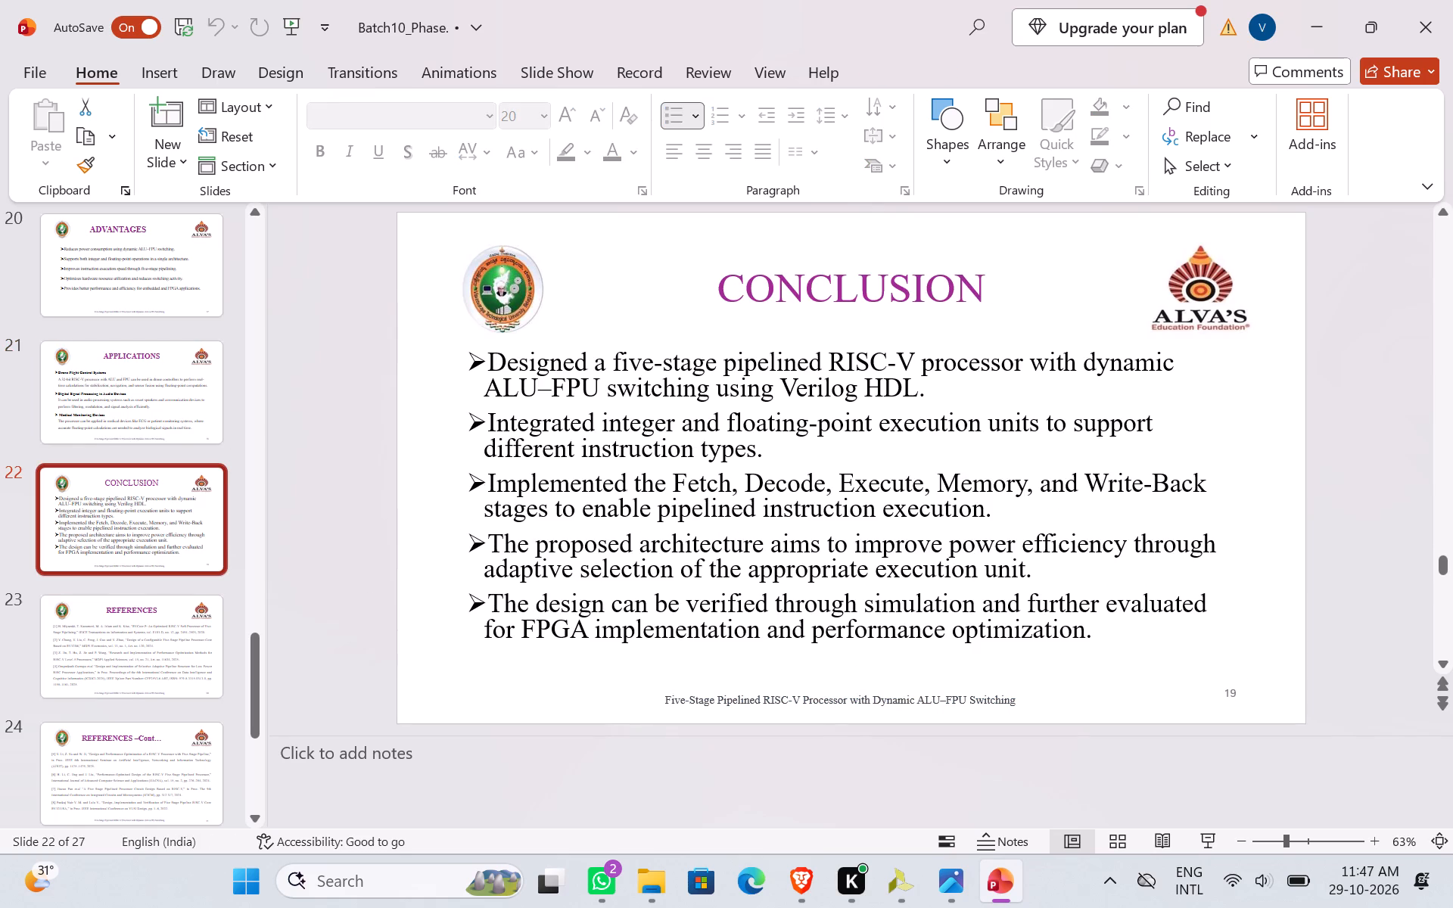
drag(1096, 635, 502, 324)
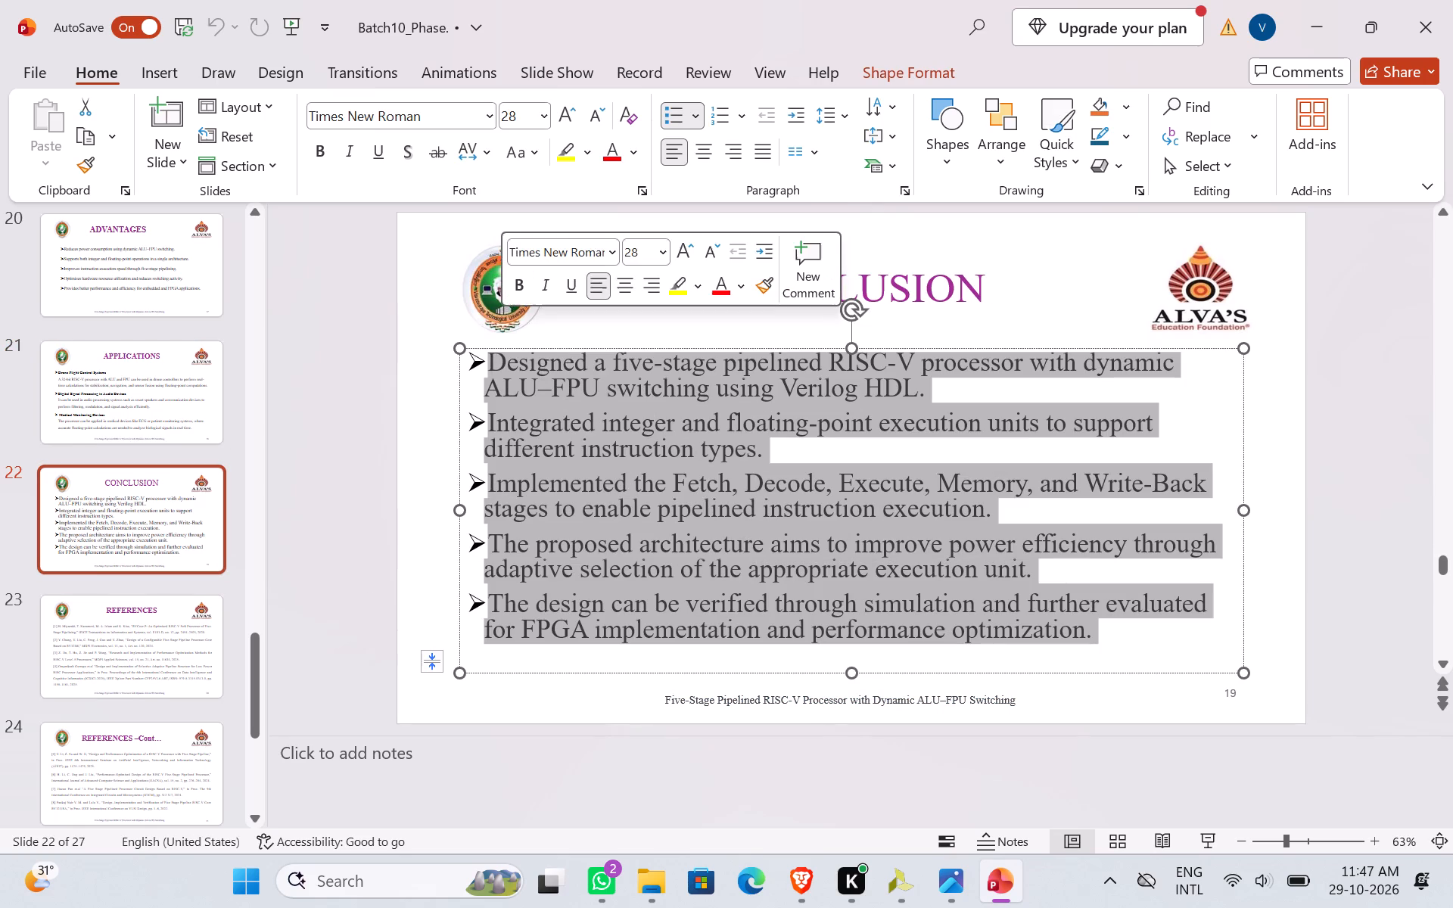
click(586, 115)
click(586, 115)
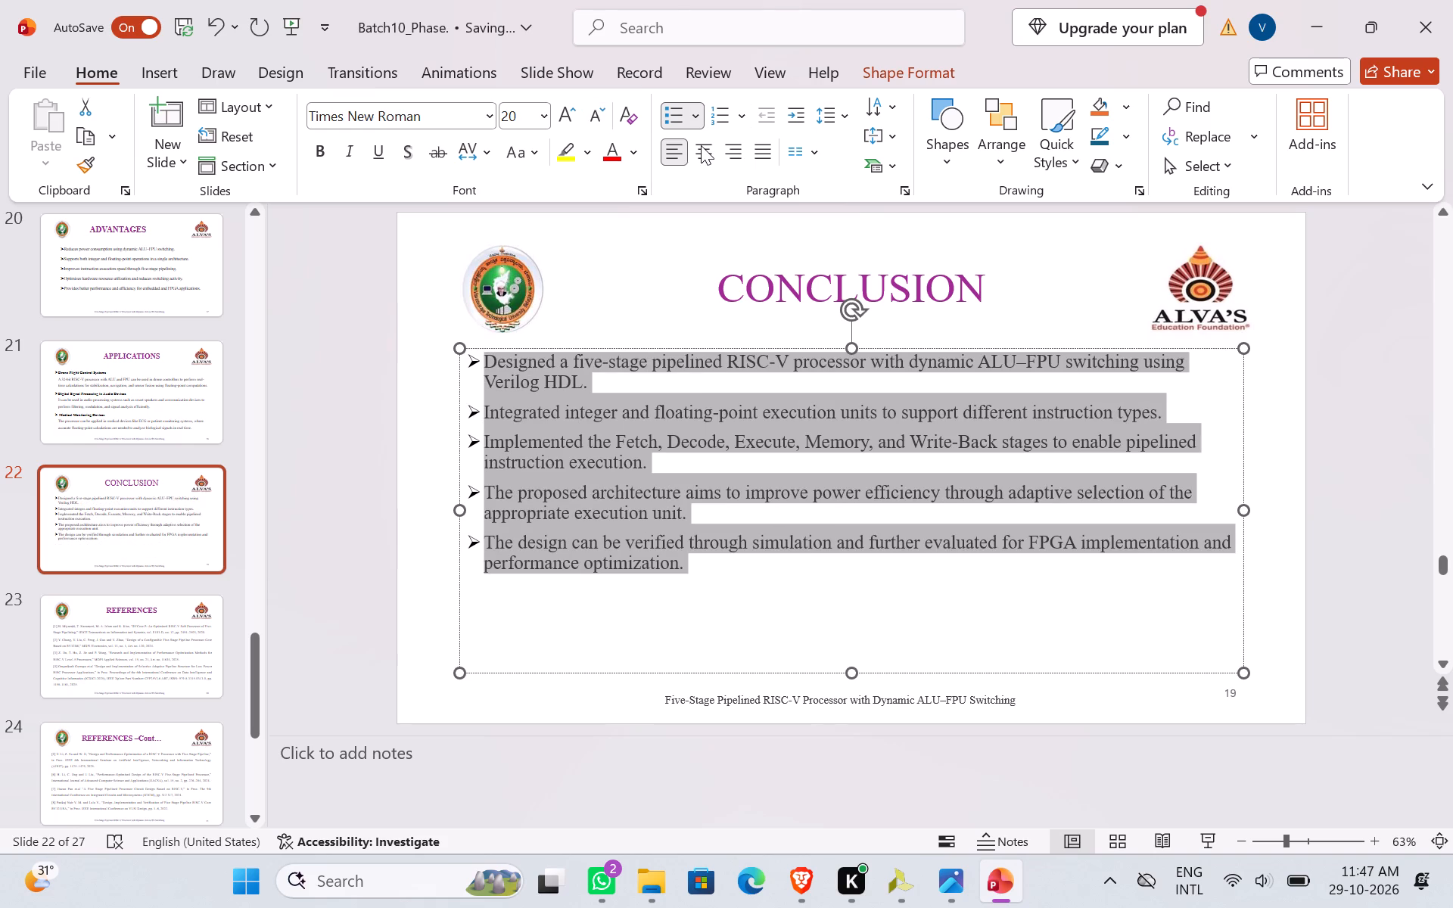
Set the line spacing of all the Conclusion bullets to 1.0.
click(537, 413)
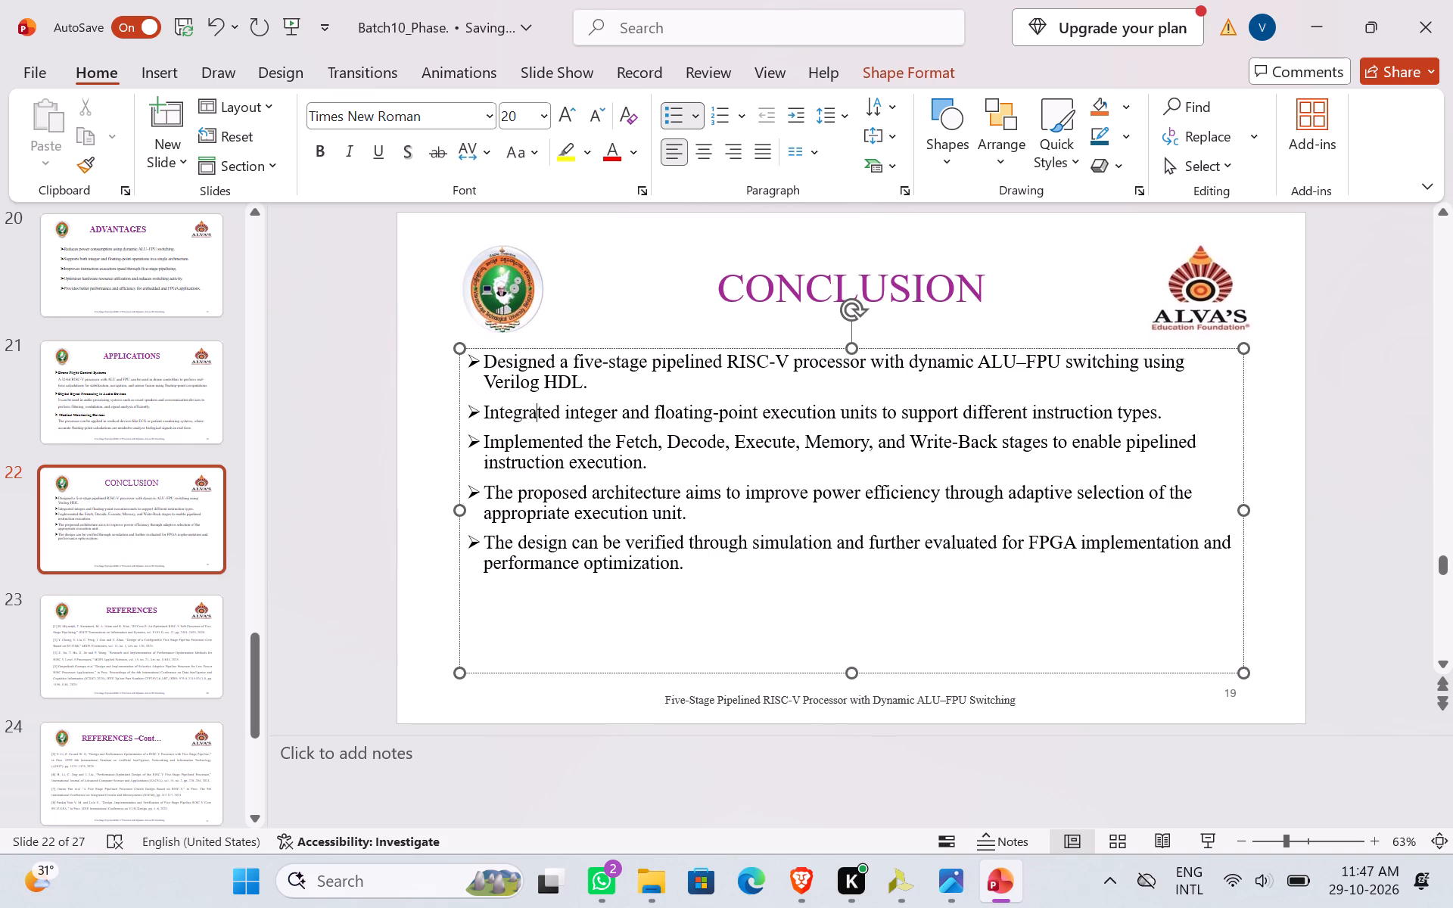
drag(705, 564, 487, 359)
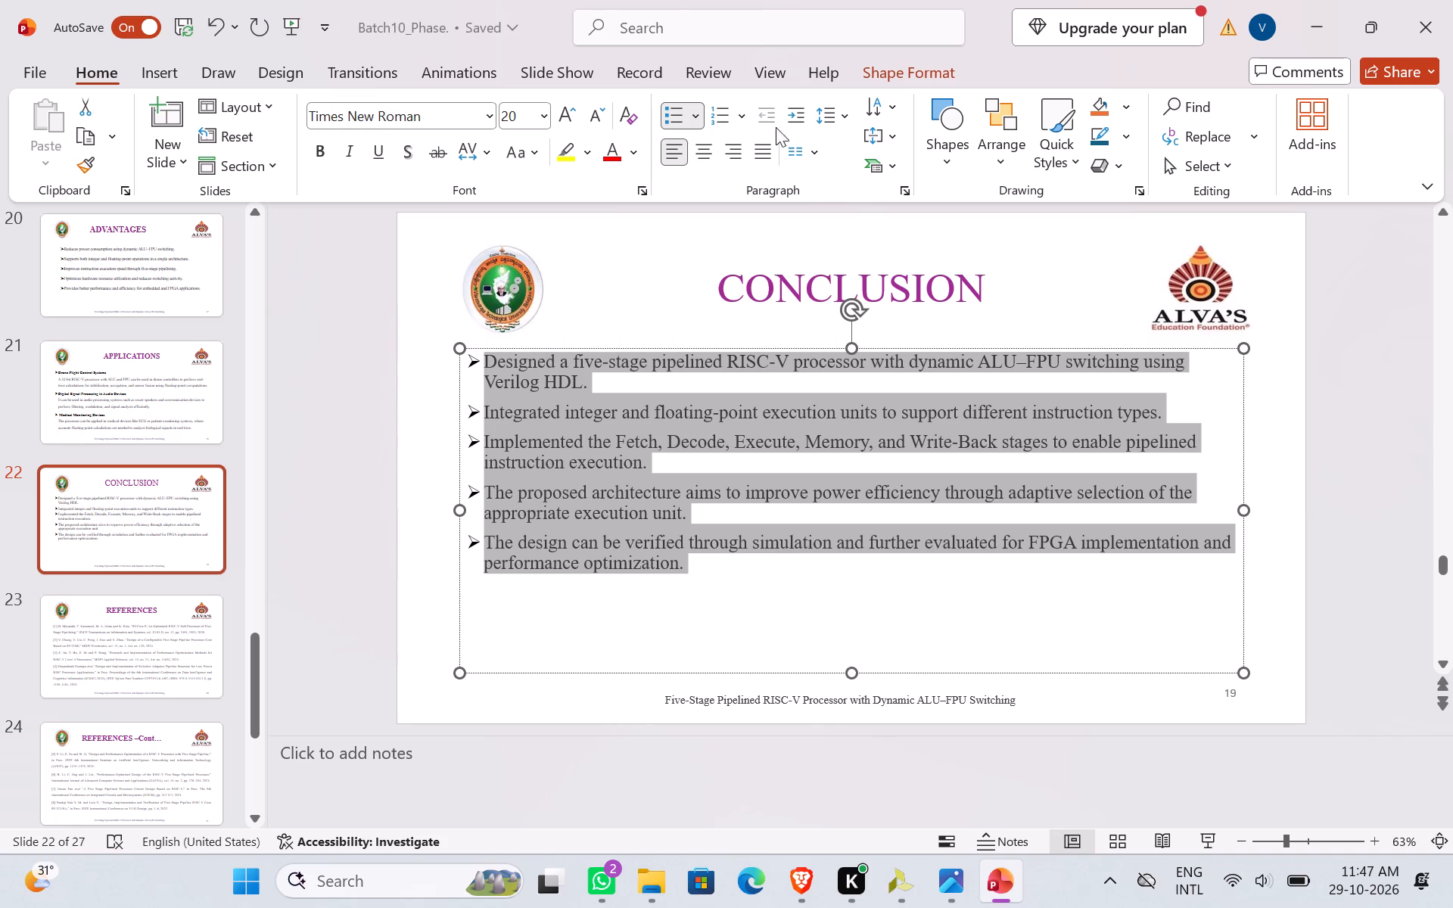
click(807, 146)
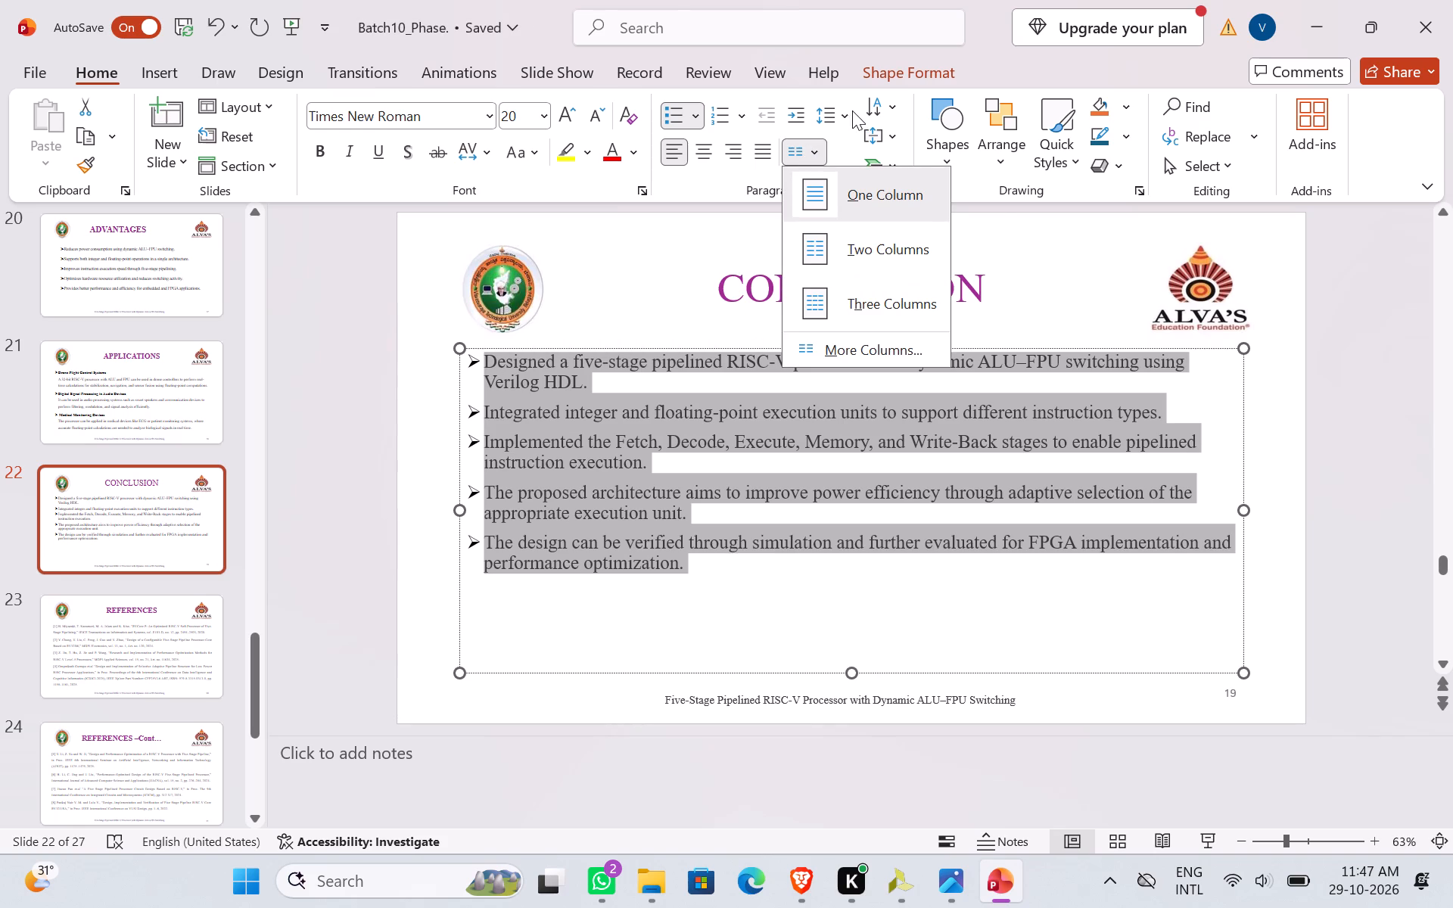
click(839, 119)
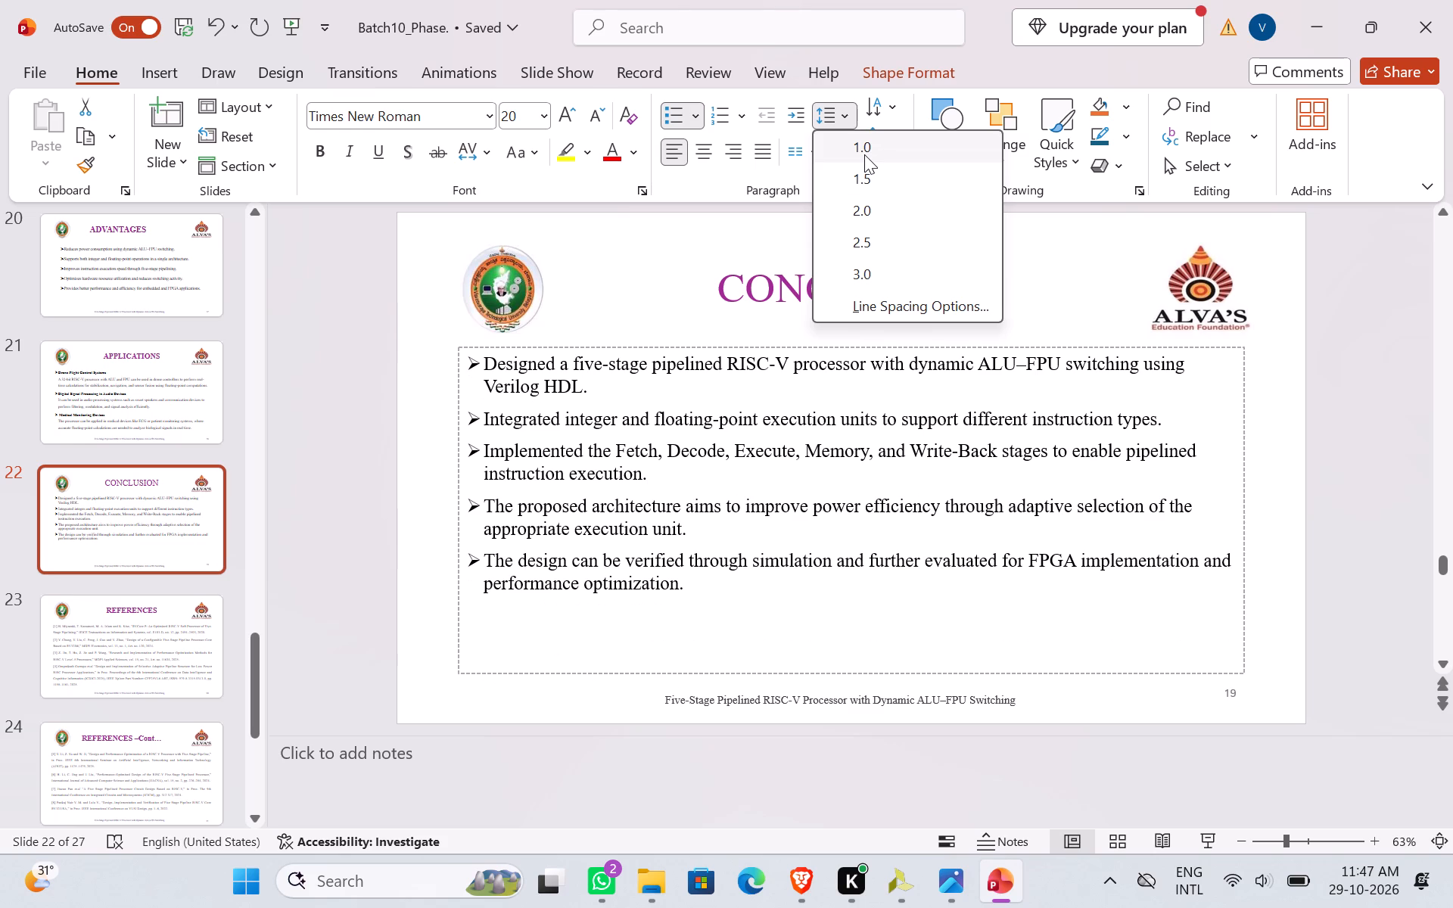
click(864, 154)
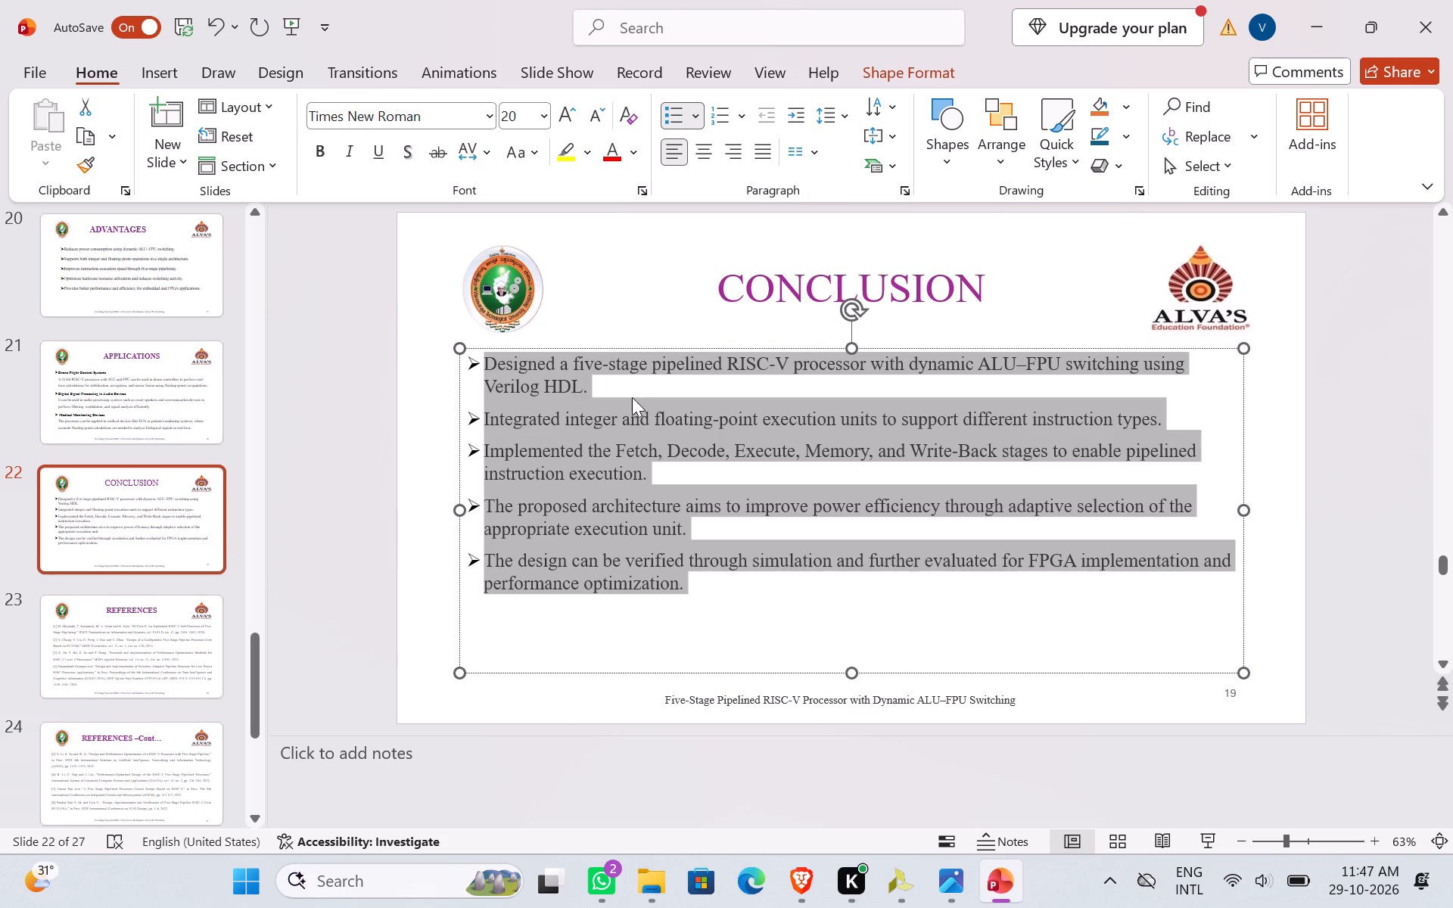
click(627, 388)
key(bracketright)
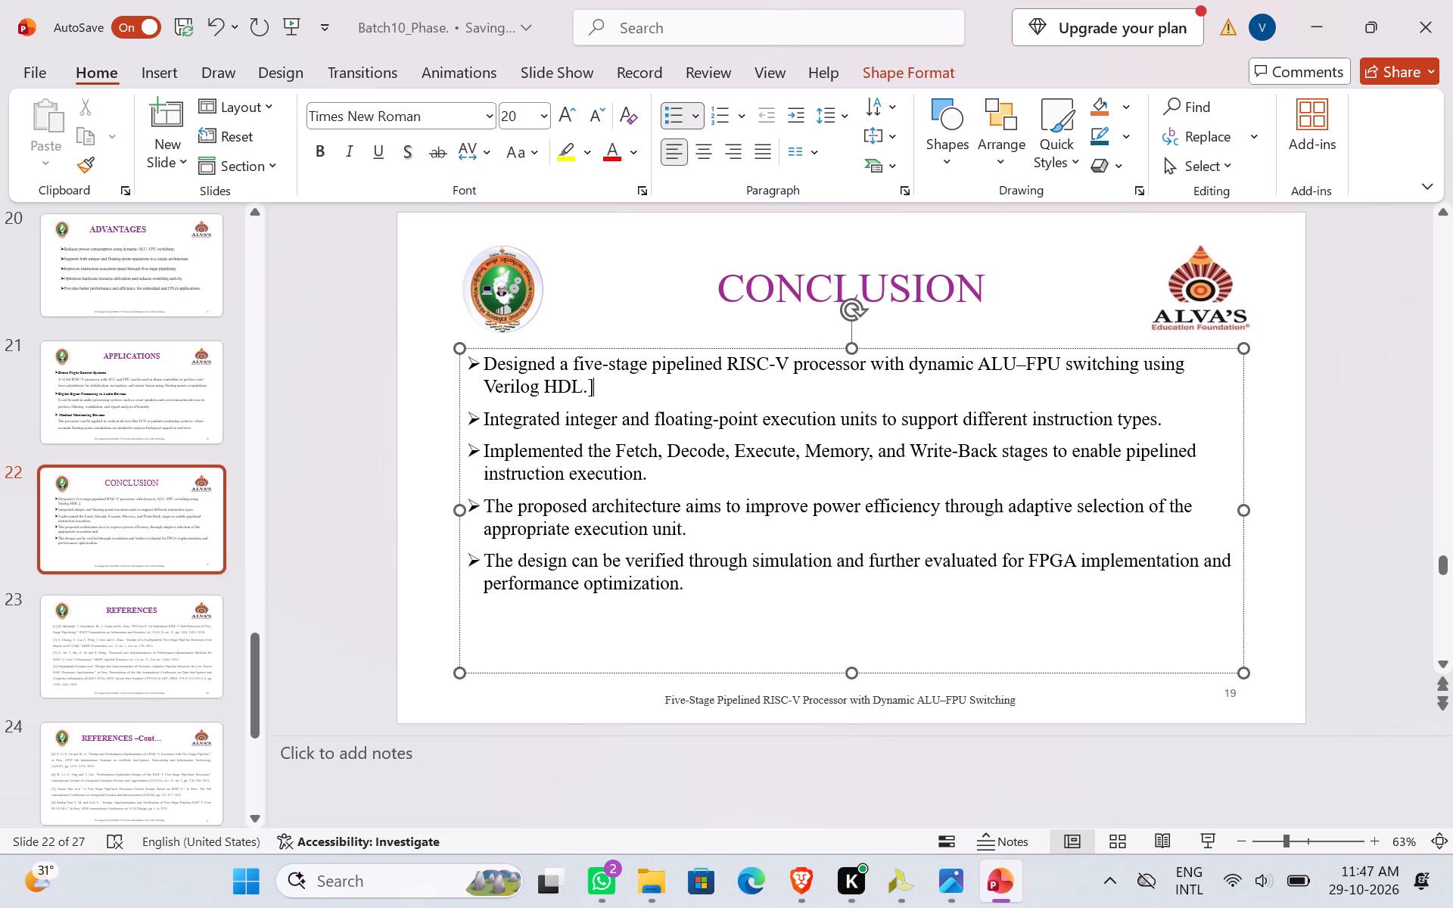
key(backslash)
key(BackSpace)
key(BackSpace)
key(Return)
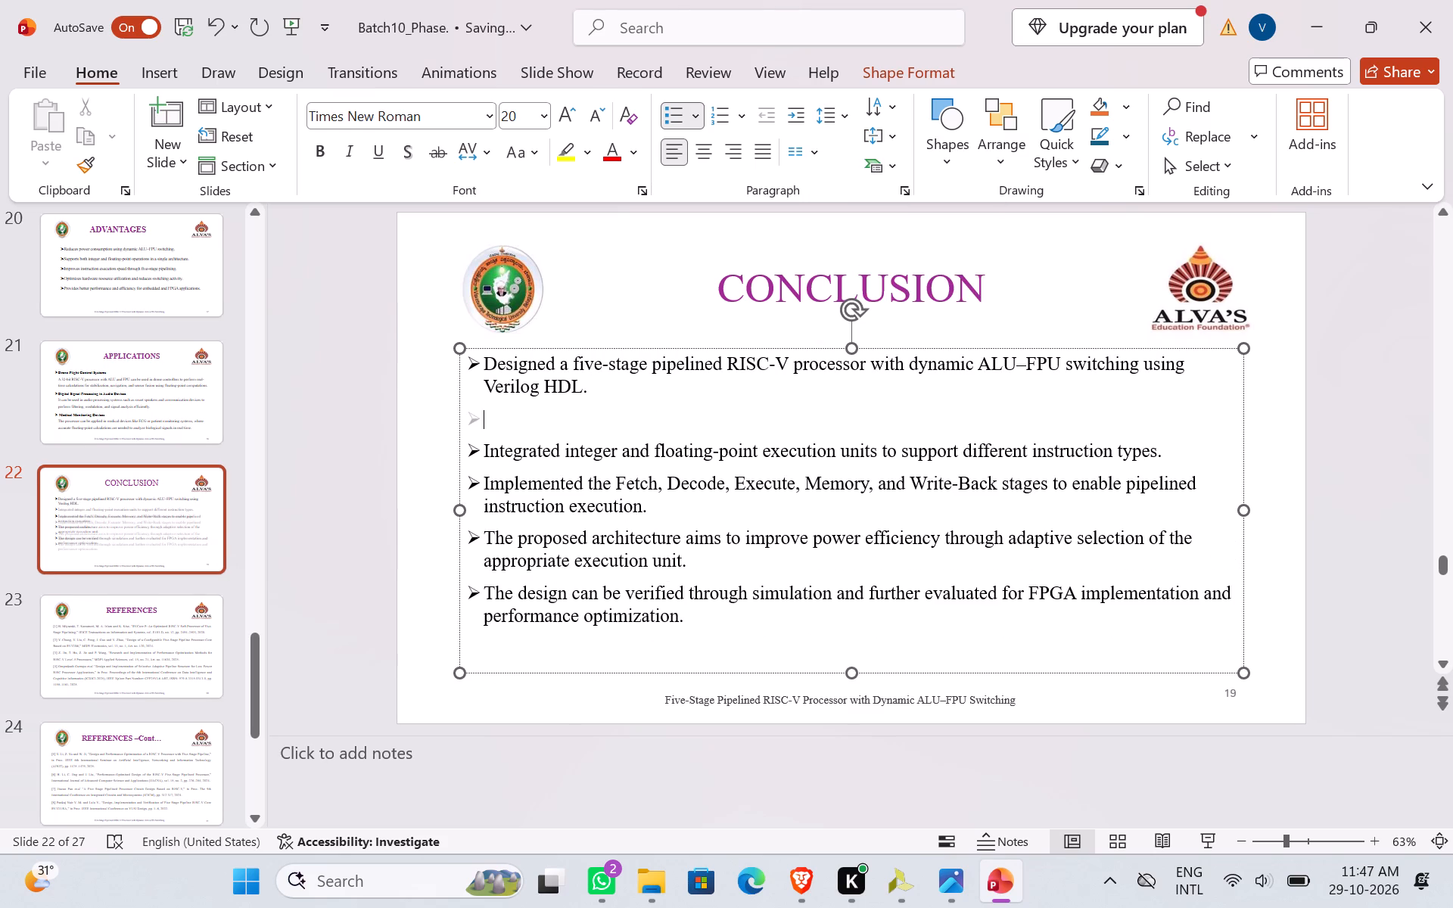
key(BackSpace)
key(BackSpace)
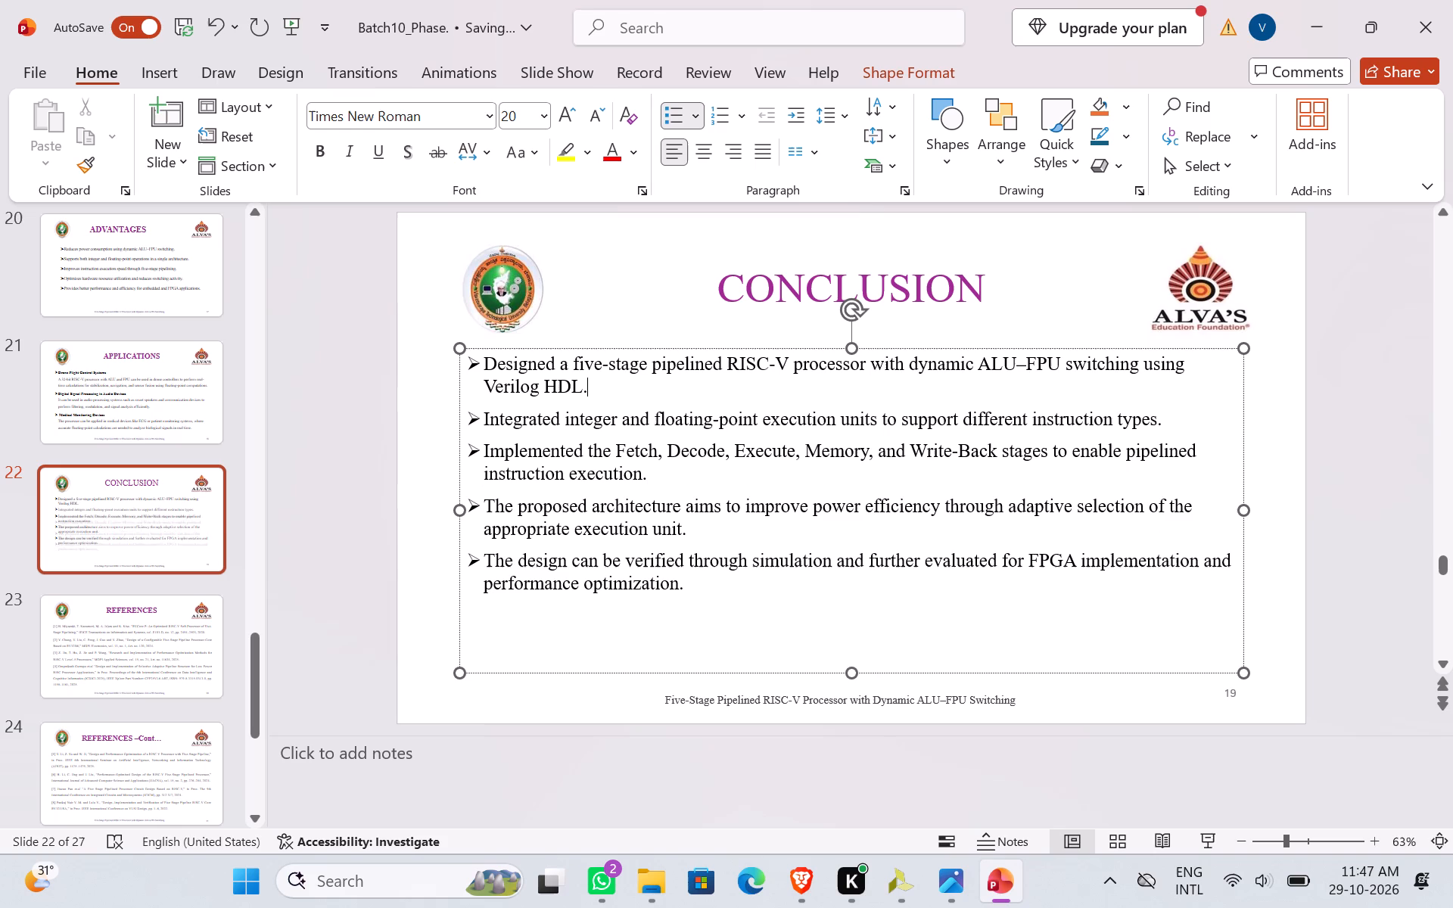
Insert an unbulleted blank line after each of the first four bullets on the Conclusion slide.
key(shift+Return)
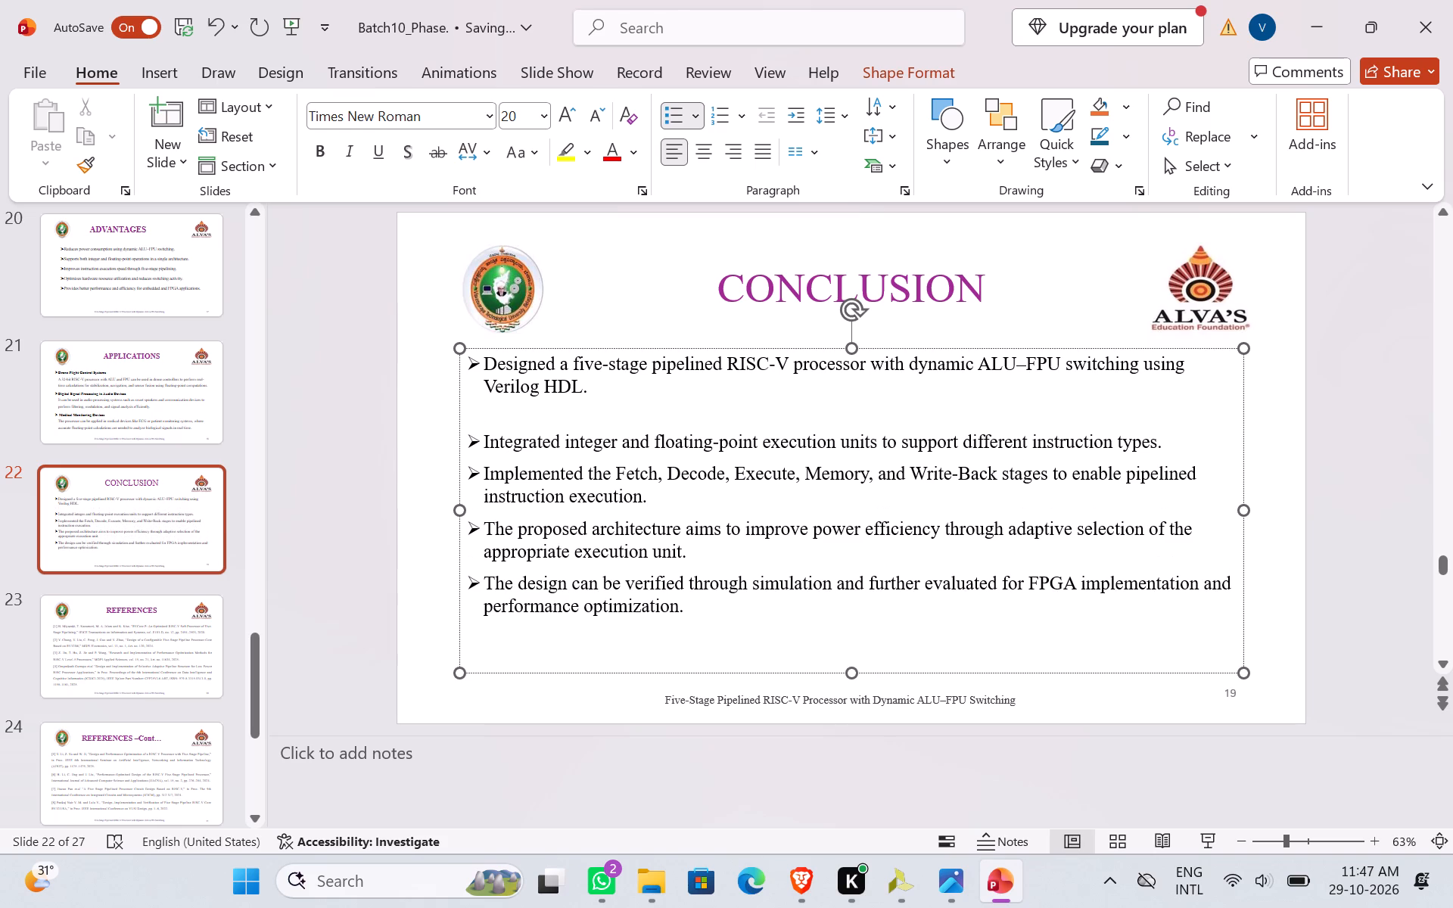
click(1197, 446)
key(shift+Return)
click(752, 542)
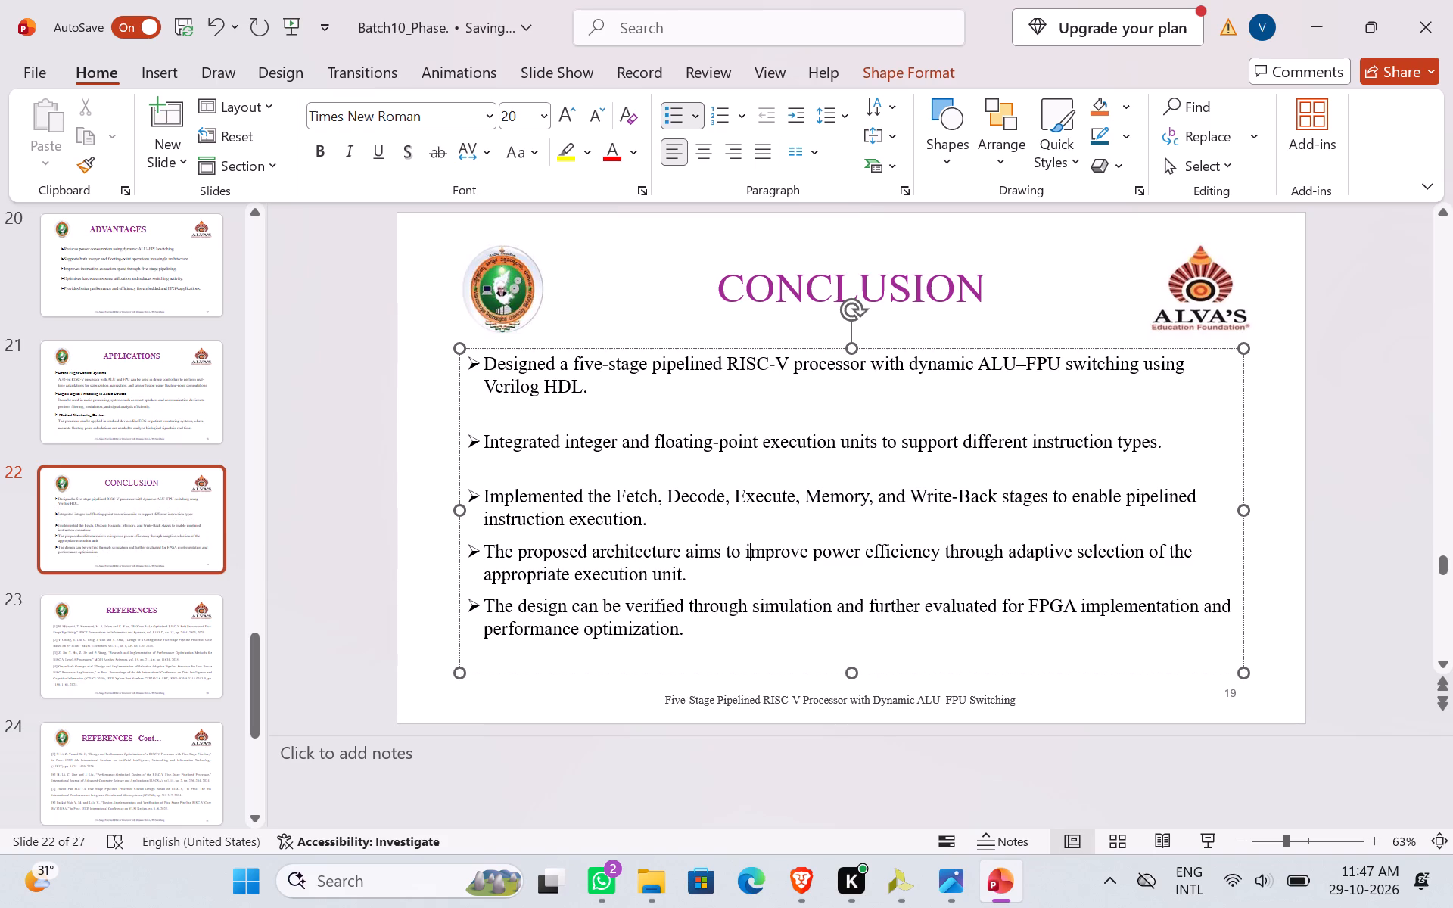
click(694, 498)
click(680, 504)
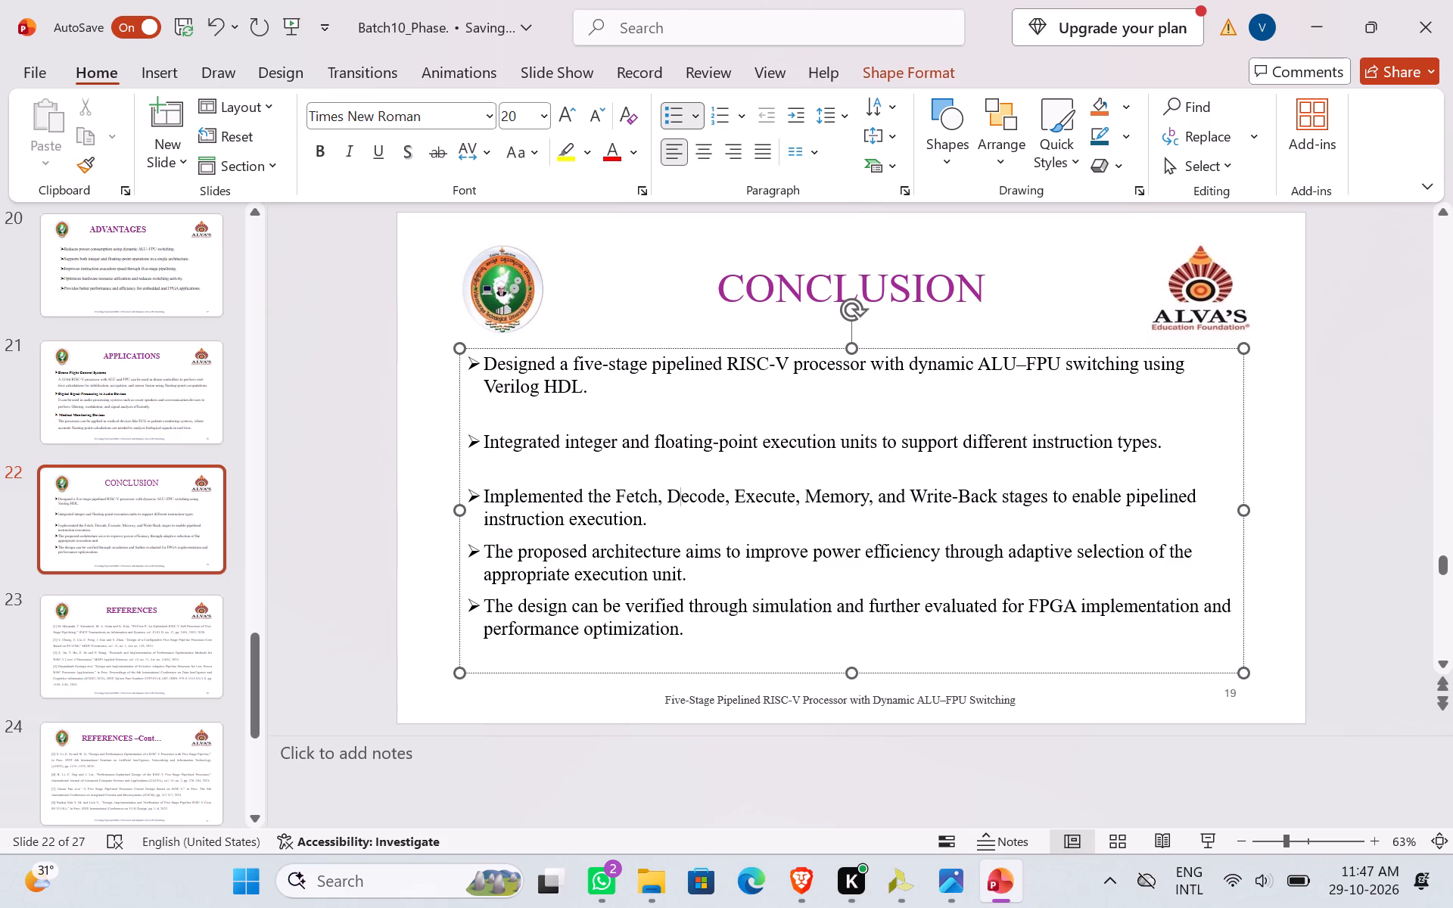
click(657, 521)
key(shift+Return)
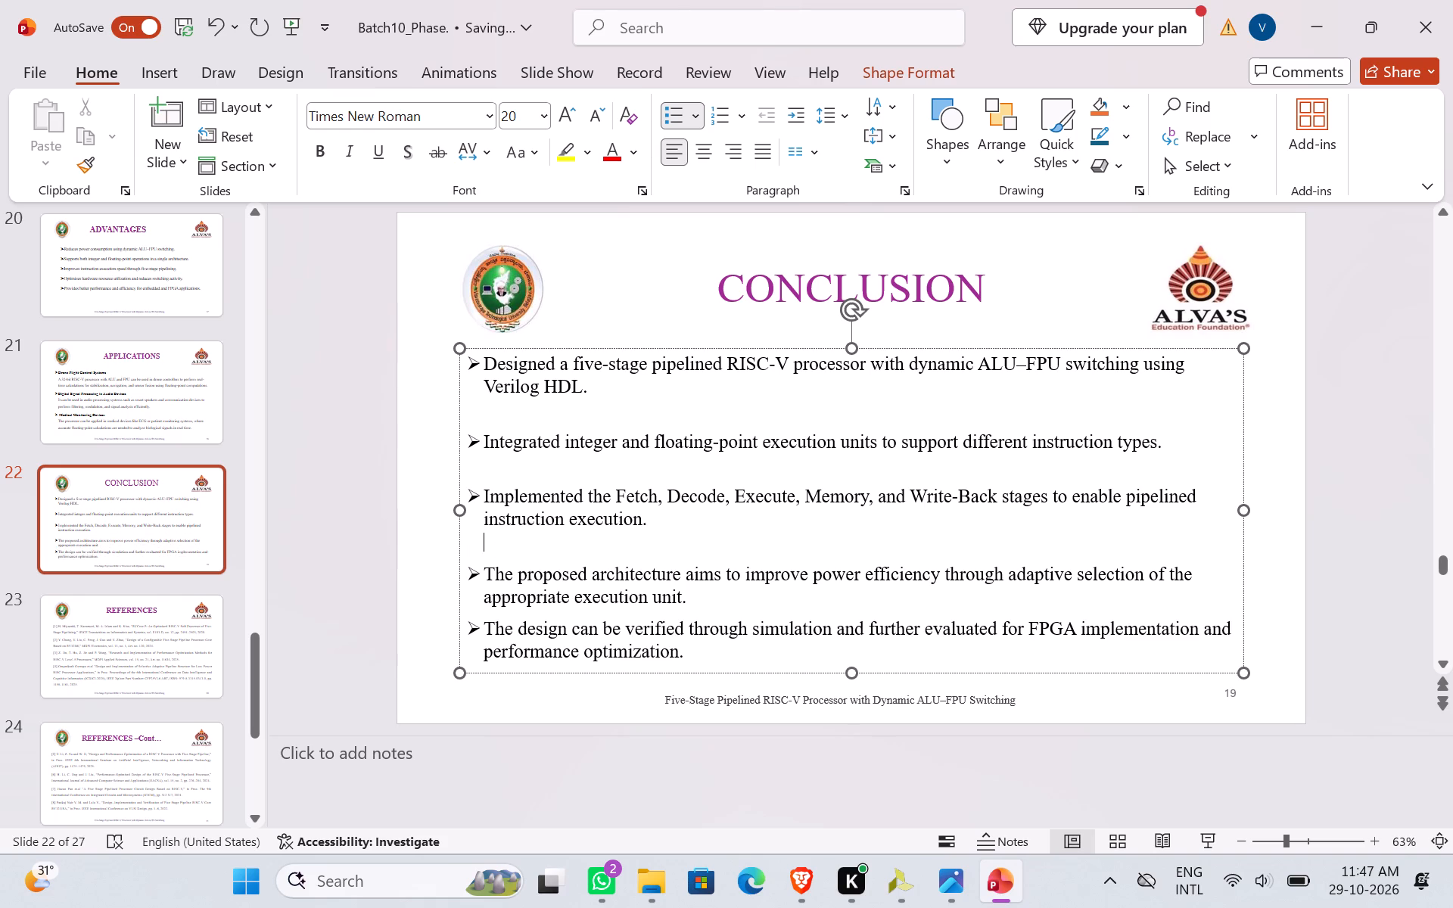
click(709, 603)
key(shift+Return)
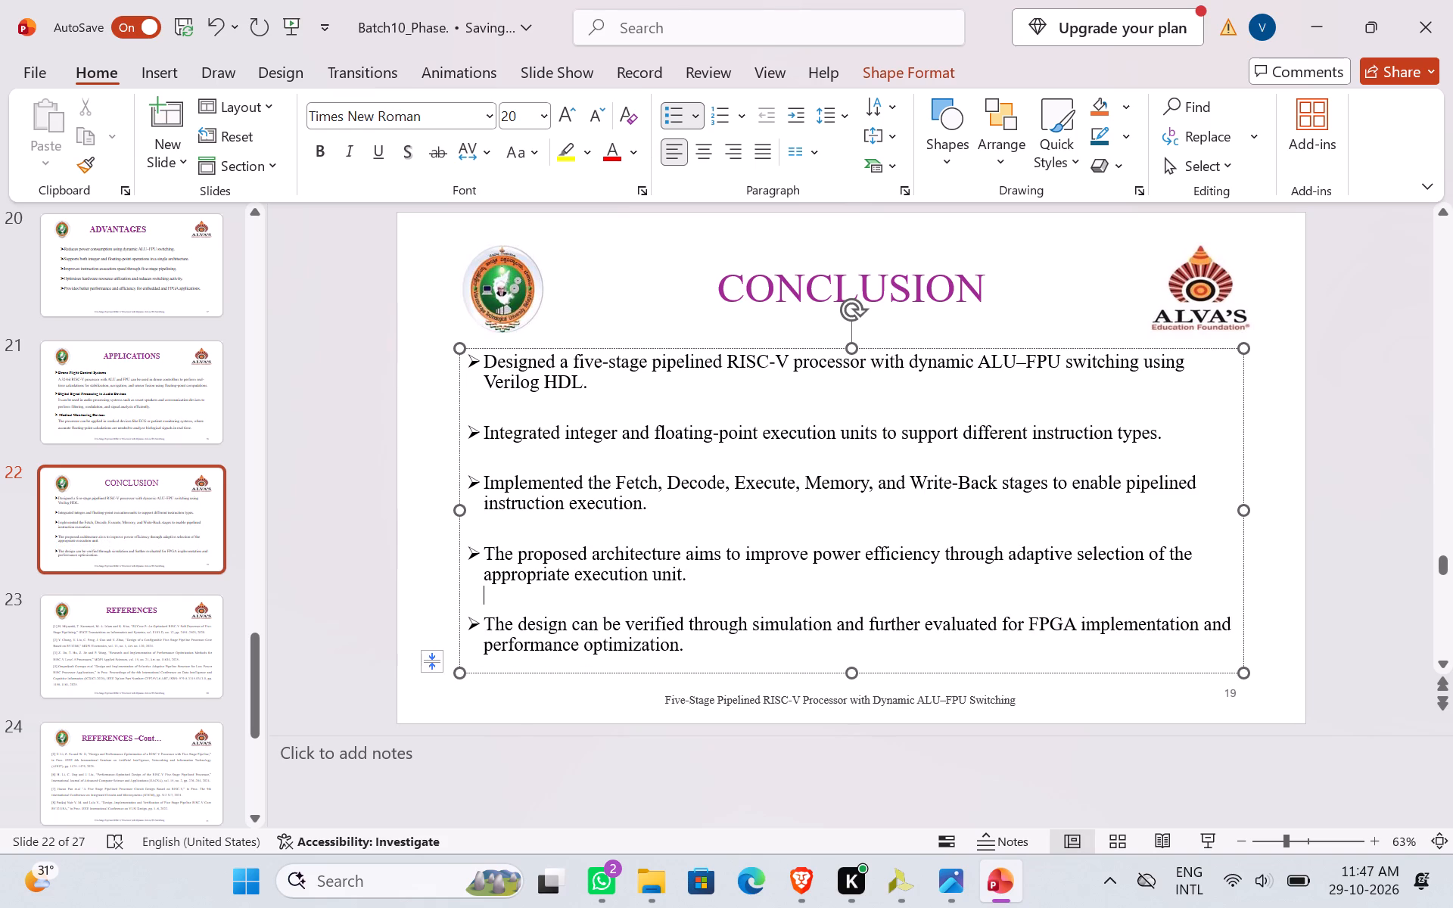
click(507, 745)
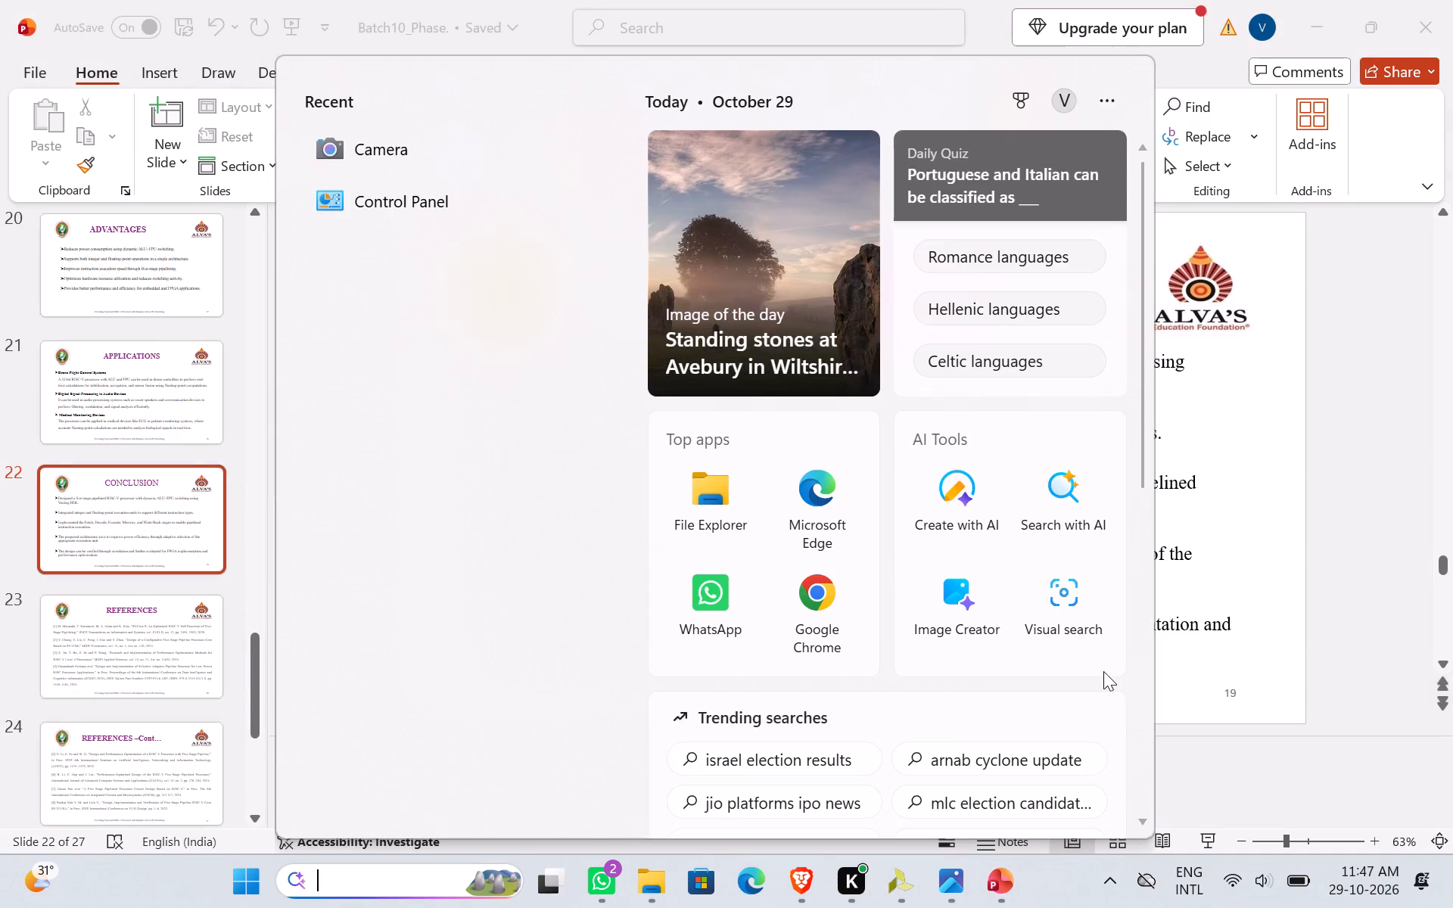
click(1312, 637)
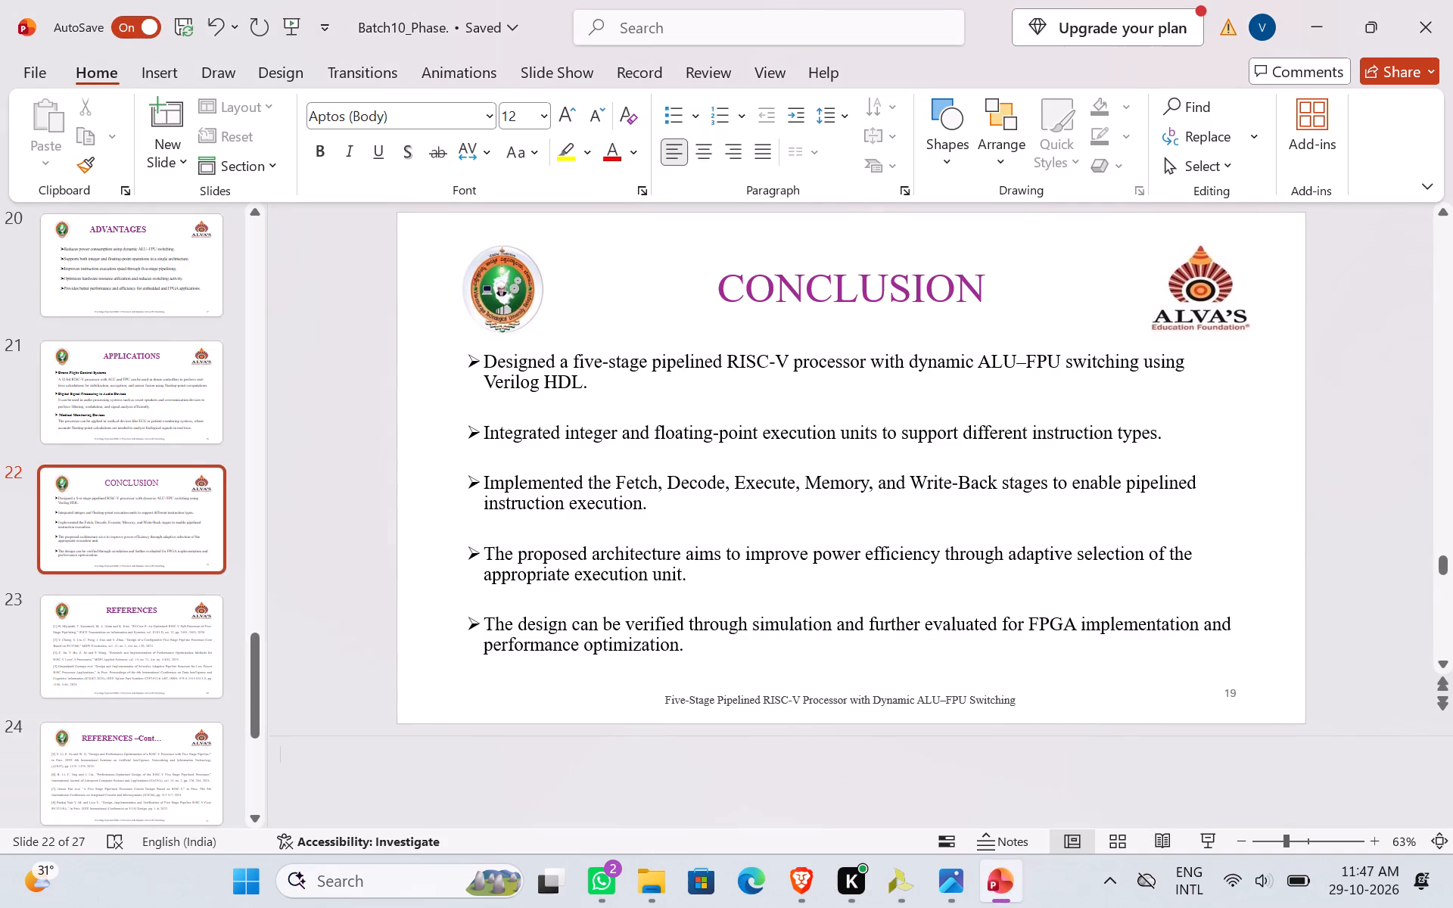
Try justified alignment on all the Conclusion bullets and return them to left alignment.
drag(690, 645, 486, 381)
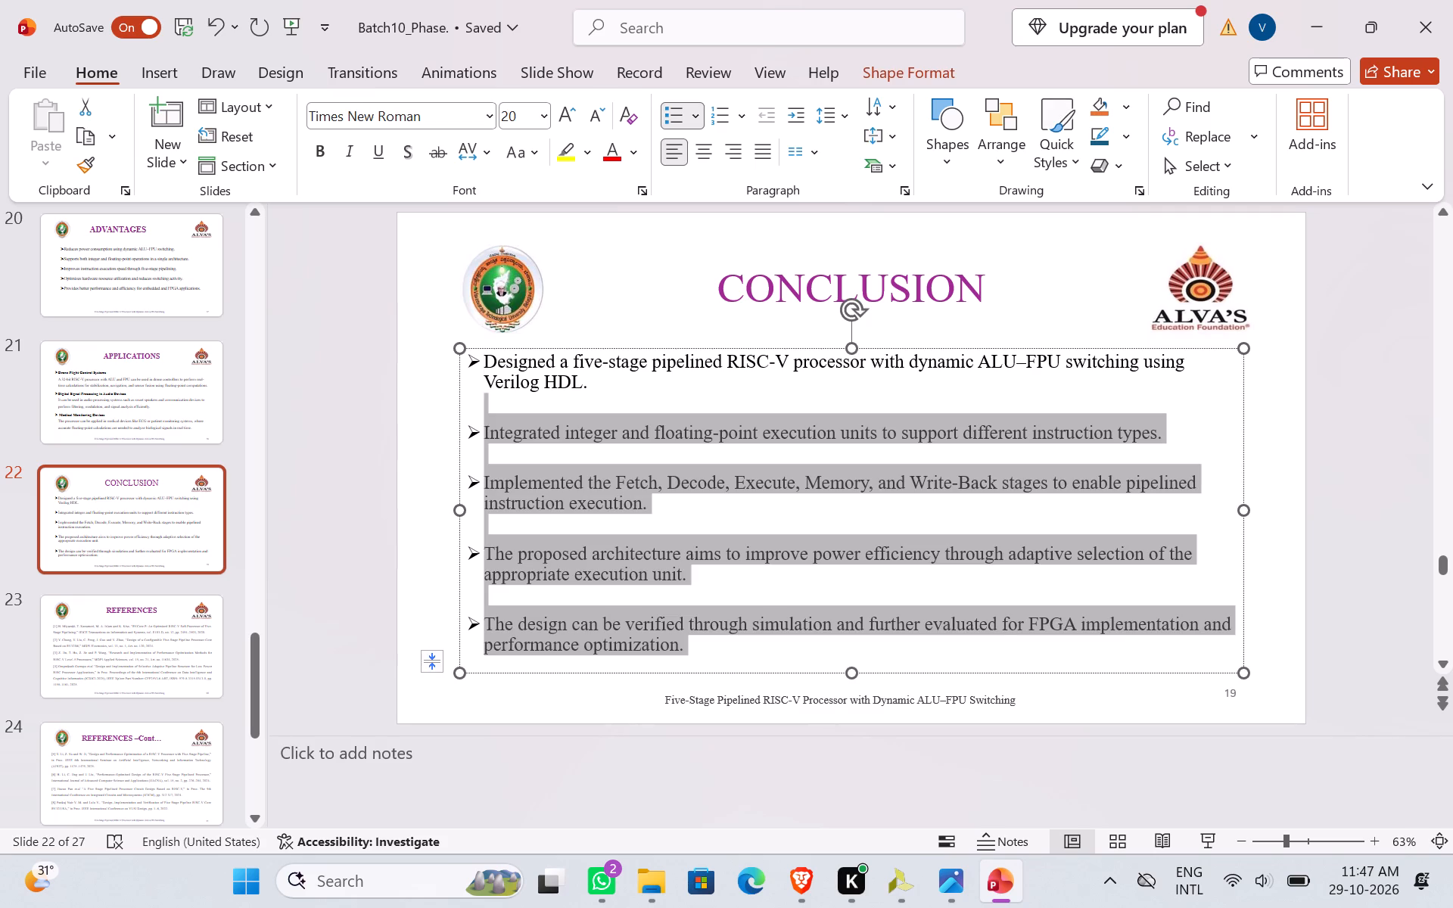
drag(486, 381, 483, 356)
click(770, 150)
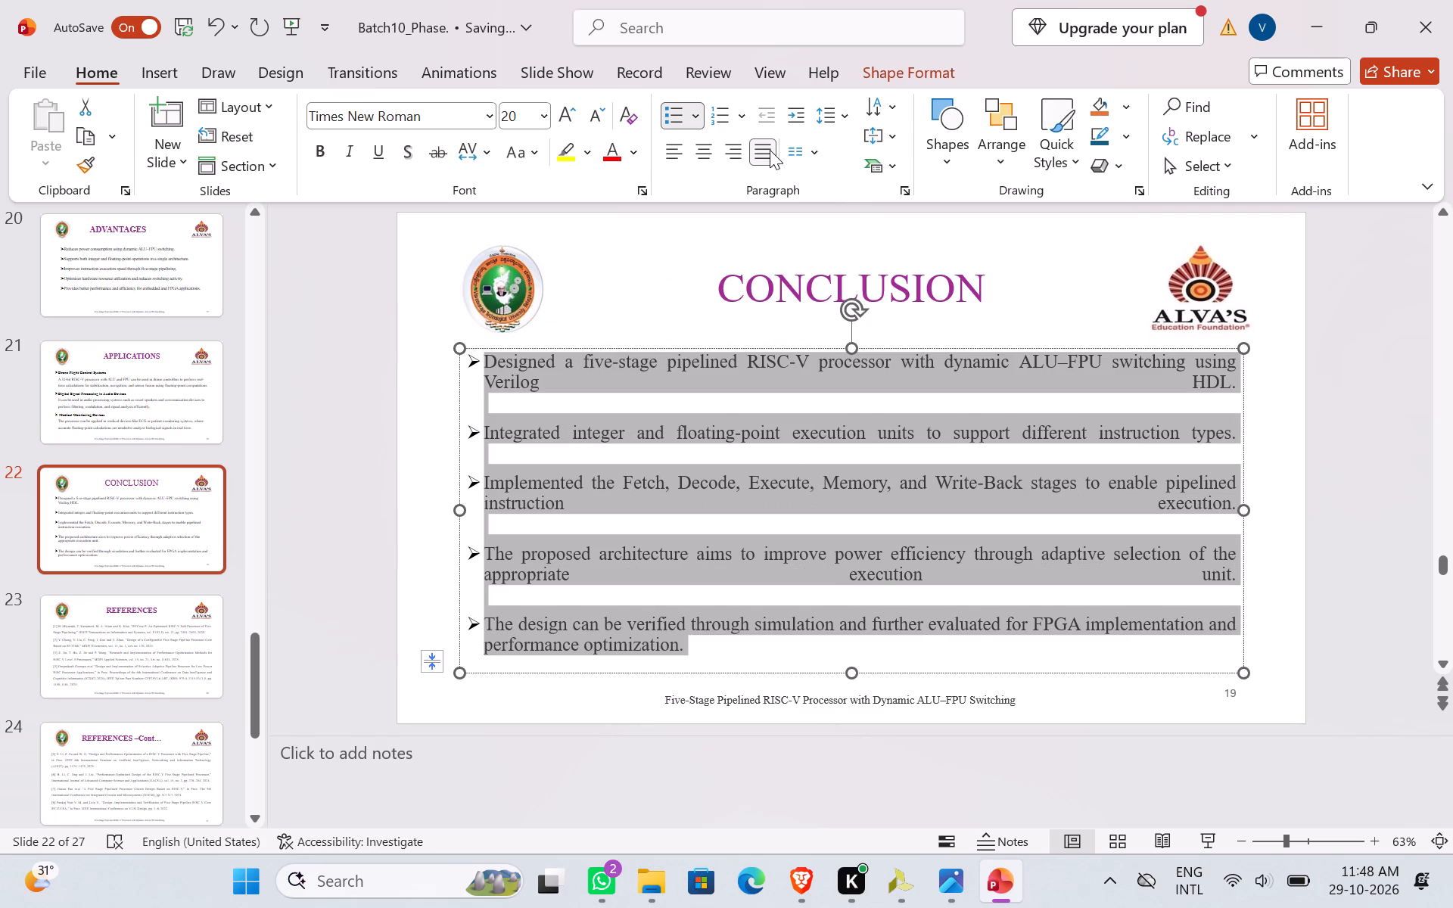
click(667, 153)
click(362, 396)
Check the Conclusion slide against Applications, and look over the Advantages and Future Enhancements slides.
click(159, 424)
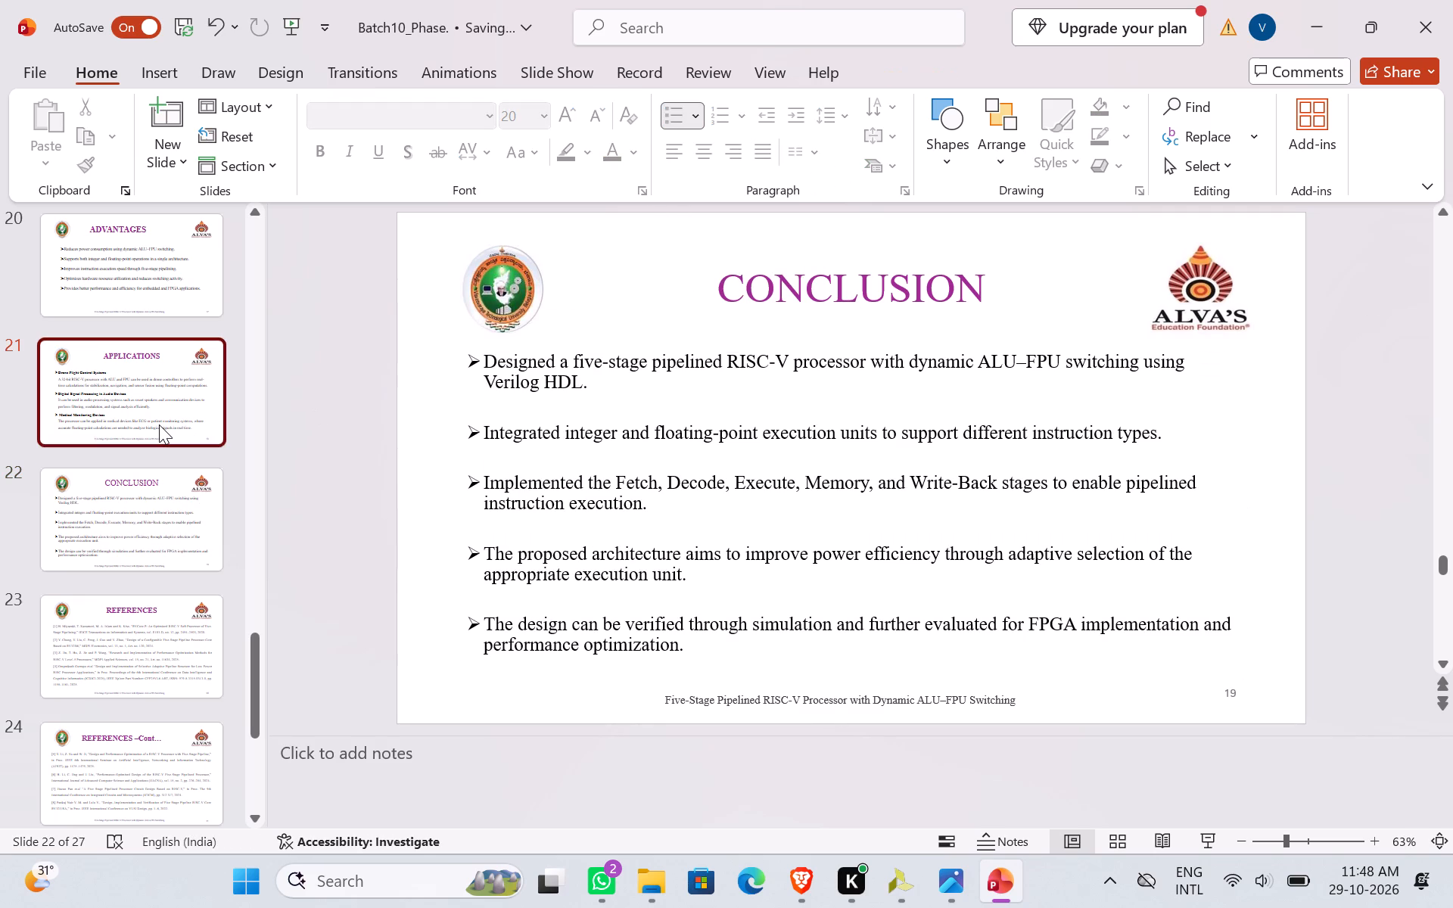
click(215, 550)
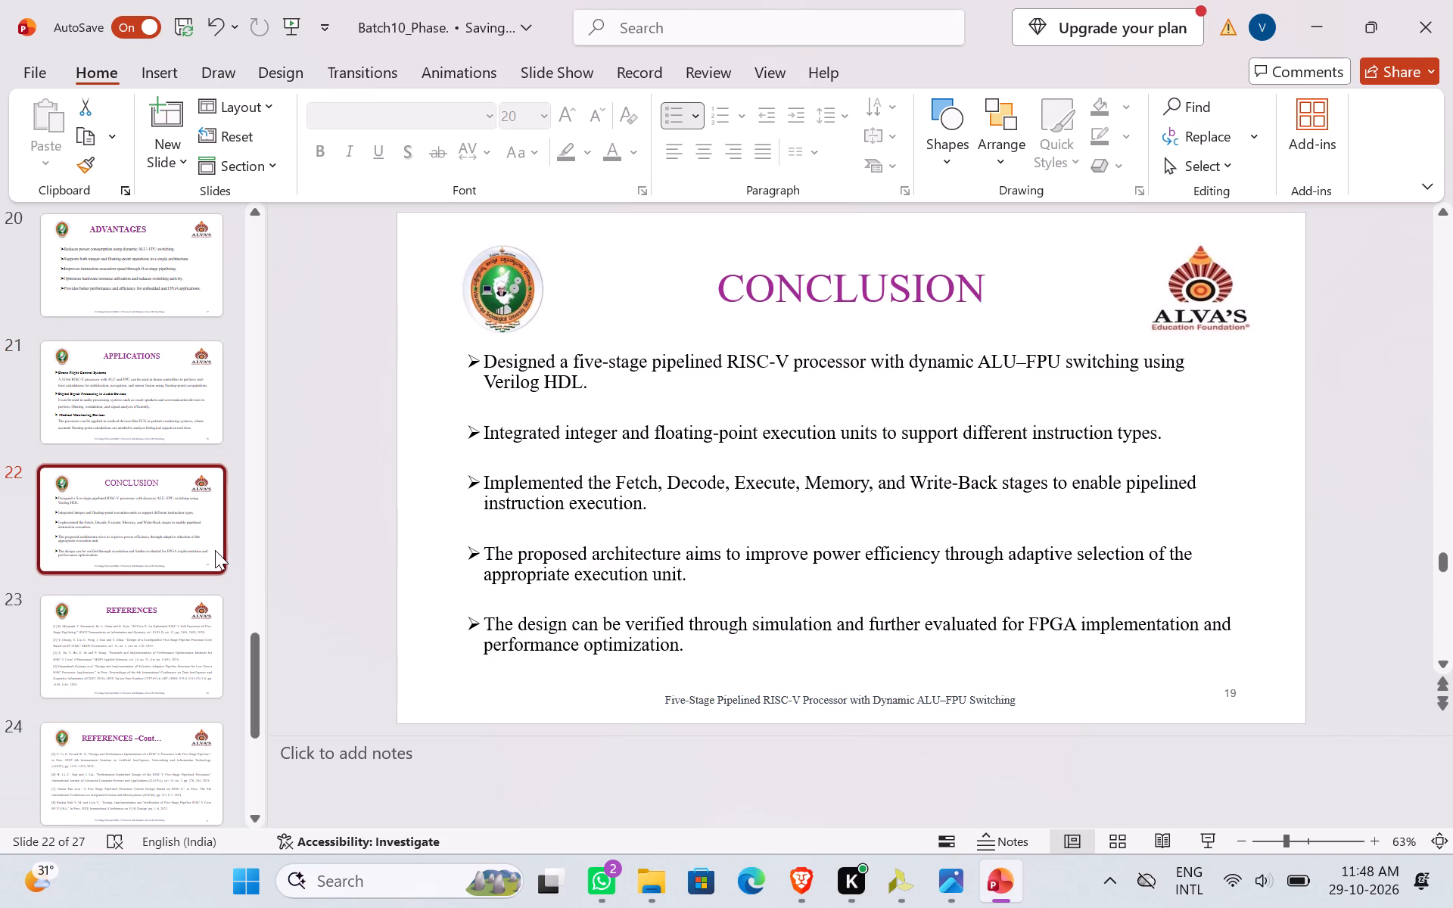
click(179, 341)
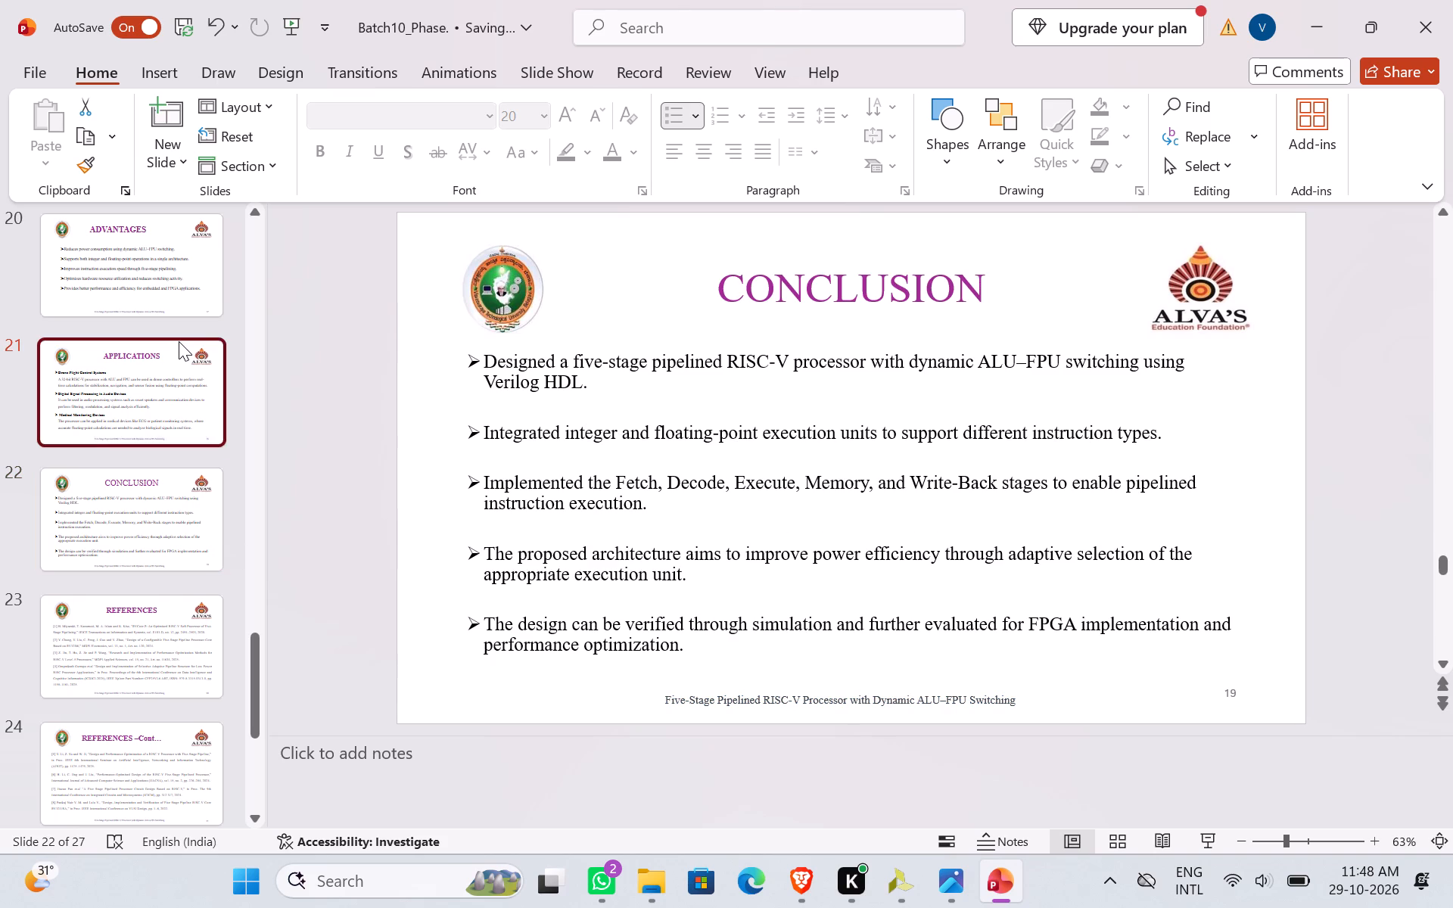
scroll(191, 563, up, 2)
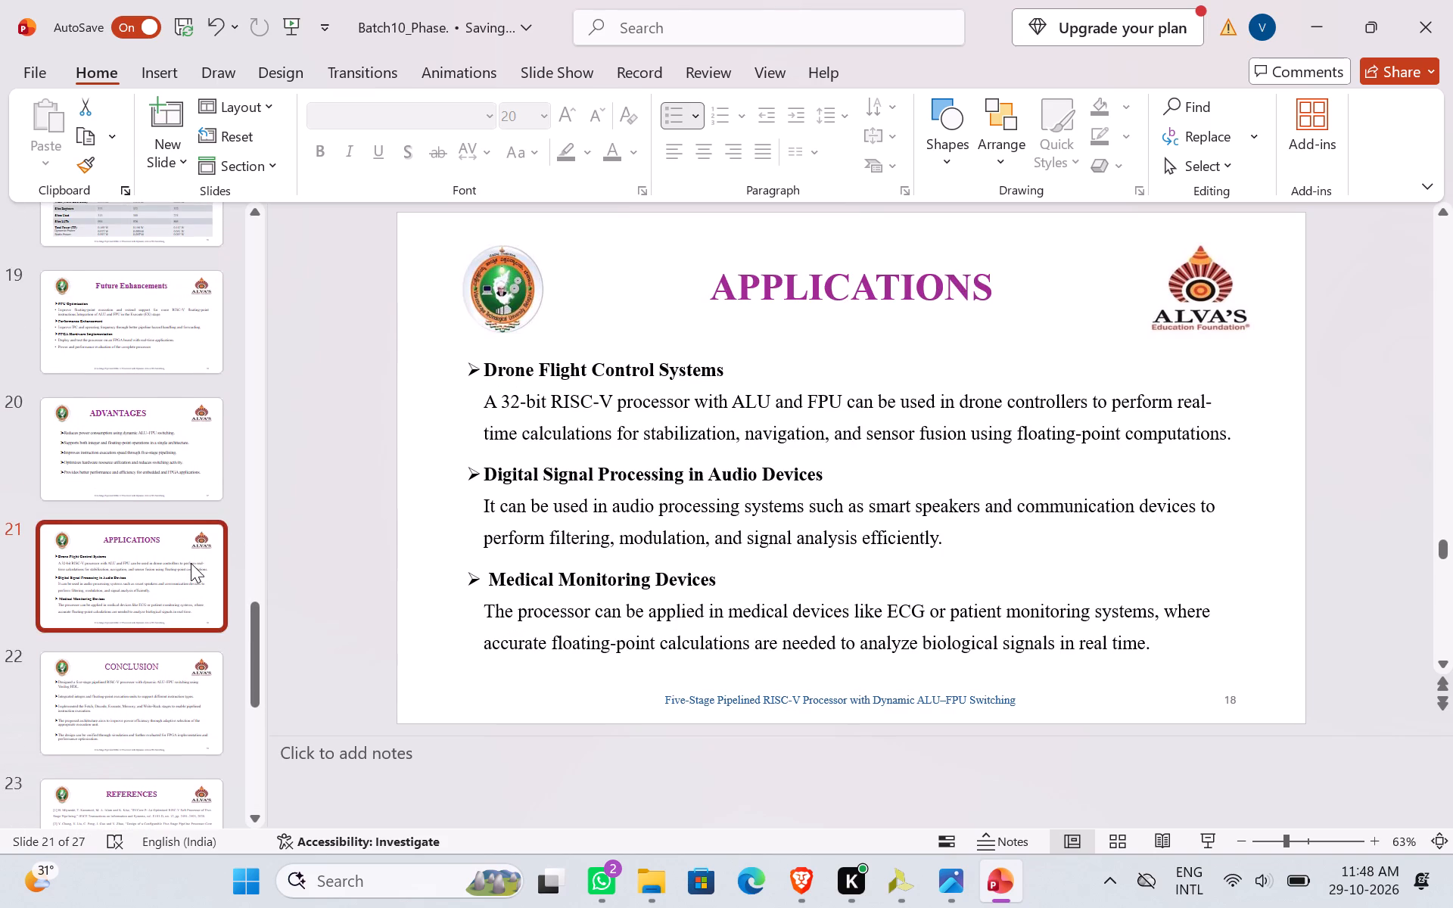
scroll(191, 563, up, 1)
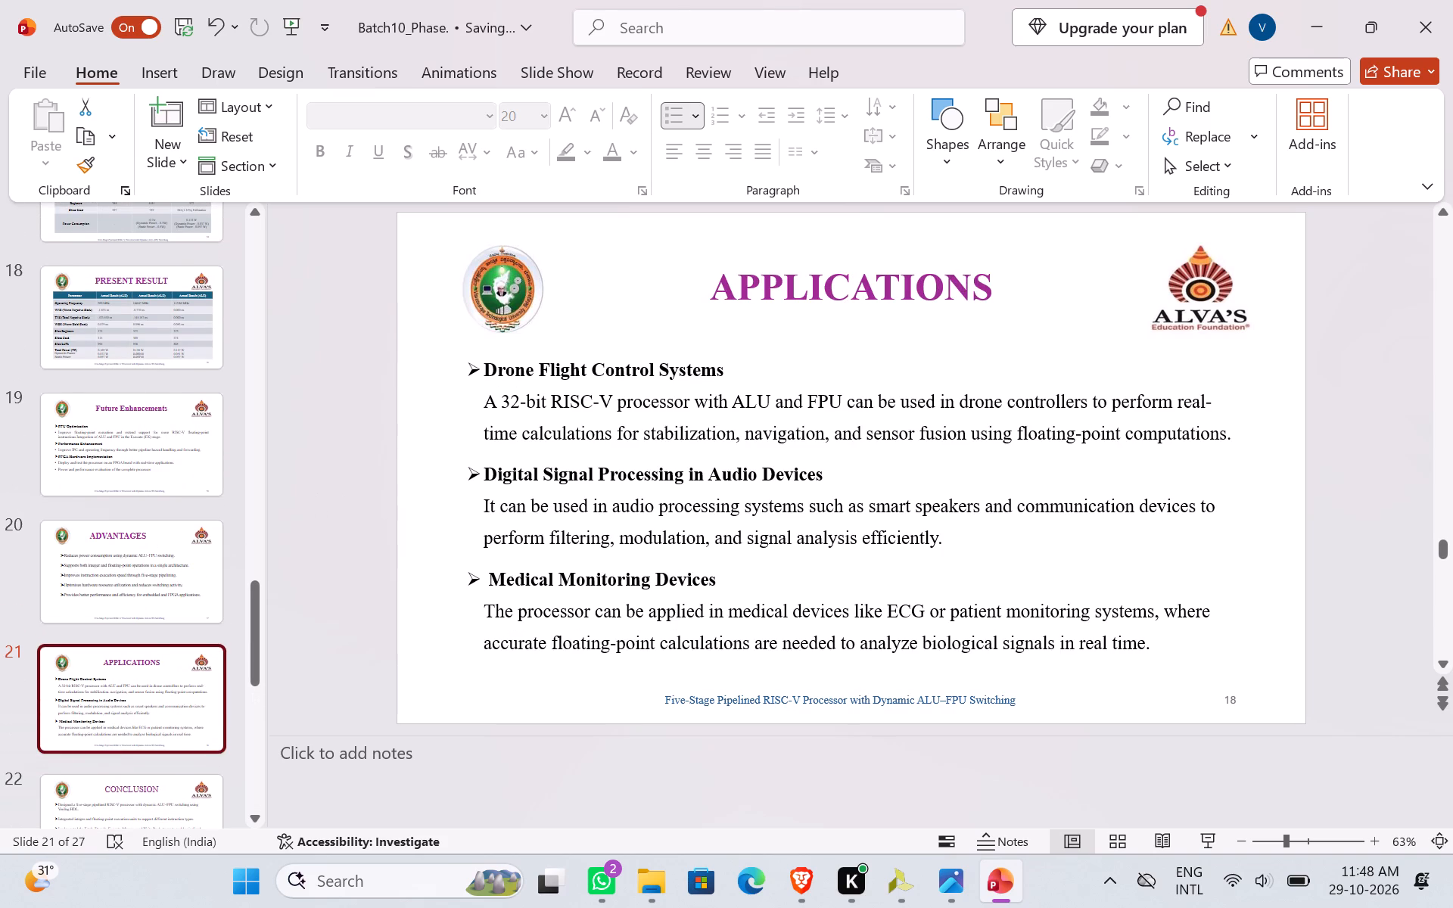
click(173, 626)
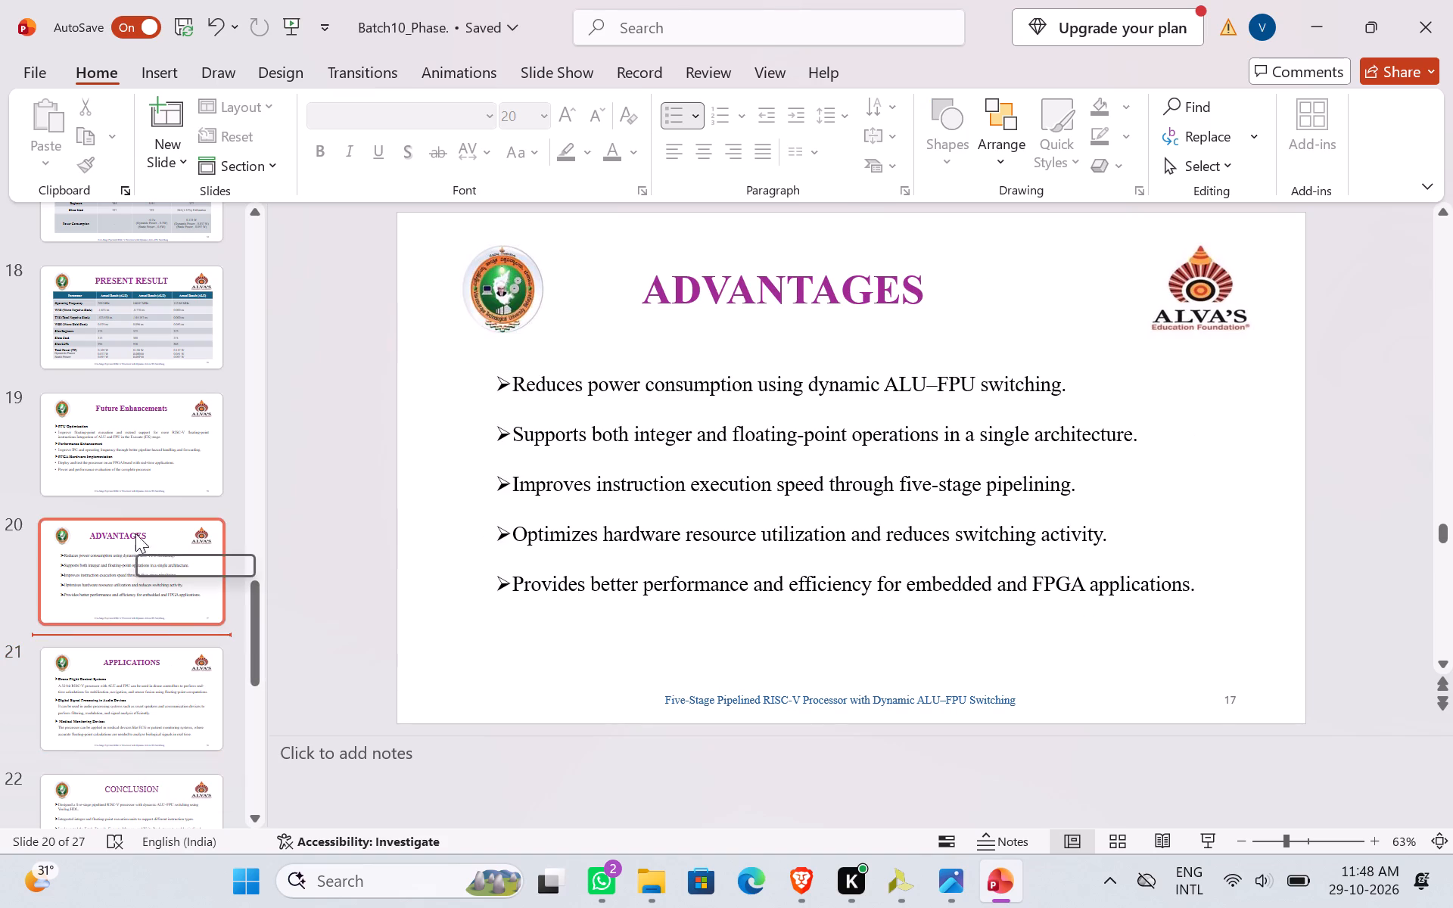
click(144, 452)
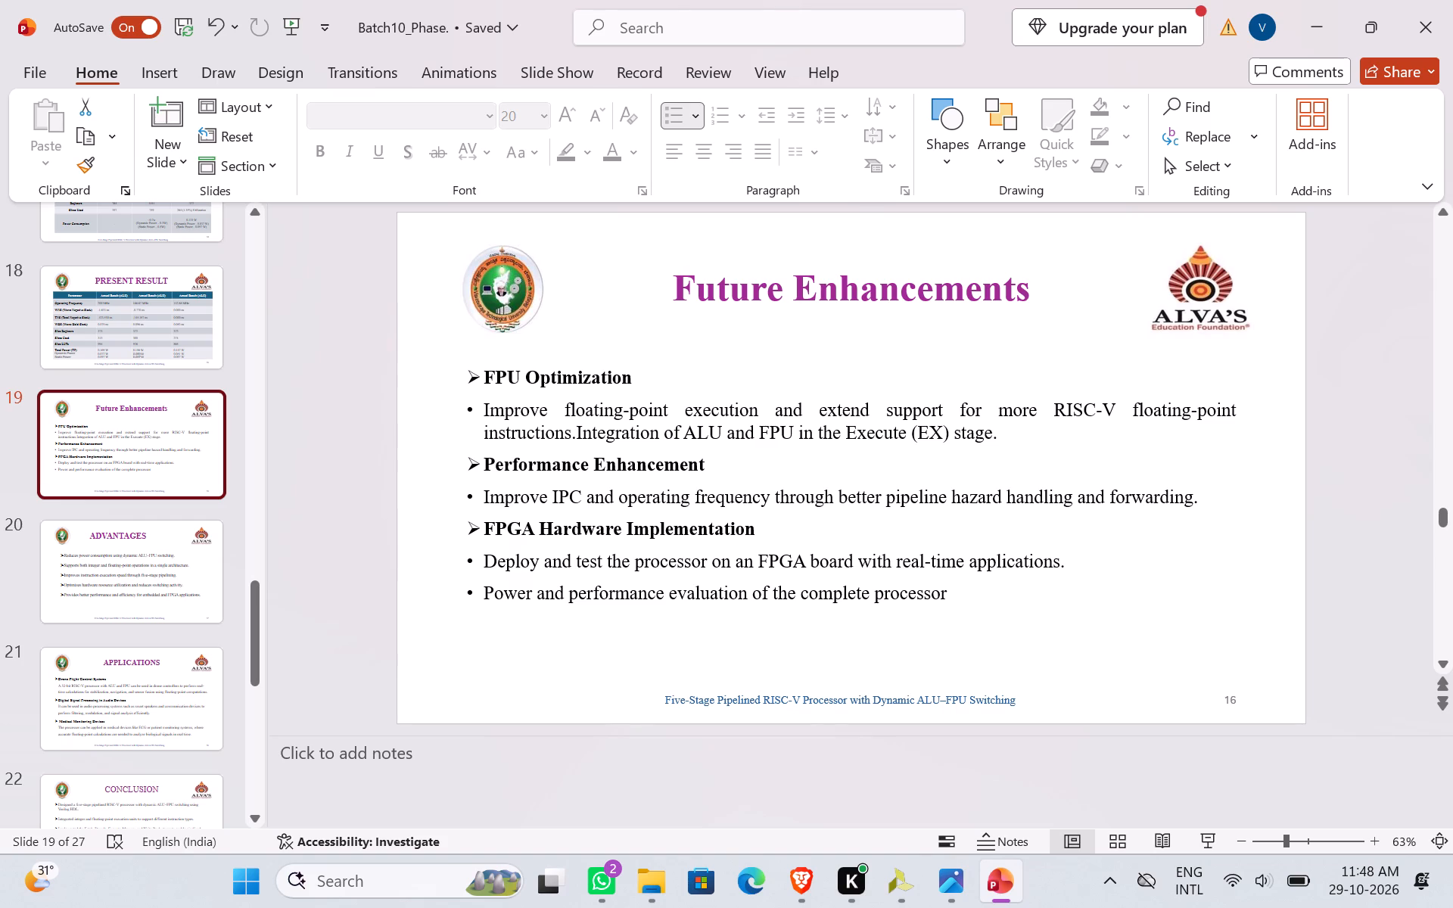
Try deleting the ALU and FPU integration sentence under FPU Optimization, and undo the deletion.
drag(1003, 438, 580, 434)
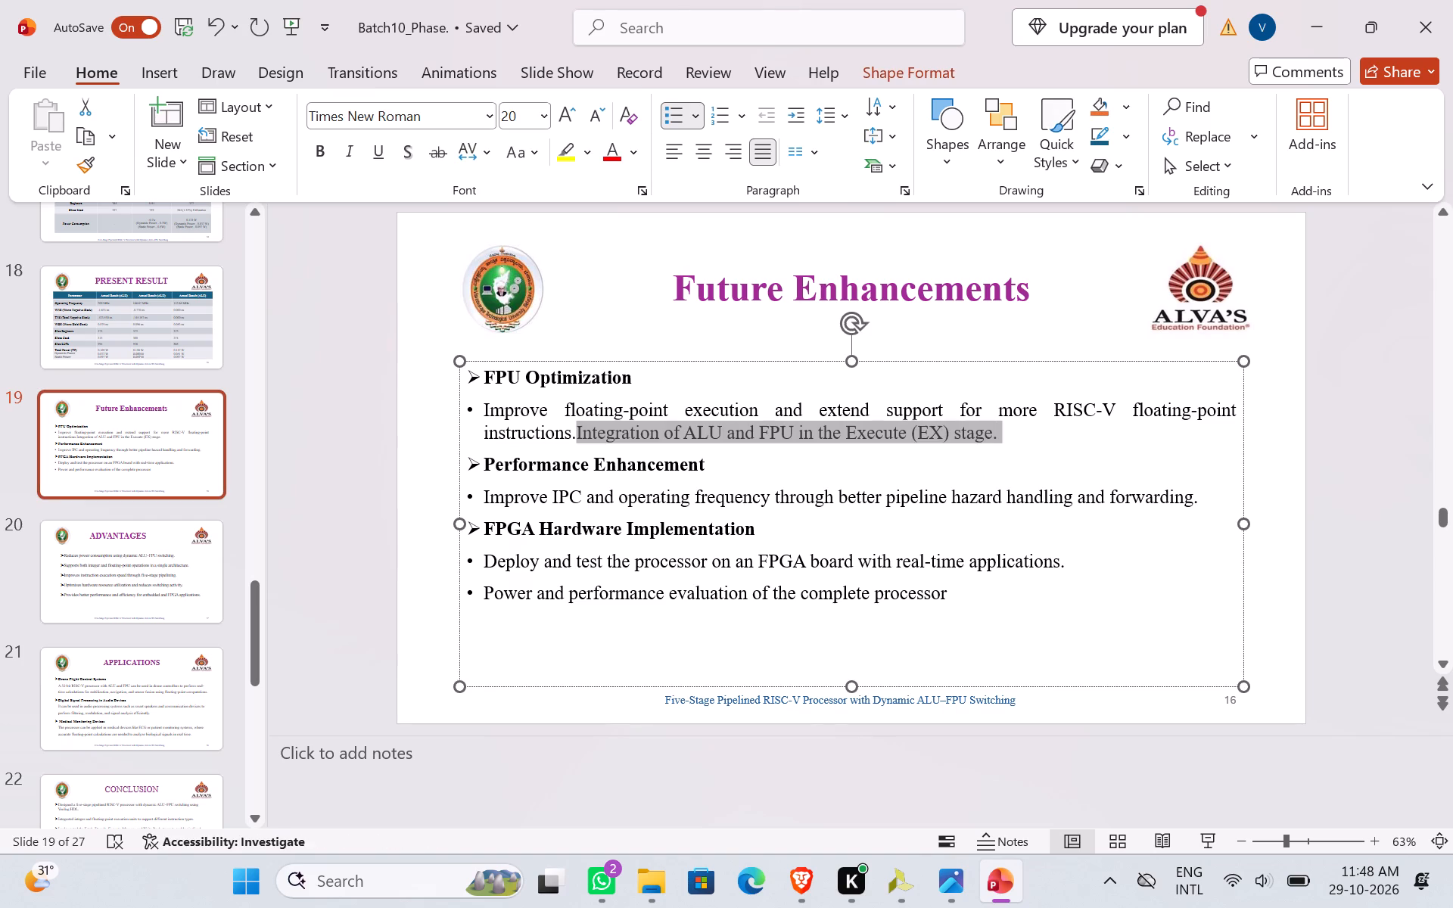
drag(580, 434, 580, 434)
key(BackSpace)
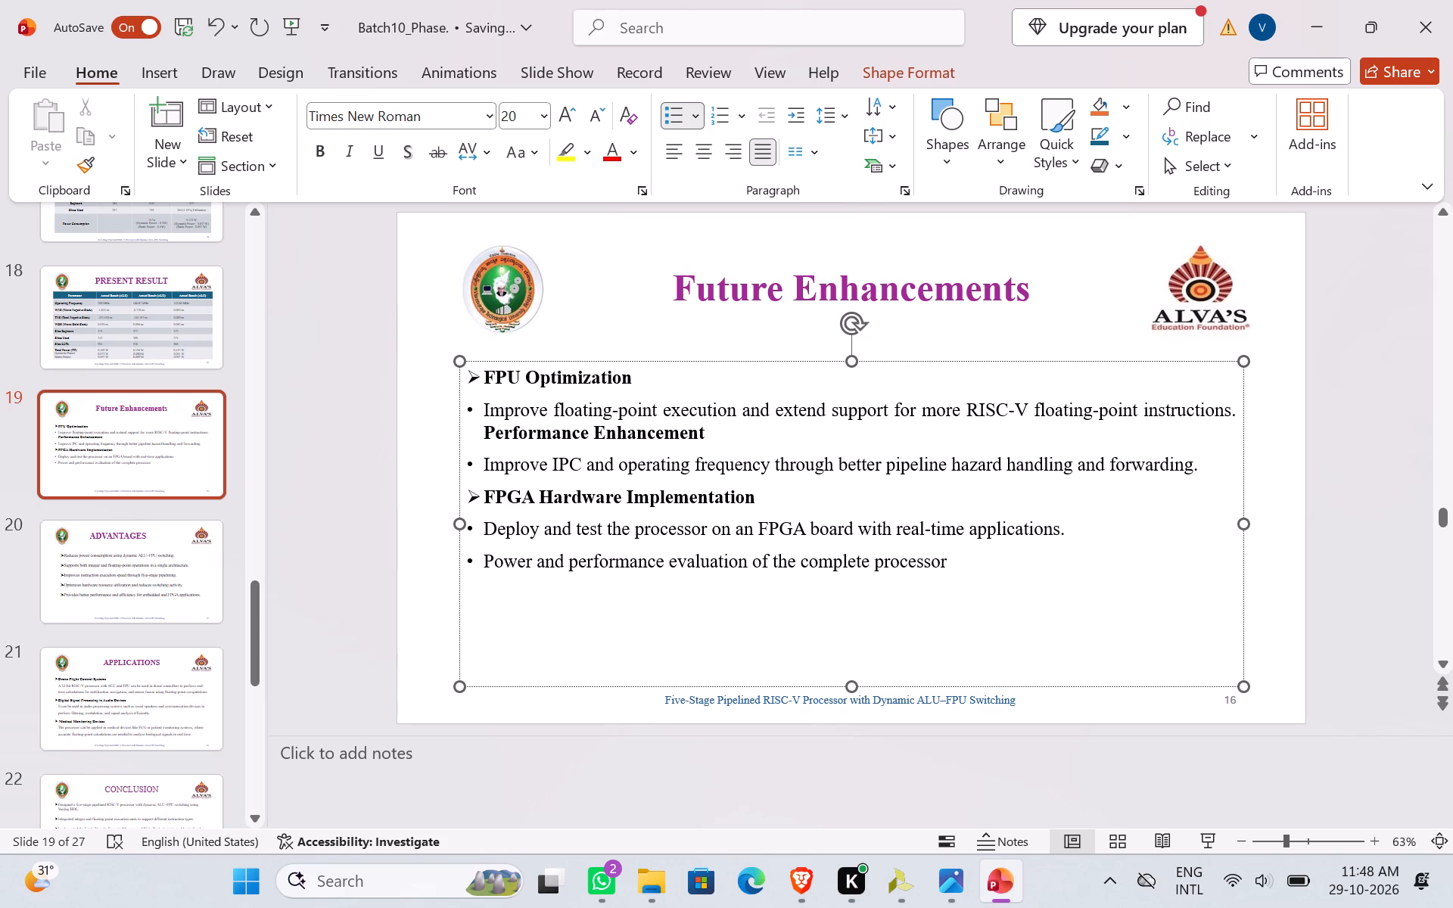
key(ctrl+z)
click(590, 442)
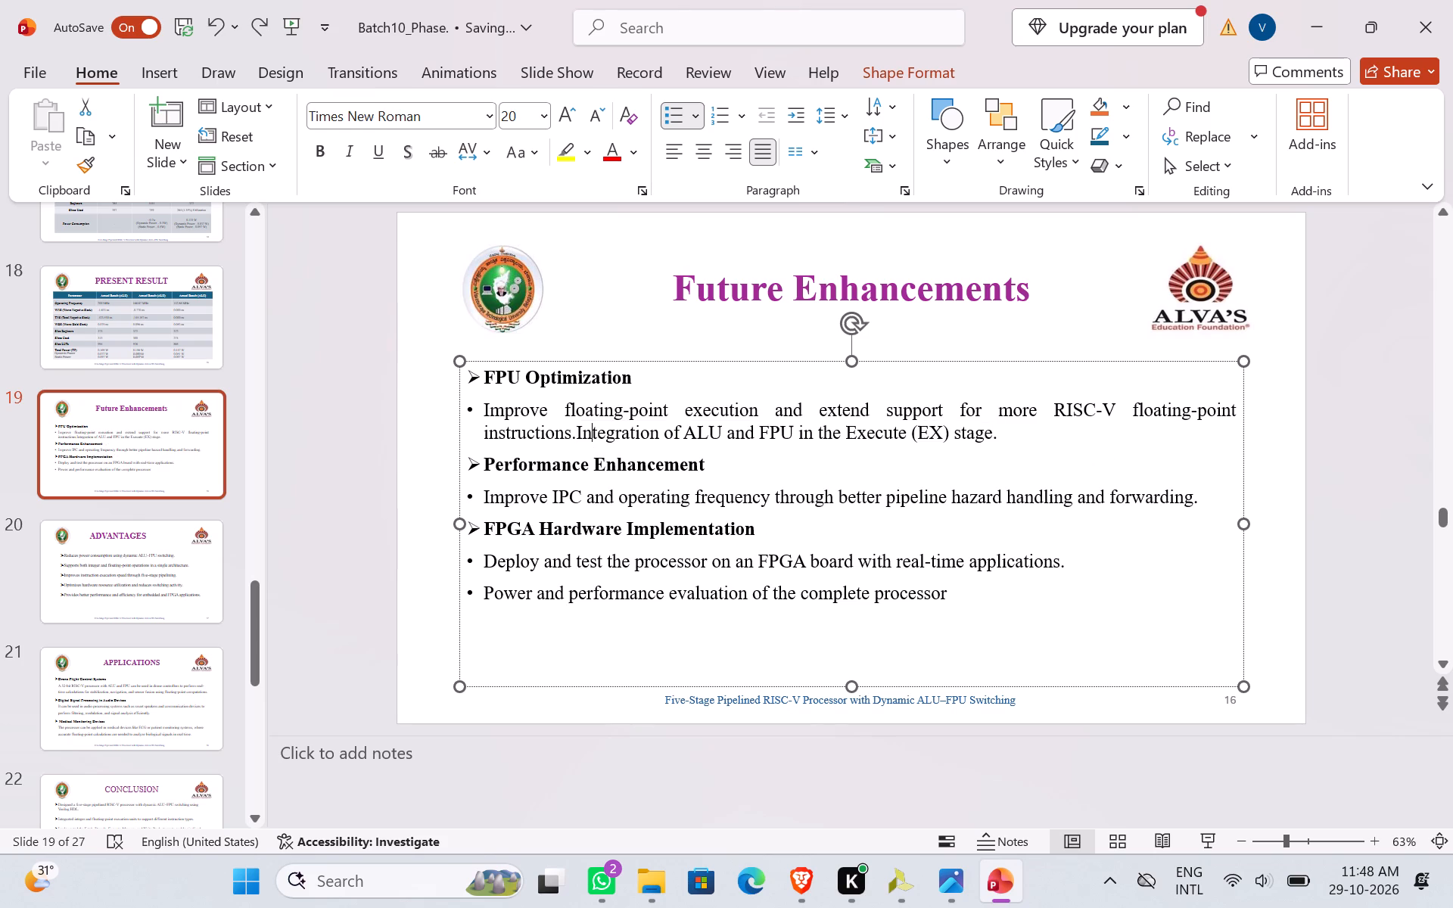
Delete "Integration of ALU and FPU in the Execute (EX) stage." under FPU Optimization, keeping a full stop after "instructions".
drag(573, 428, 880, 424)
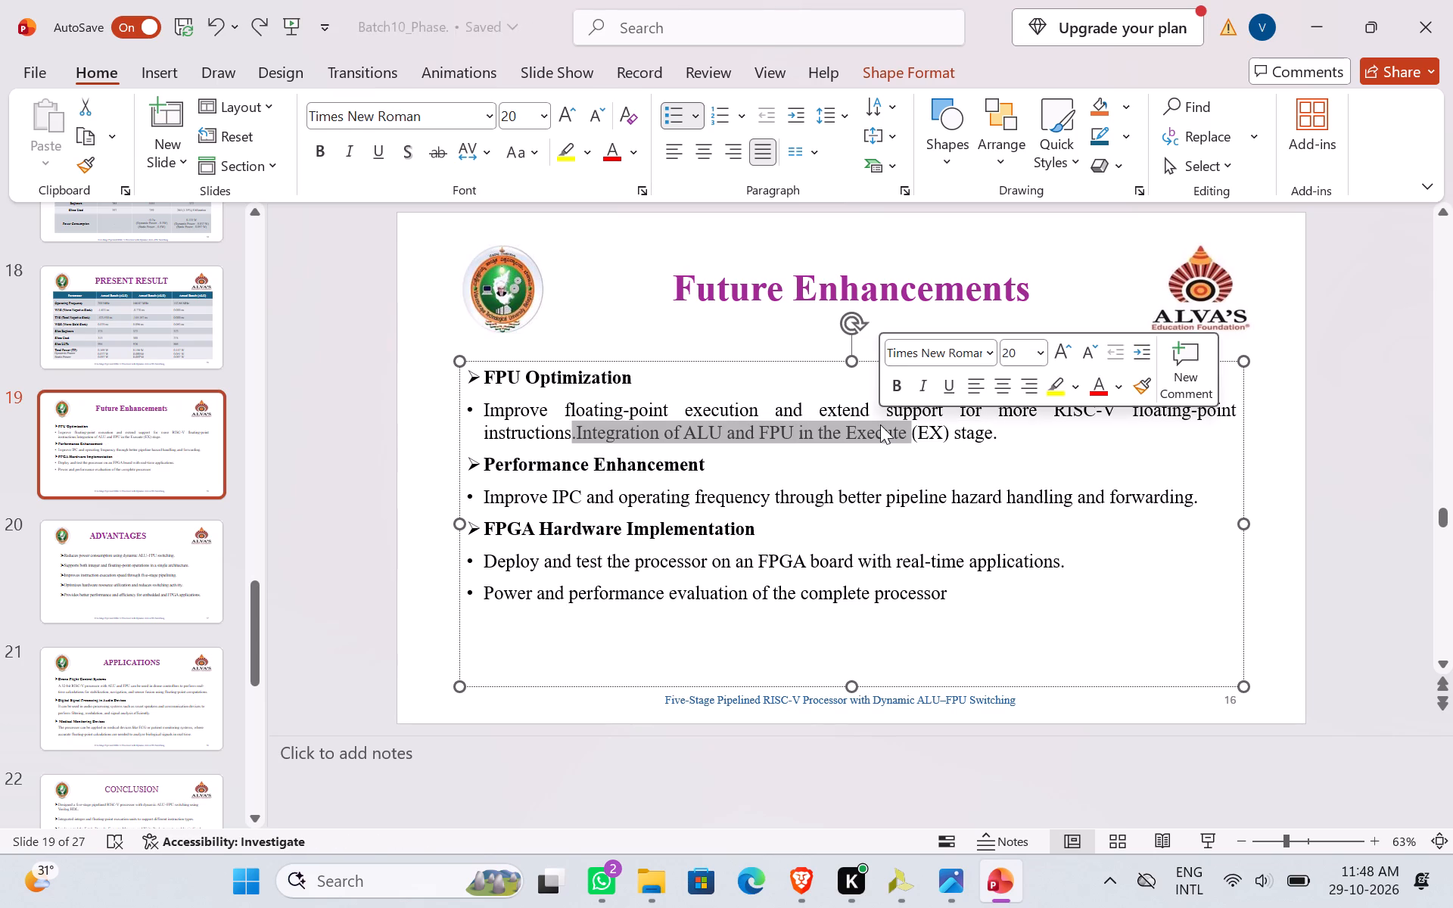
key(BackSpace)
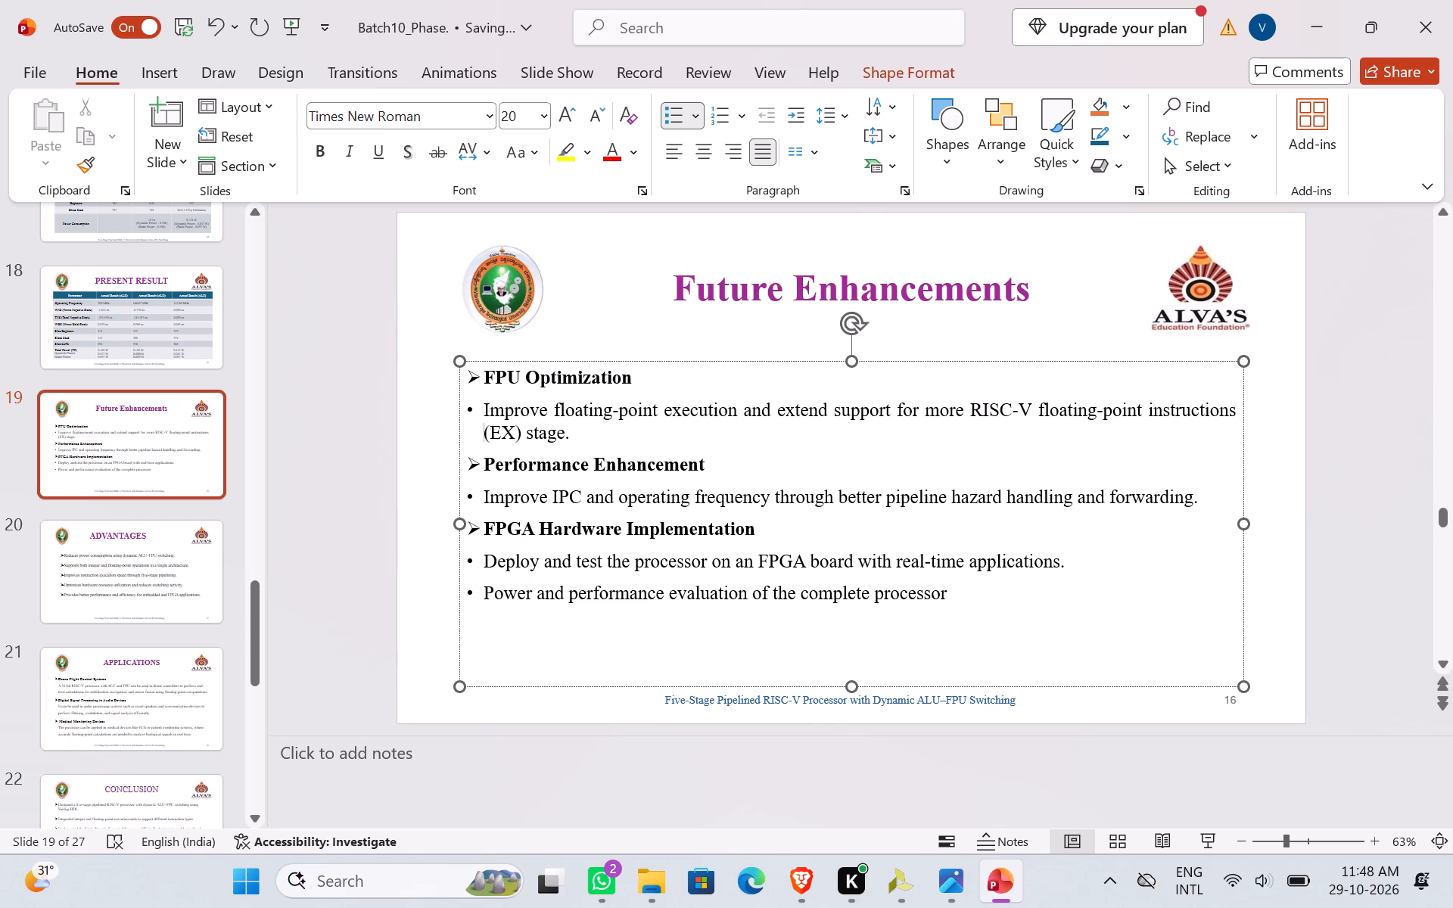
key(period)
key(Right)
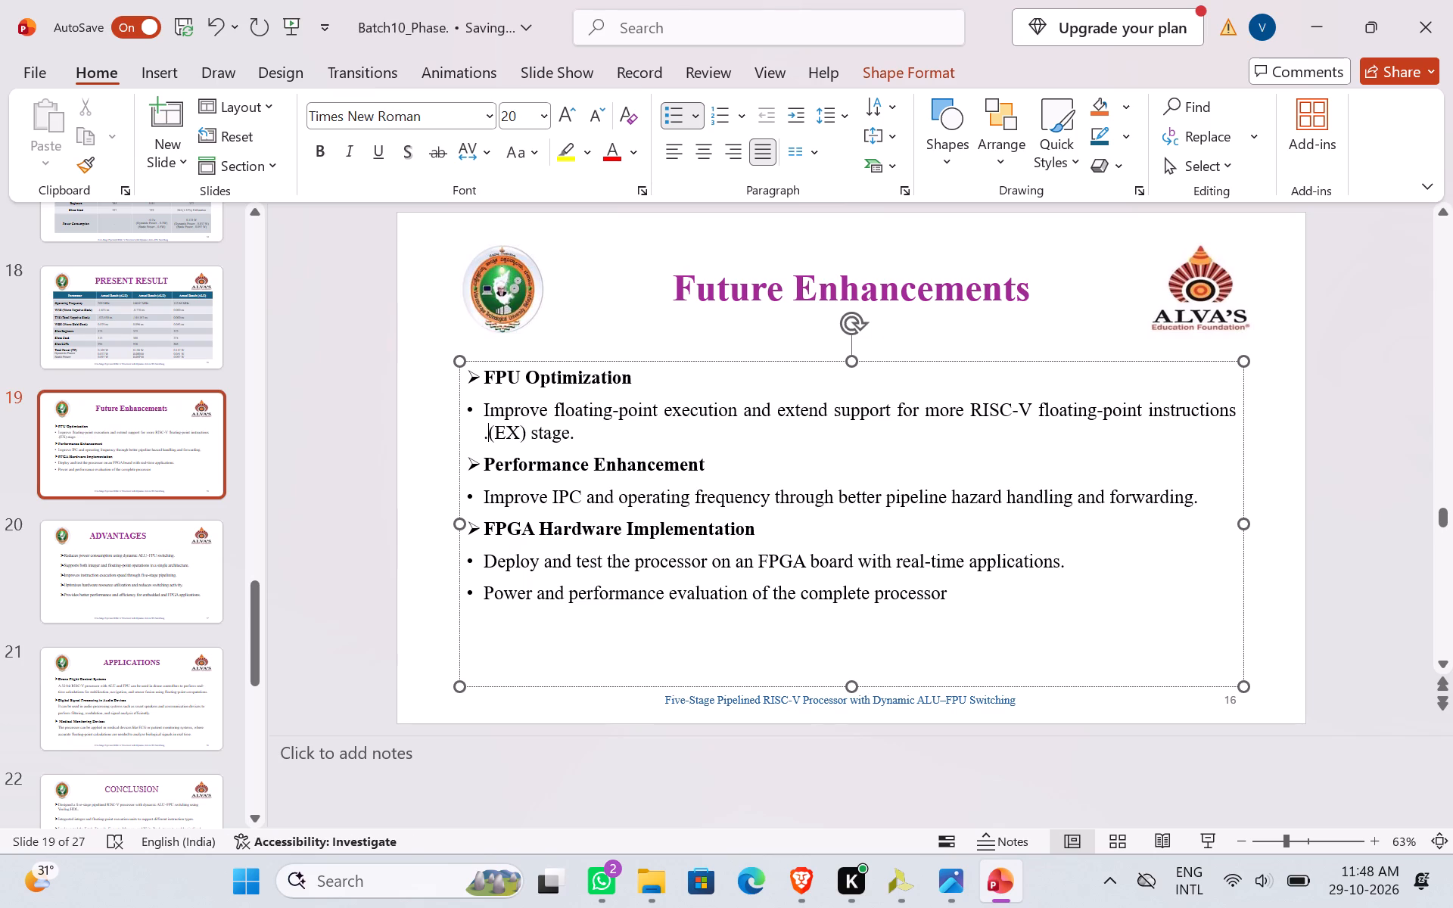
key(Right)
key(Right)
key(Right)
key(Right)
key(Right)
key(Right)
key(Right)
key(Right)
key(Right)
key(Right)
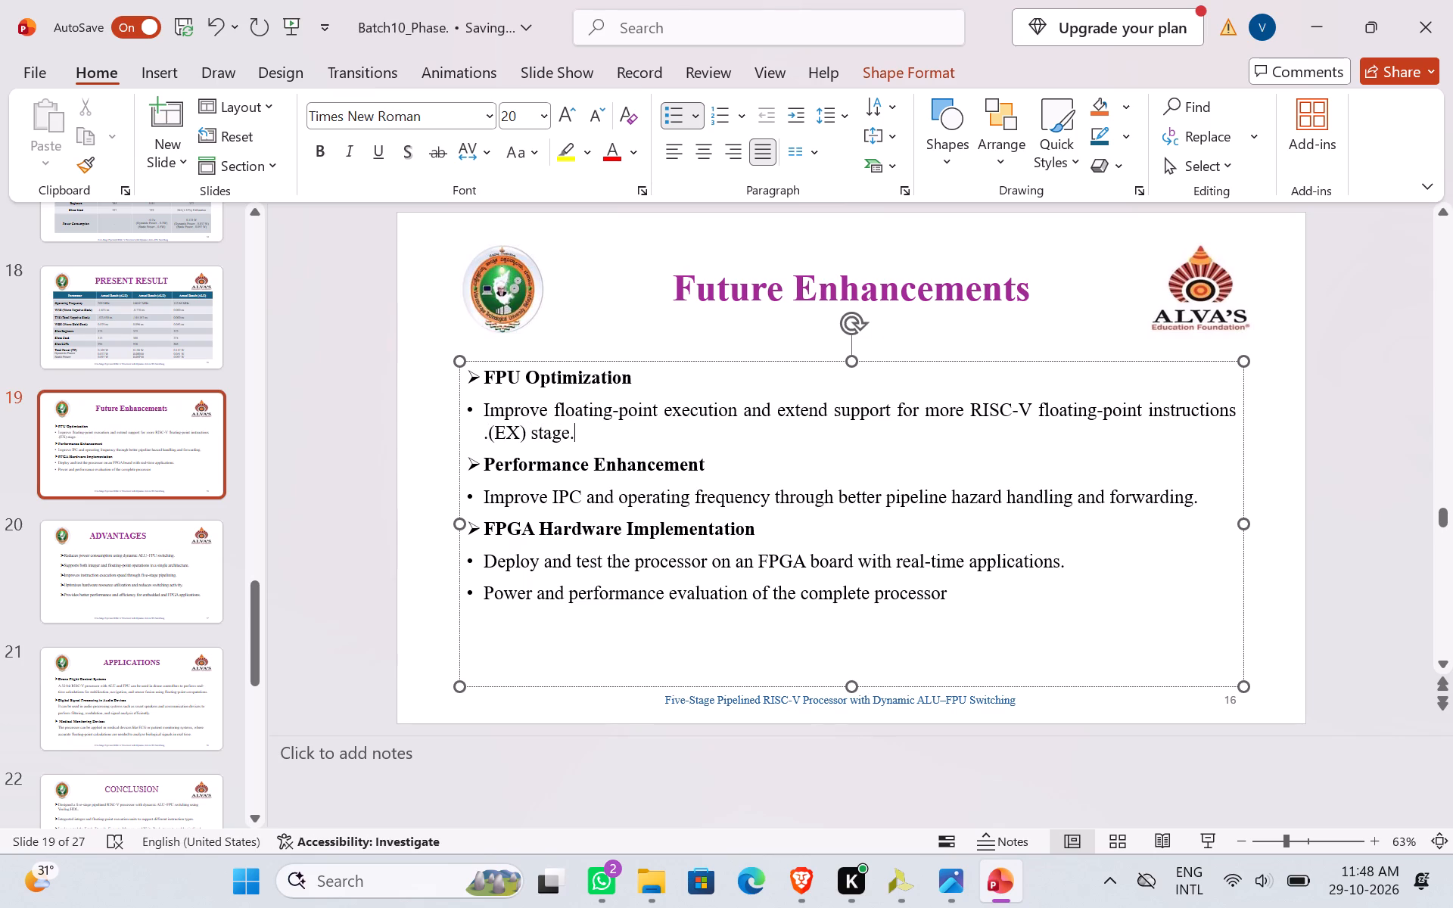
key(BackSpace)
key(BackSpace)
key(BackSpace)
key(BackSpace)
key(BackSpace)
key(BackSpace)
key(BackSpace)
key(BackSpace)
key(BackSpace)
key(BackSpace)
key(BackSpace)
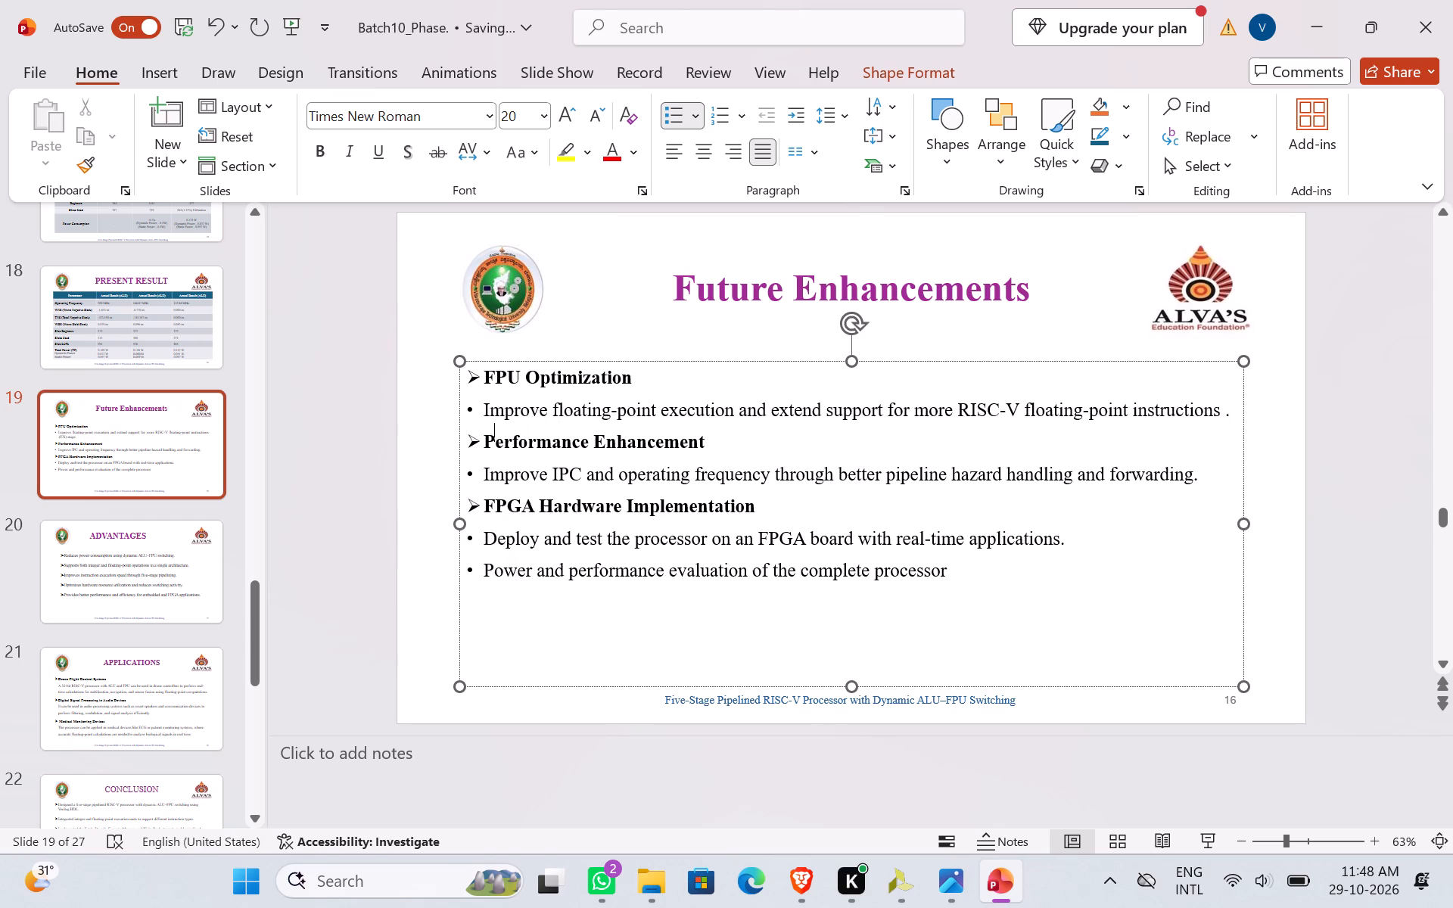
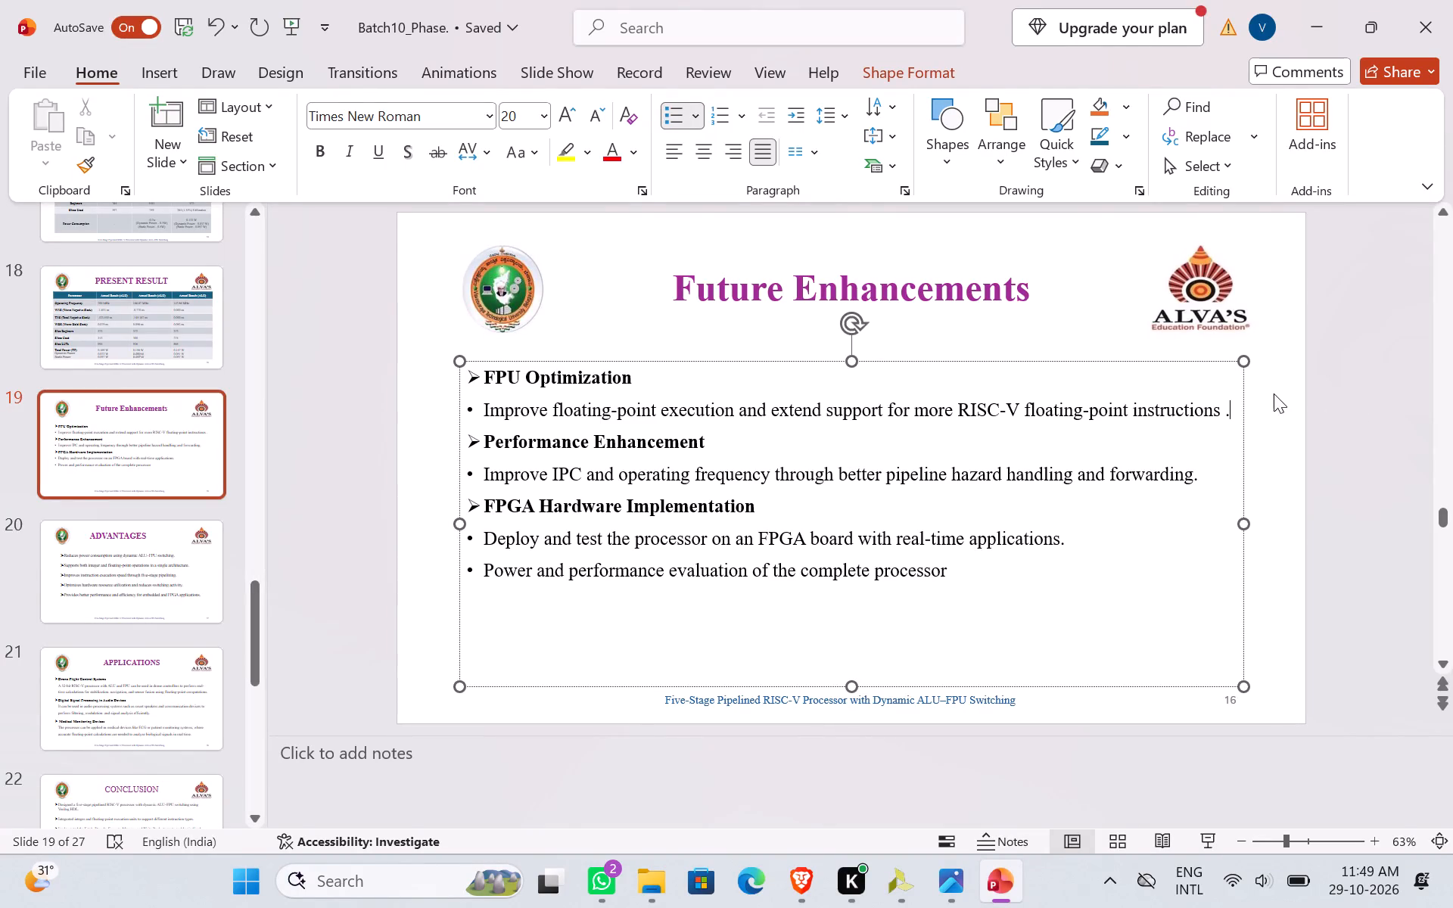
Add a blank line after the bullet under FPU Optimization and after the bullet under Performance Enhancement.
click(1232, 415)
key(shift+Return)
click(1209, 495)
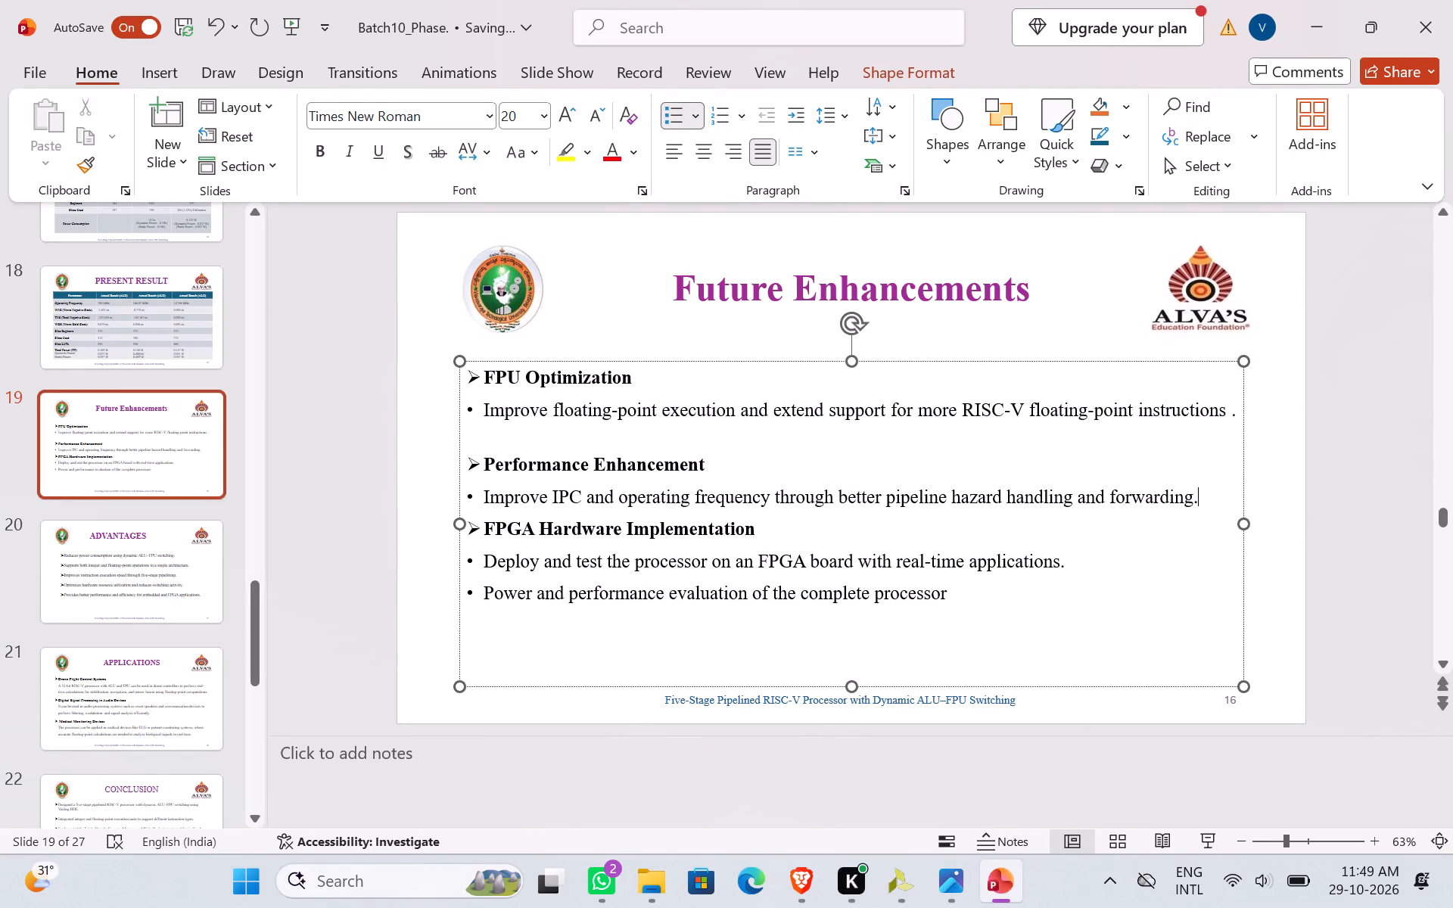
key(shift+Return)
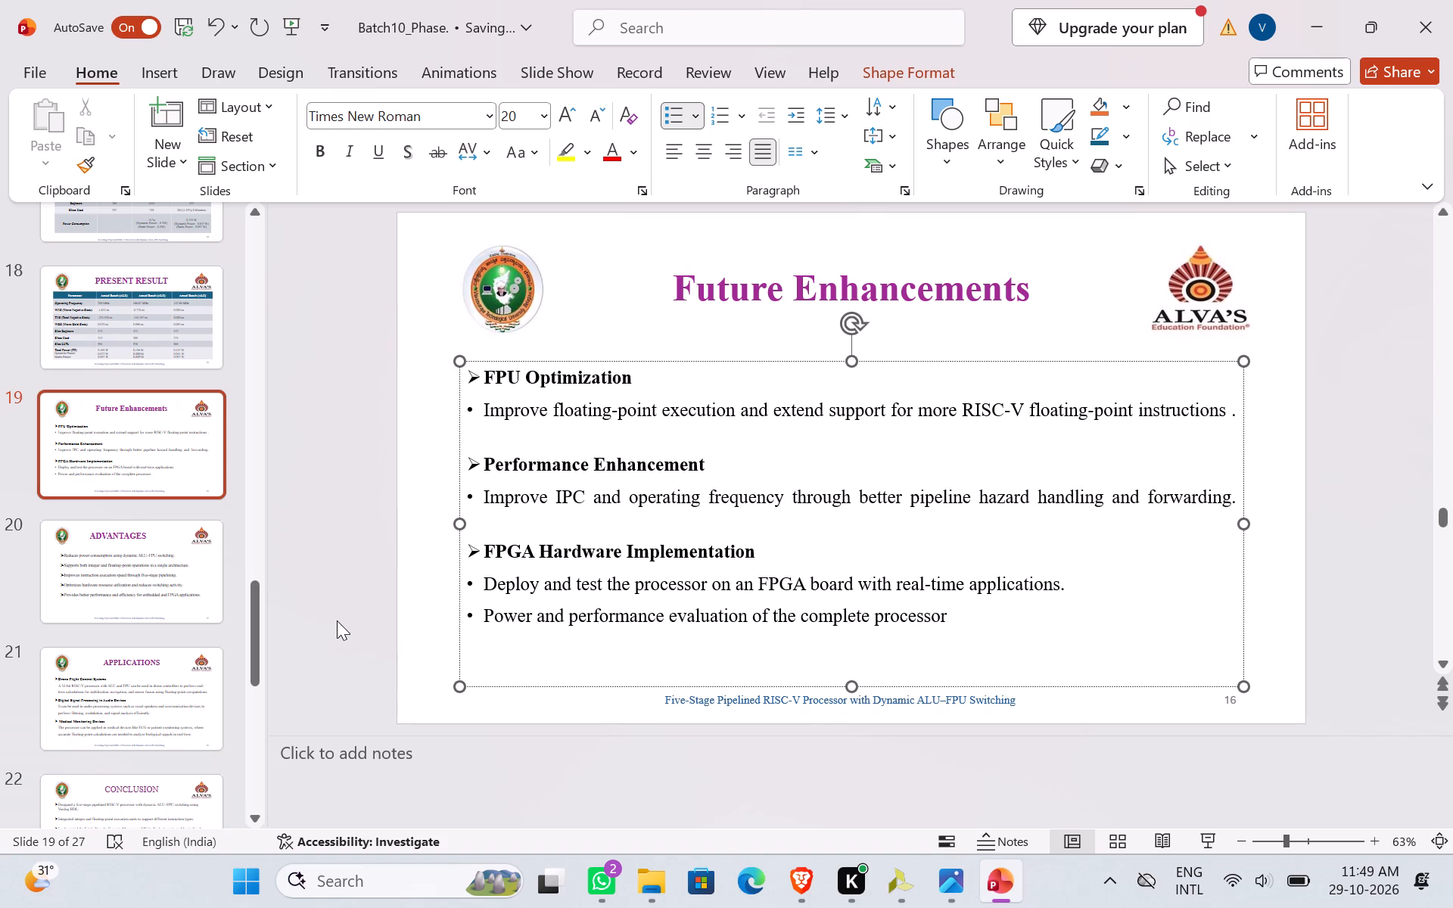
click(337, 620)
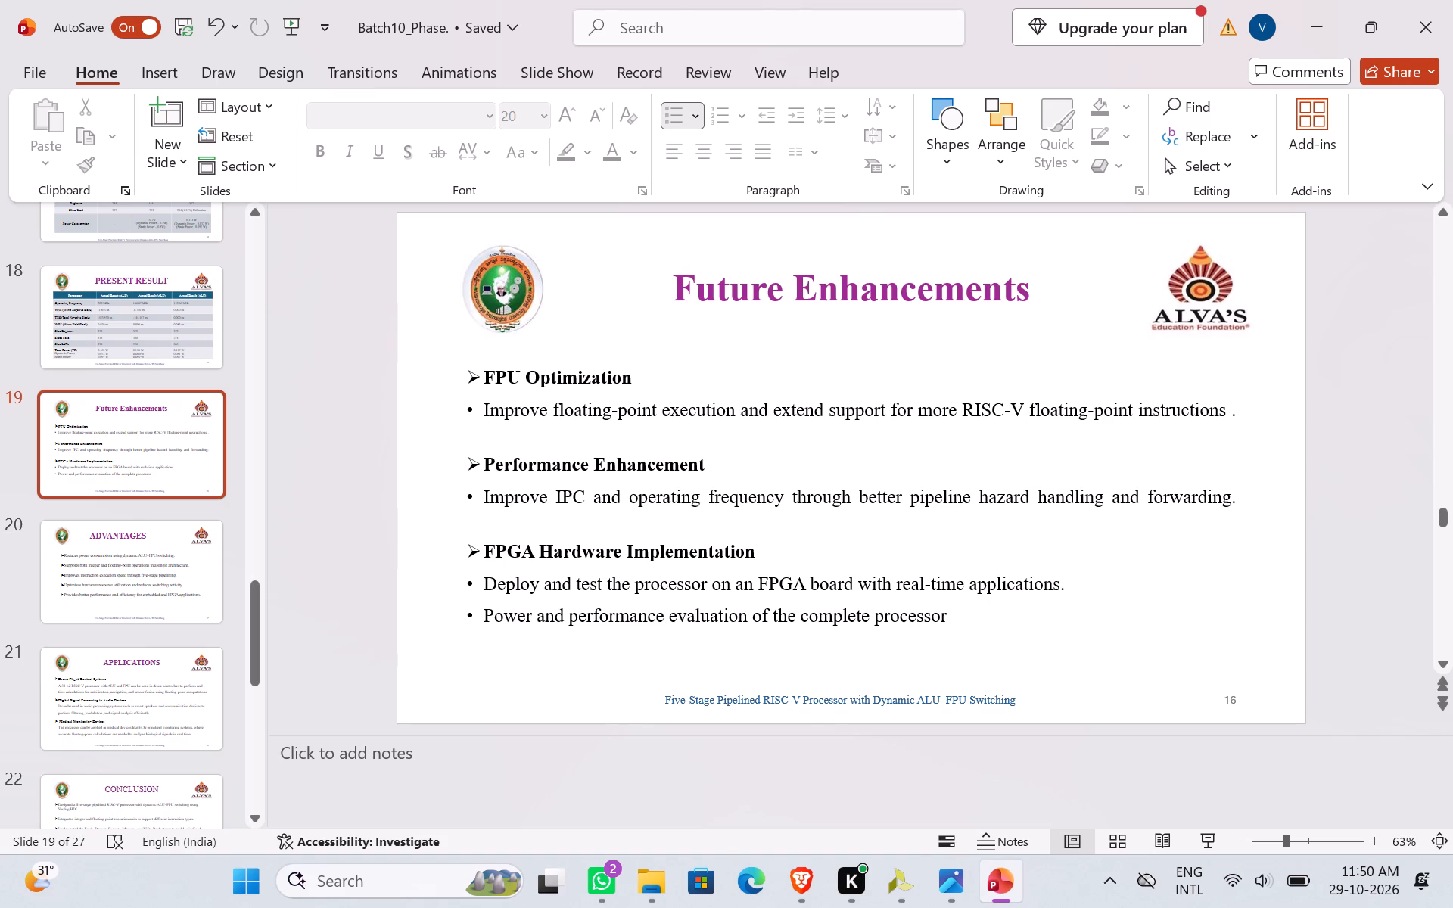
On slide 18, PRESENT RESULT, remove "(ALU)" from the header of the 142.86 MHz column, leaving "Actual Result".
click(188, 350)
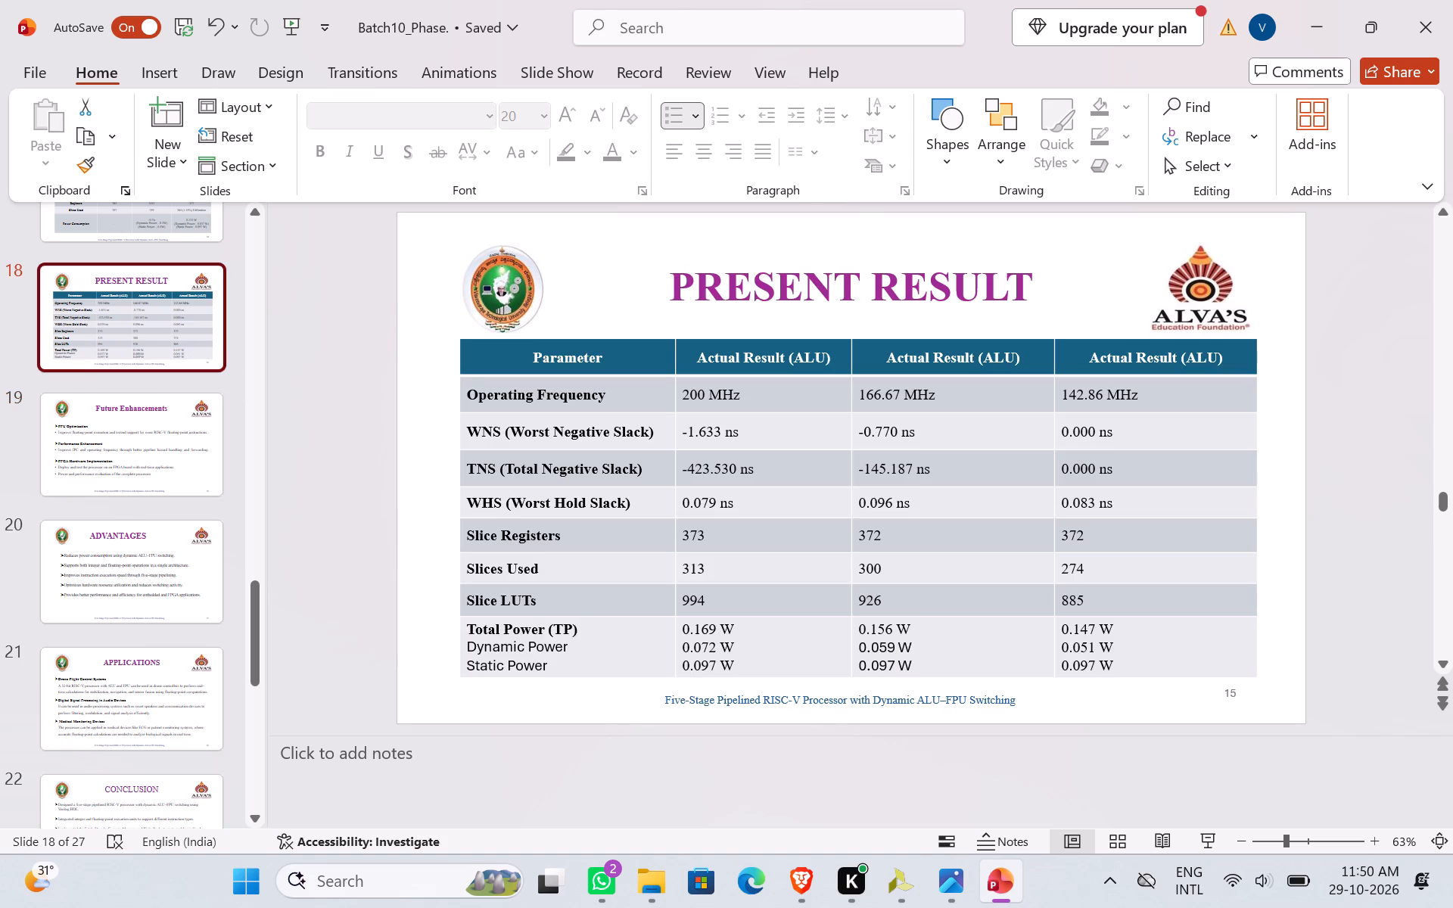
click(1089, 432)
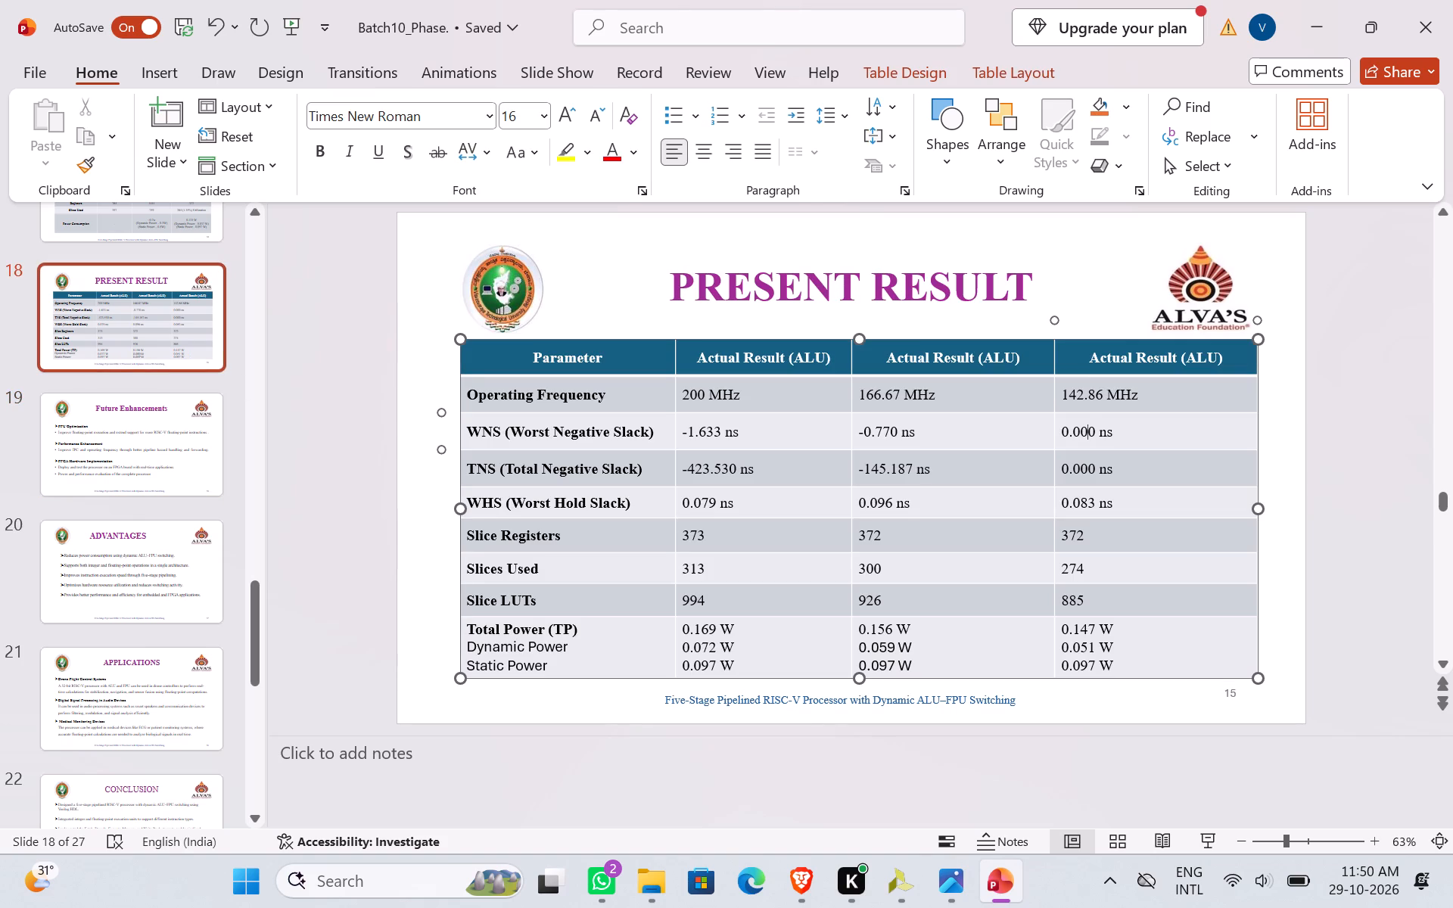
click(1128, 434)
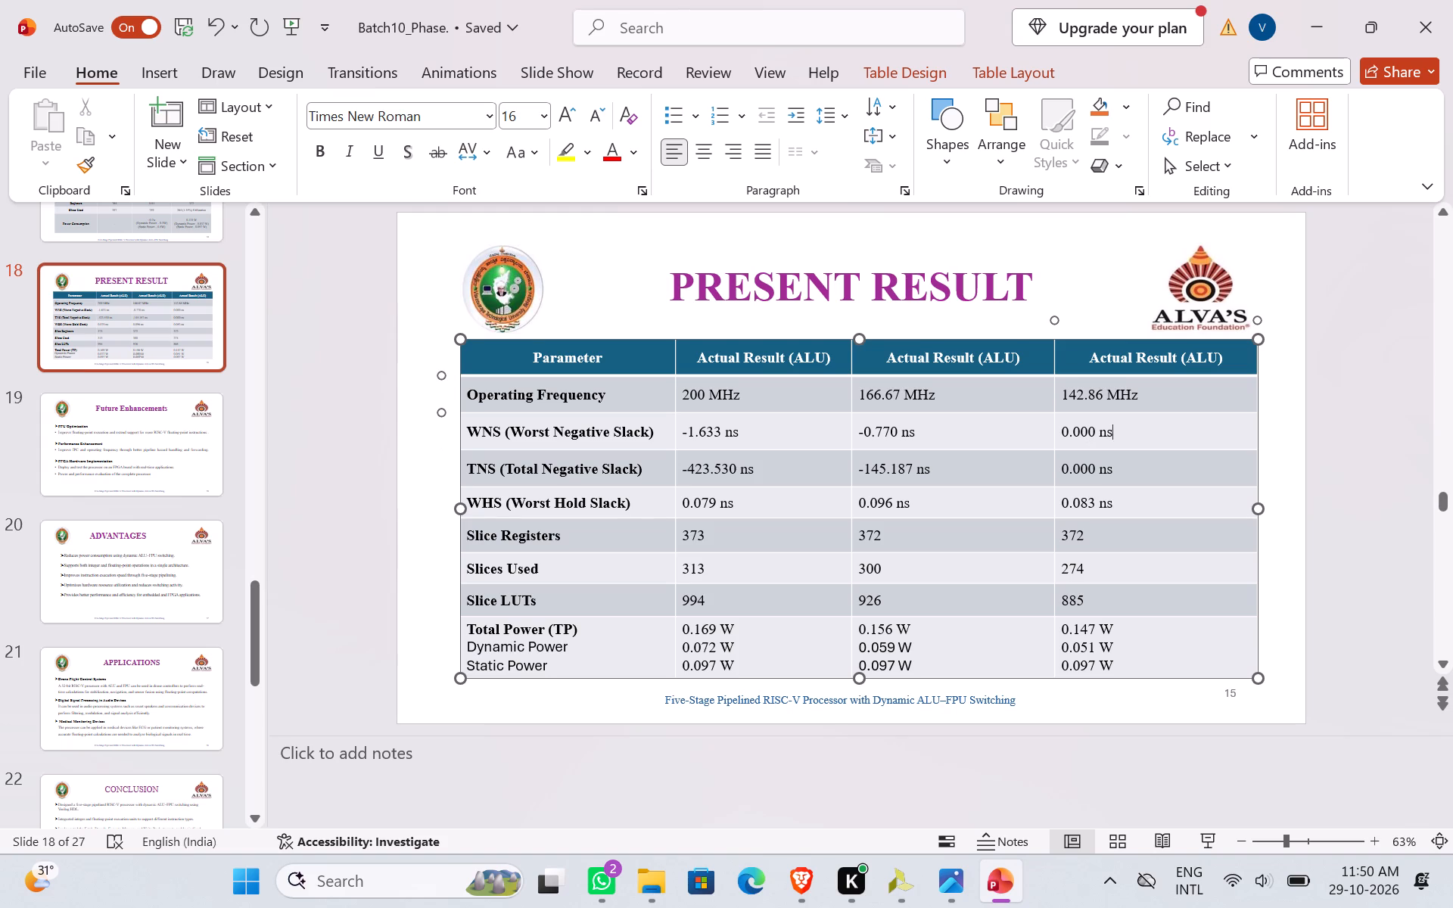
click(1216, 366)
key(BackSpace)
key(BackSpace)
key(BackSpace)
key(BackSpace)
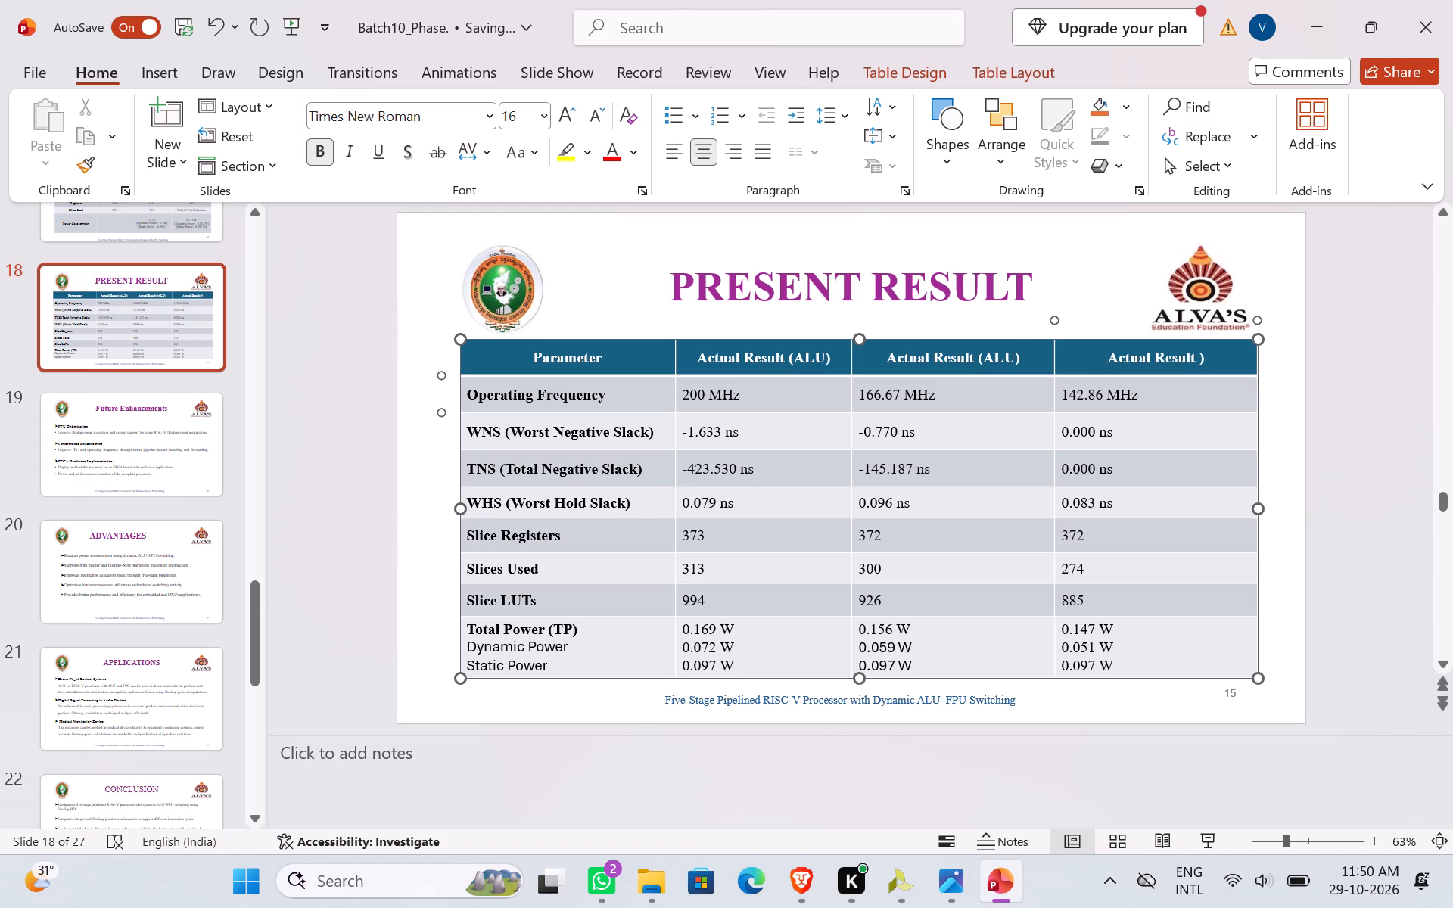
key(Right)
key(BackSpace)
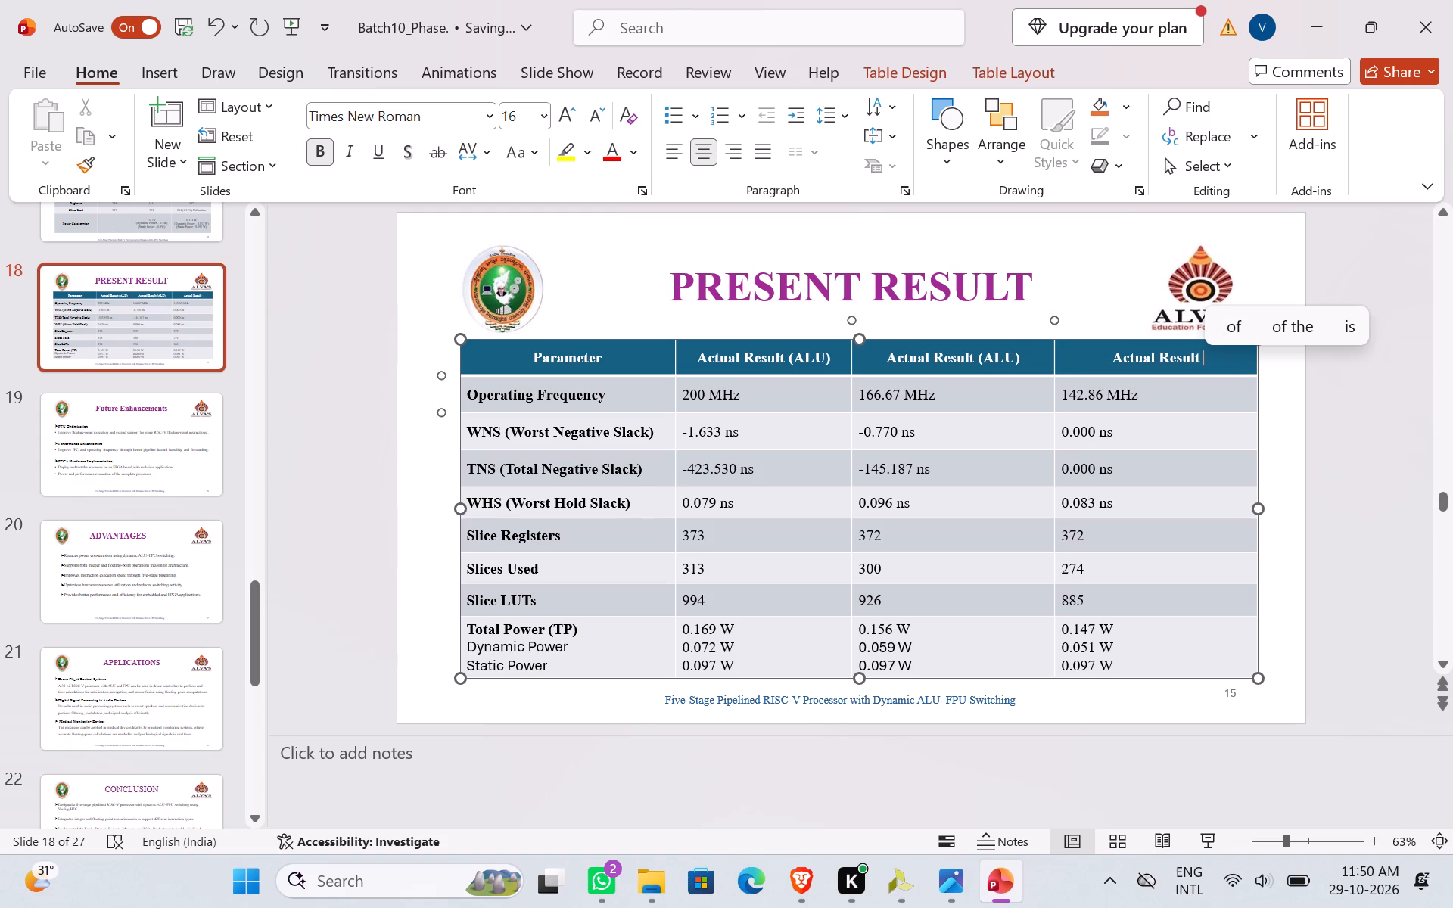
click(1021, 357)
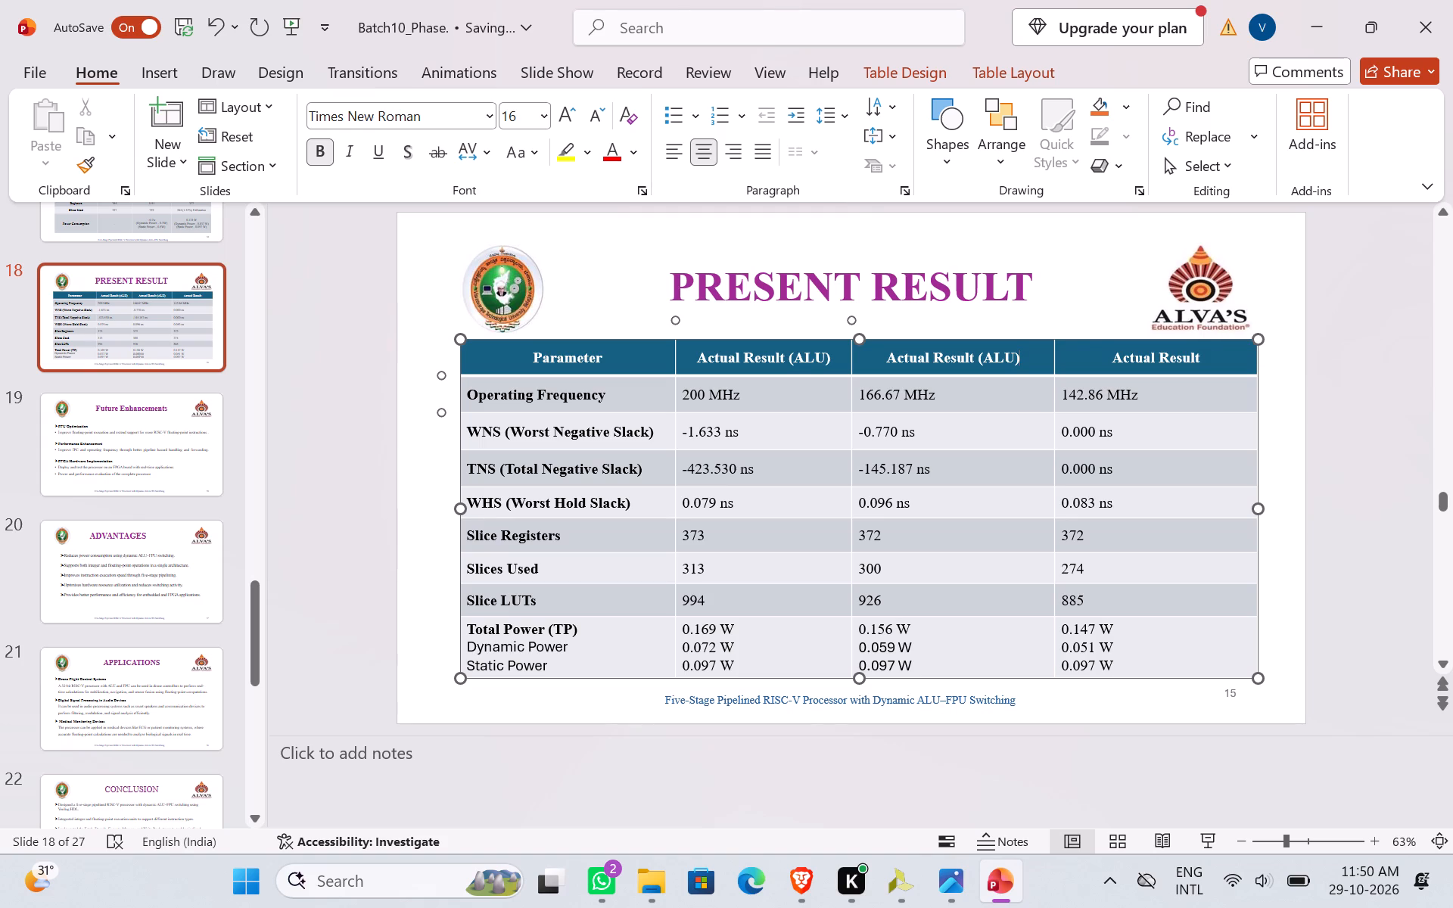
click(829, 362)
On slide 17, PRESENT RESULT, remove "(ALU)" from the last column header so it reads "Actual Result".
scroll(138, 357, up, 1)
click(137, 377)
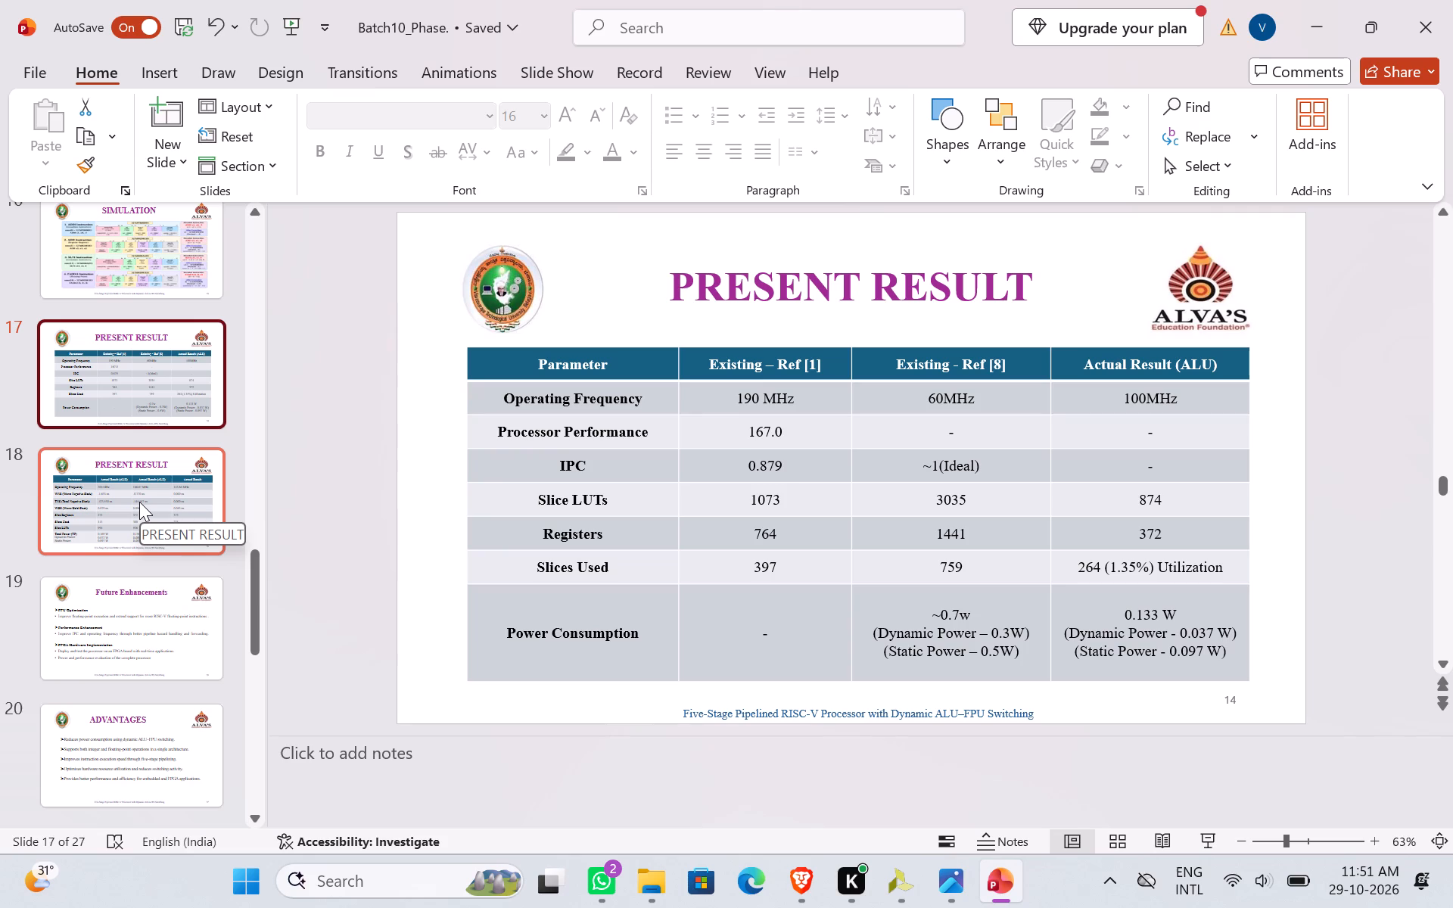
click(1083, 366)
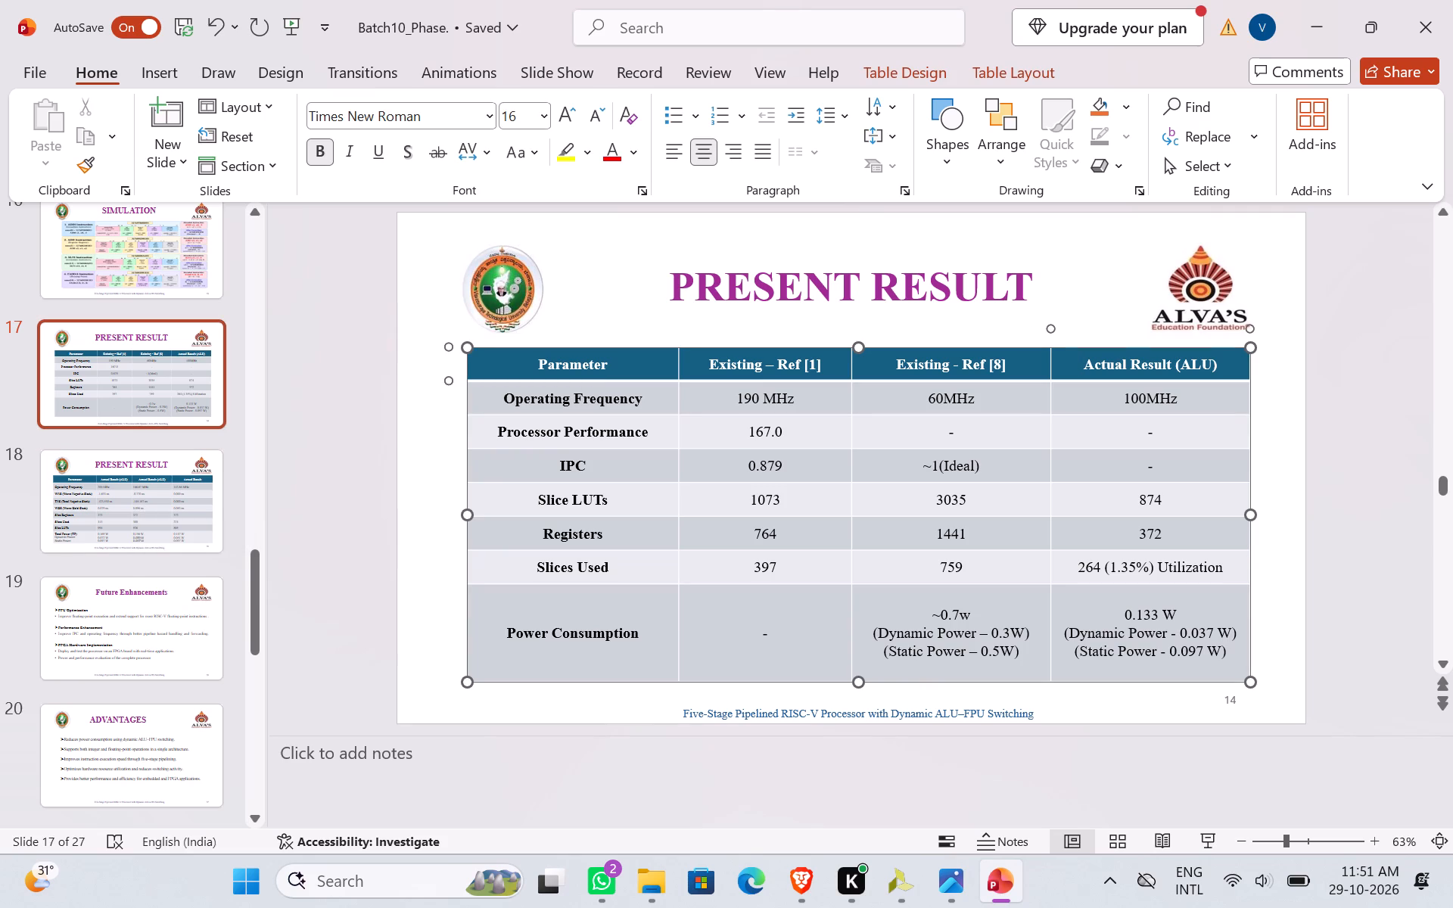
drag(1084, 362, 1223, 359)
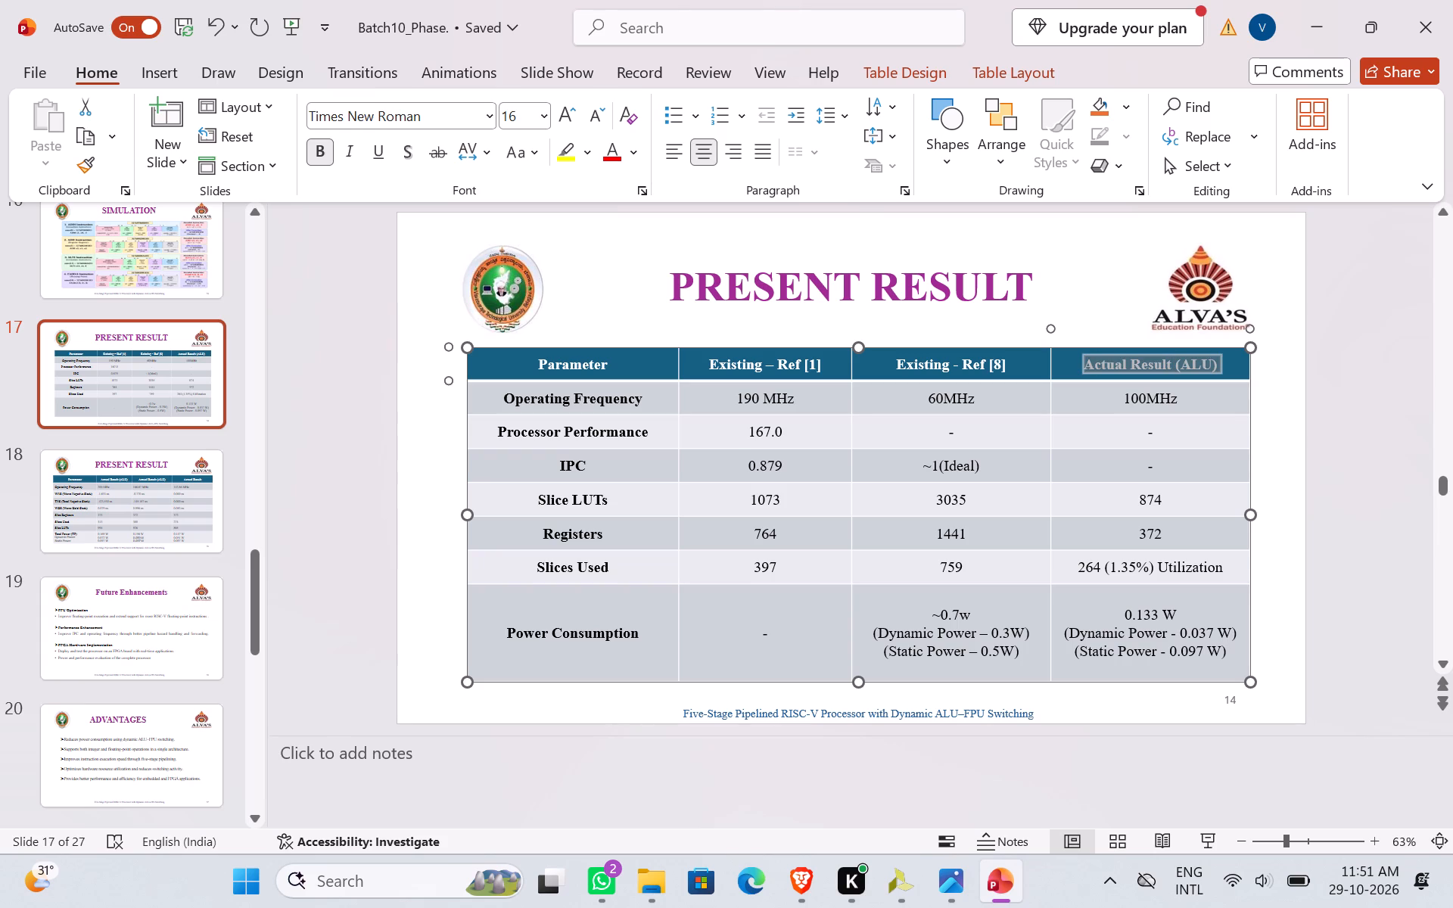
drag(1223, 359, 1224, 359)
drag(1224, 359, 1060, 368)
click(1122, 429)
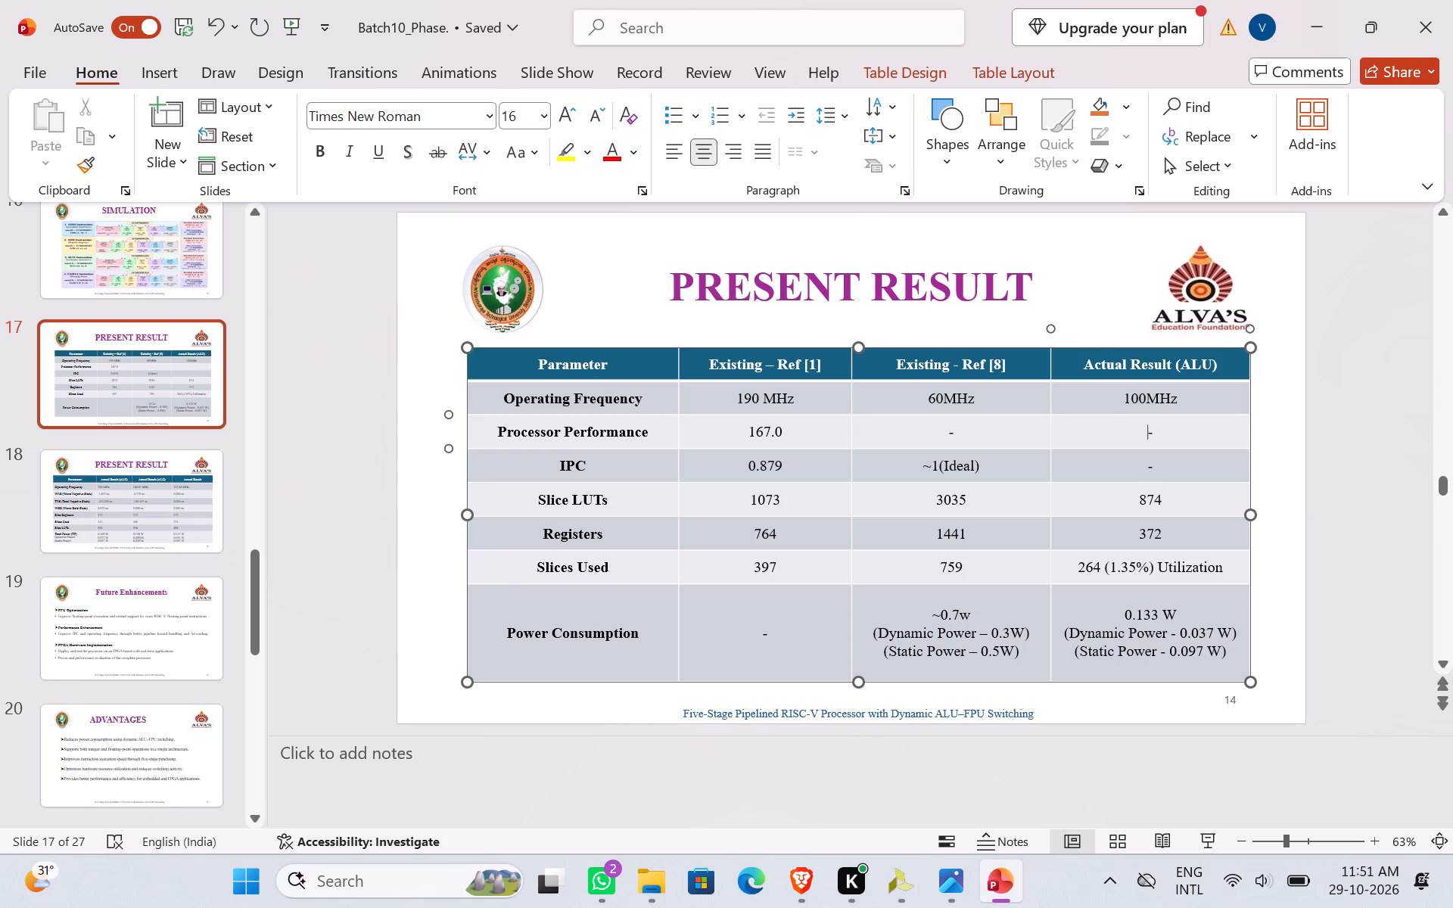
click(1223, 362)
key(BackSpace)
key(BackSpace)
key(BackSpace)
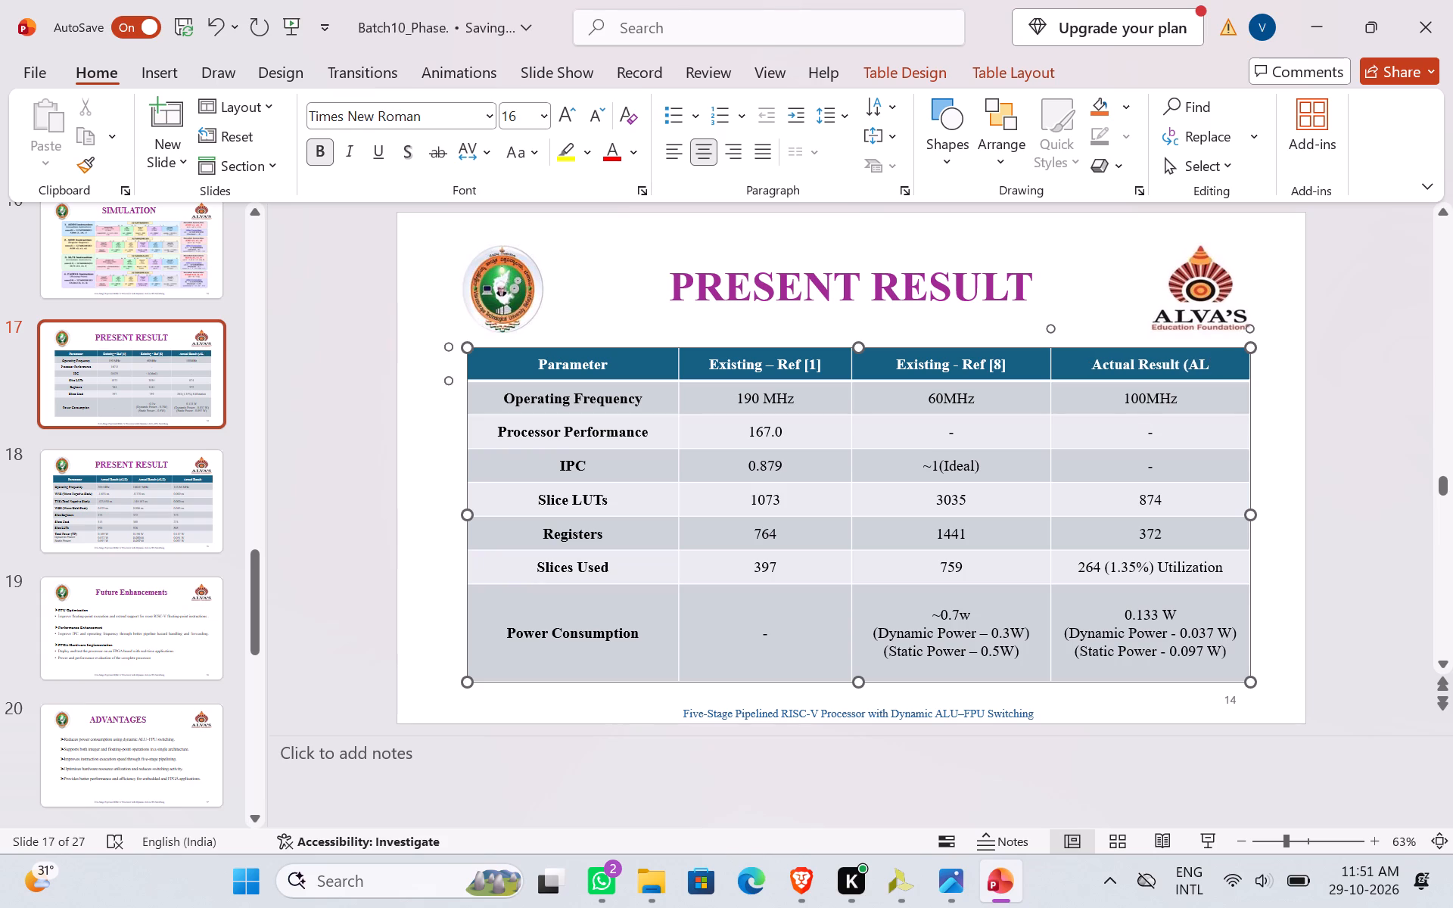
key(BackSpace)
key(BackSpace)
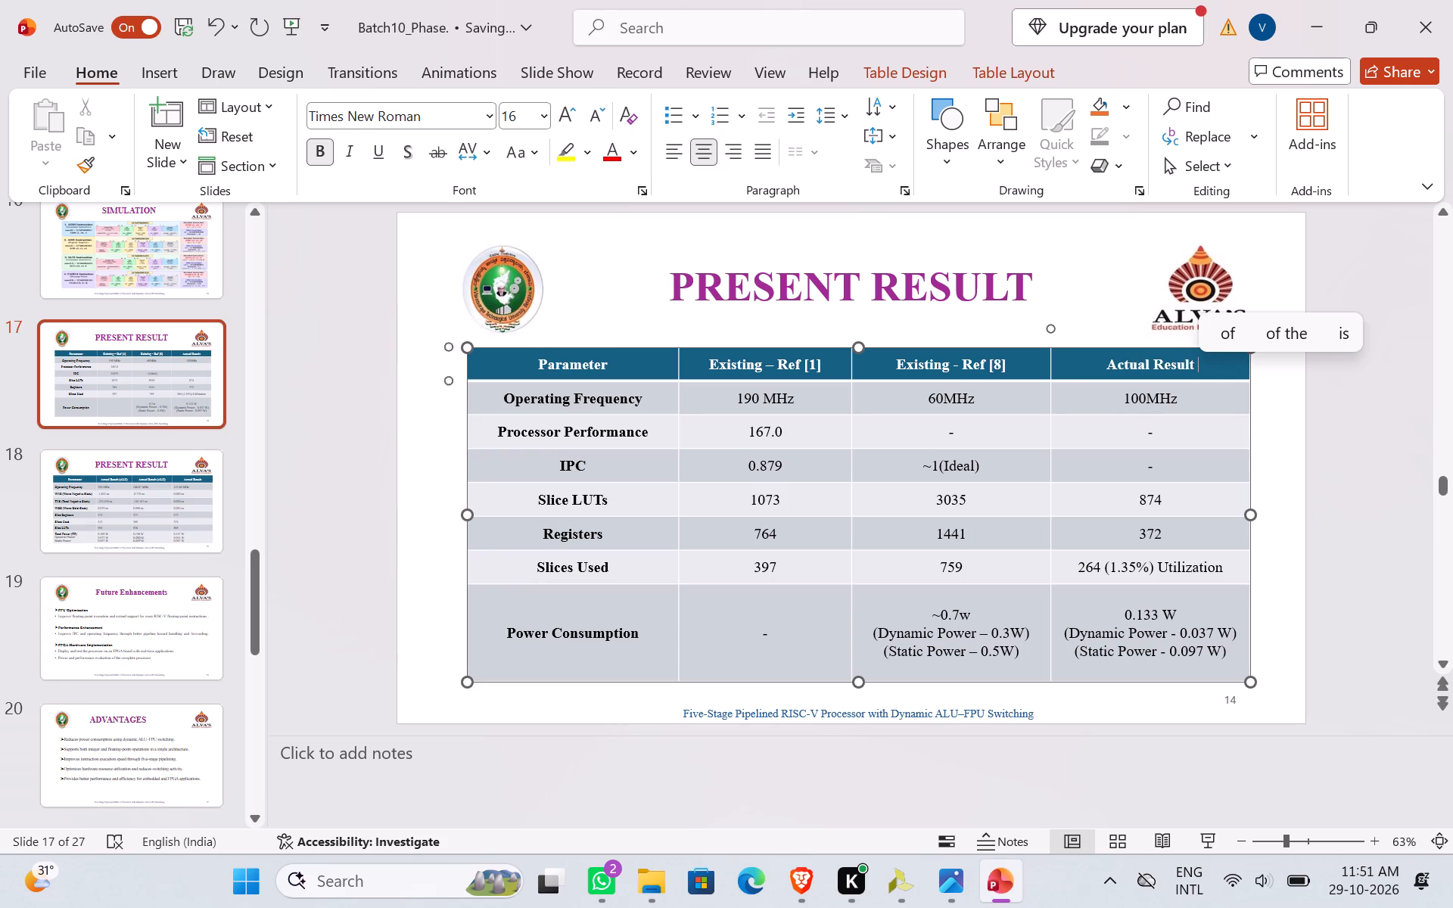
click(1196, 390)
click(1188, 409)
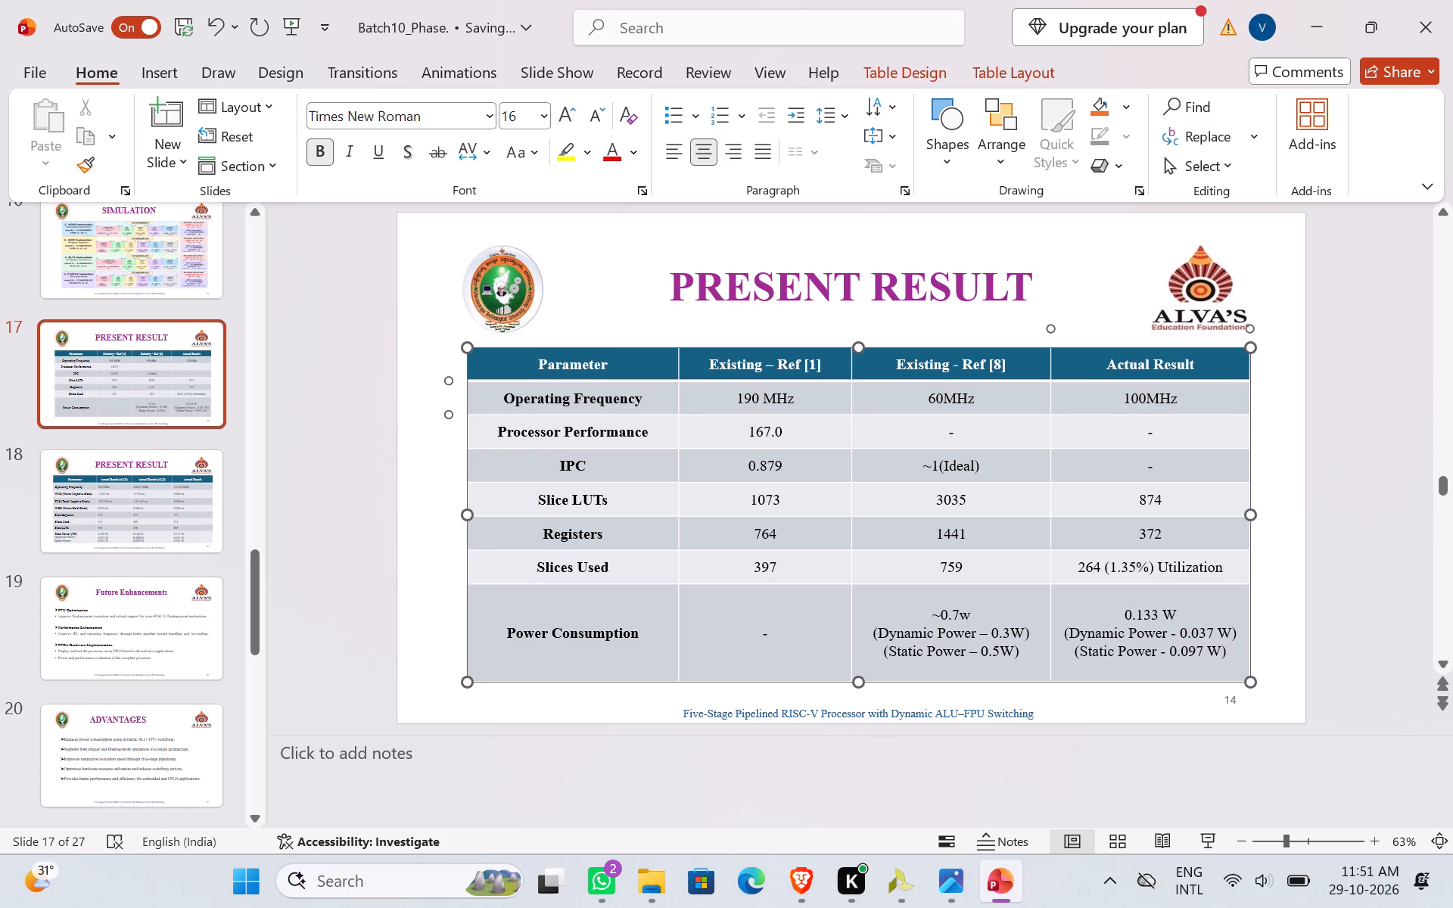
click(1167, 471)
click(1164, 506)
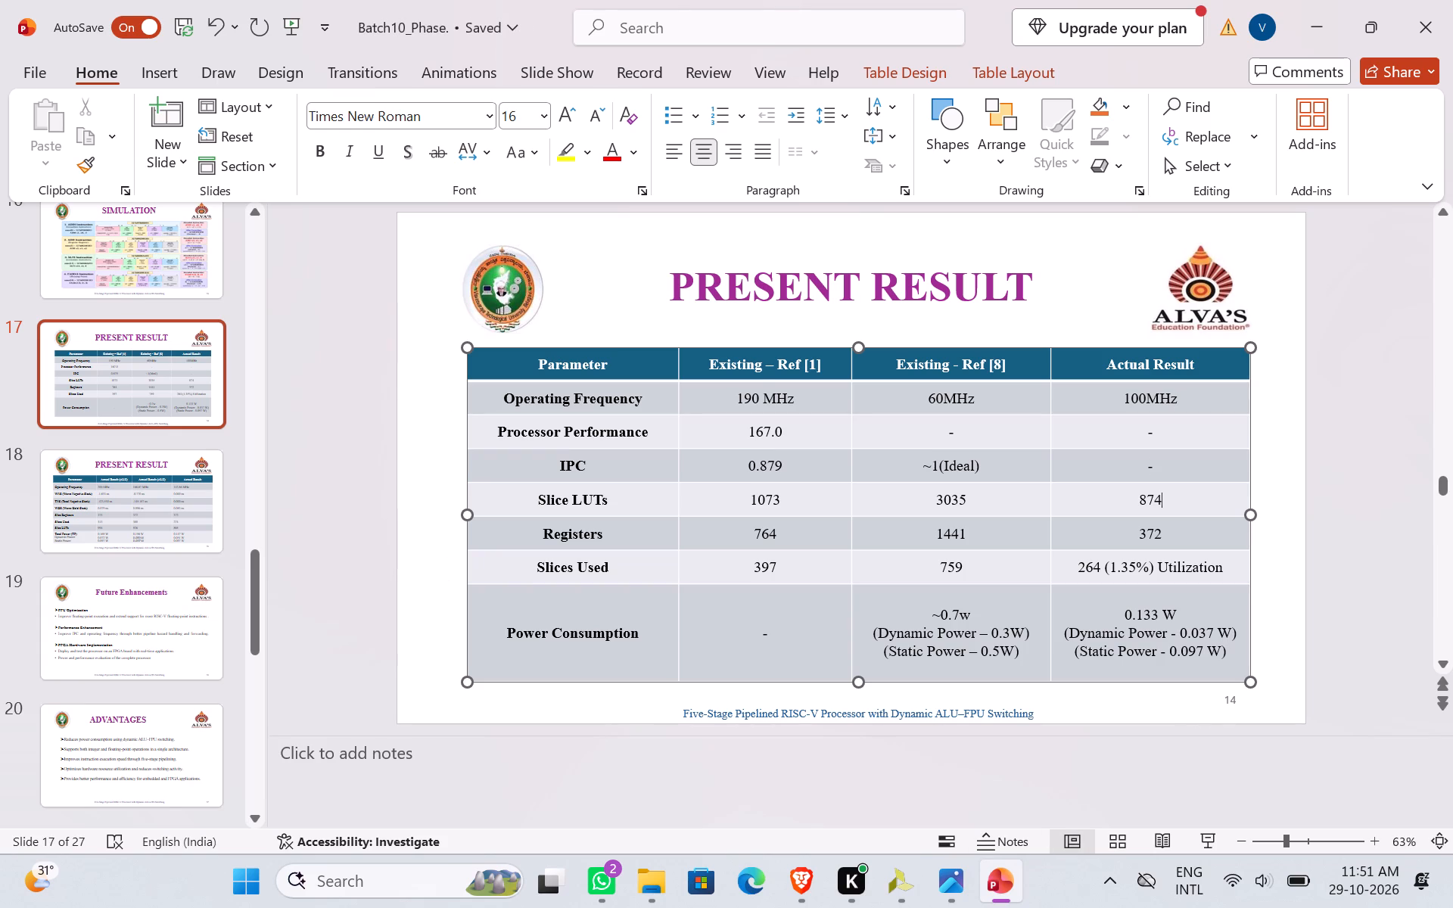
Return to slide 18, switch to the Results folder in File Explorer, examine the utilization figures in UTILISATIION.png, and close the image.
click(166, 520)
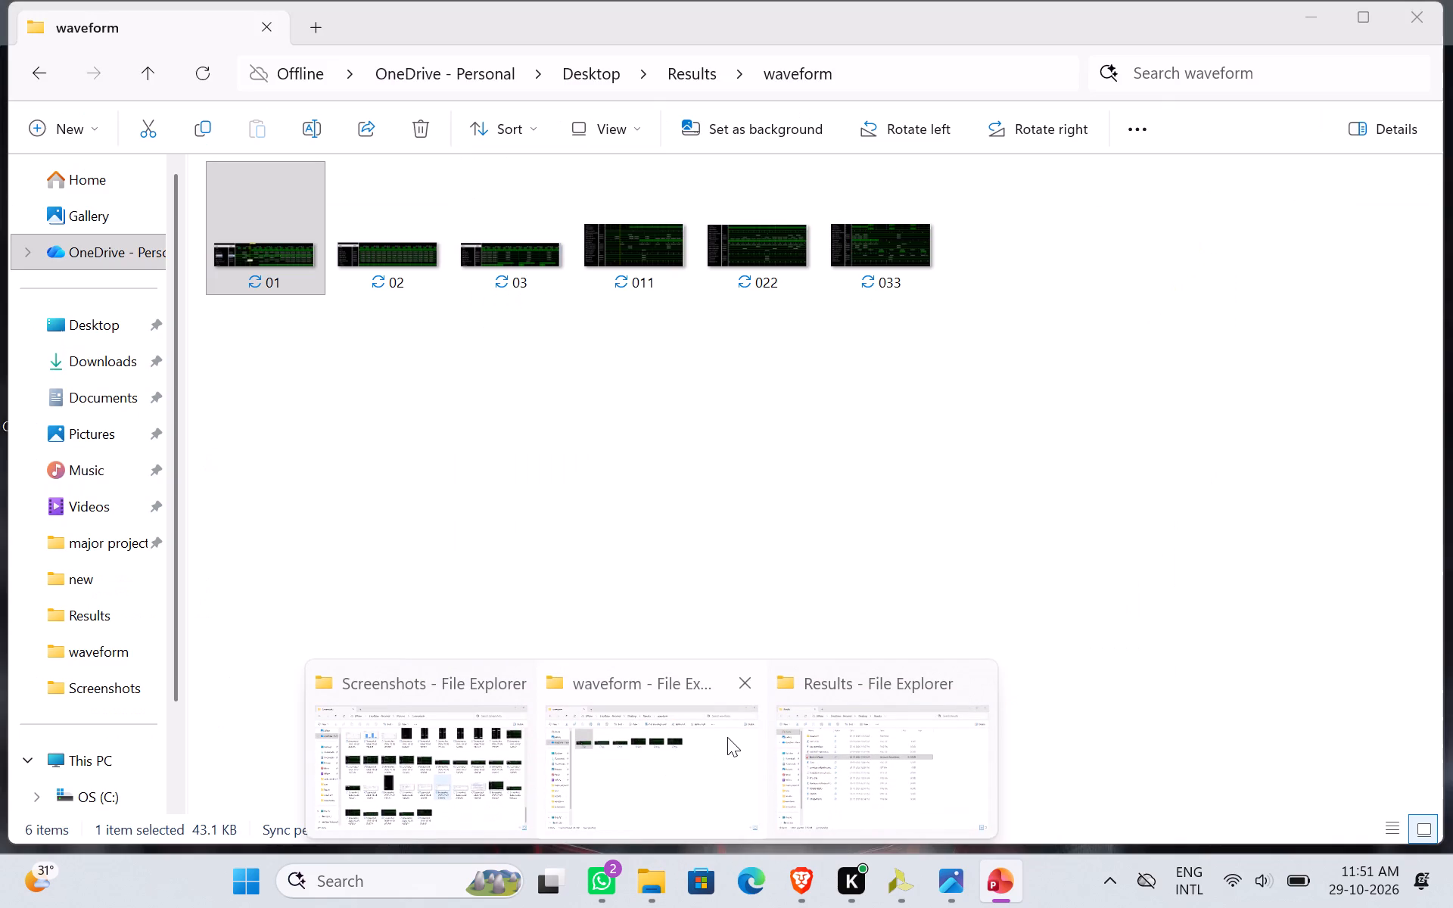
click(798, 774)
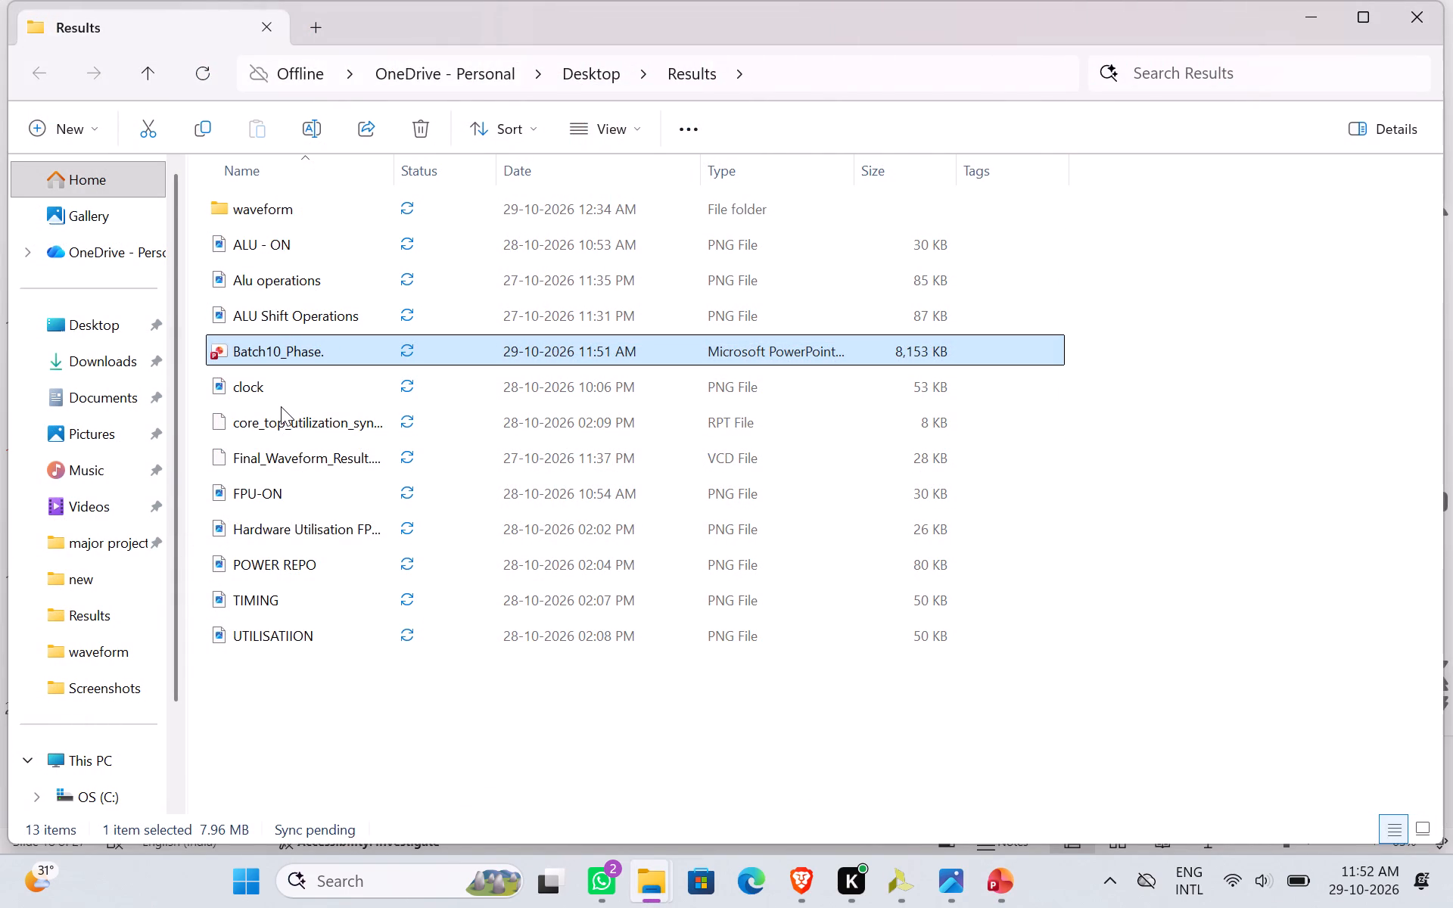
double_click(249, 633)
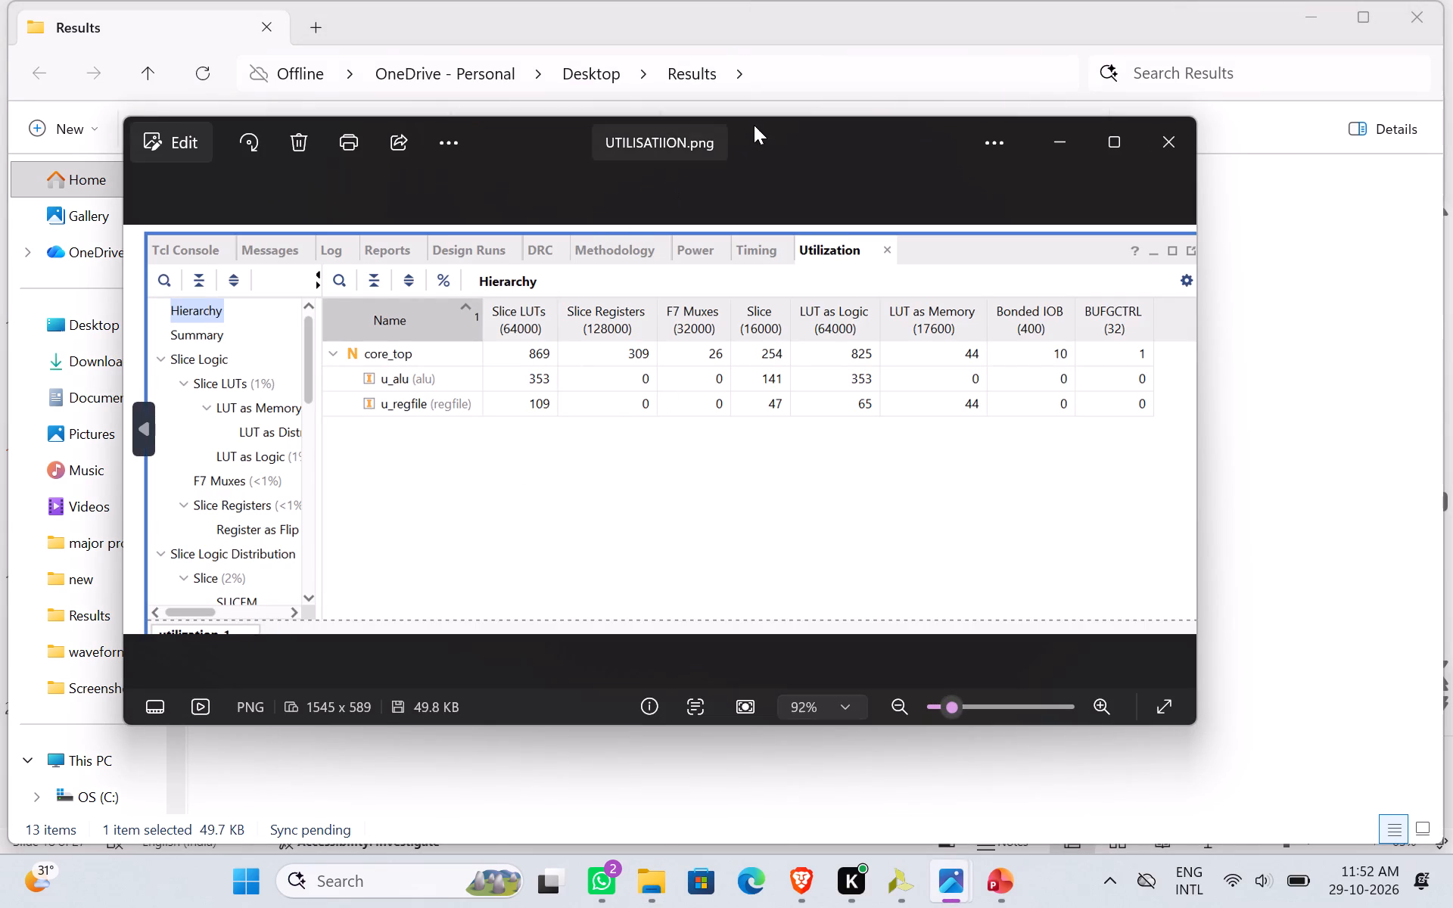
drag(756, 123, 581, 90)
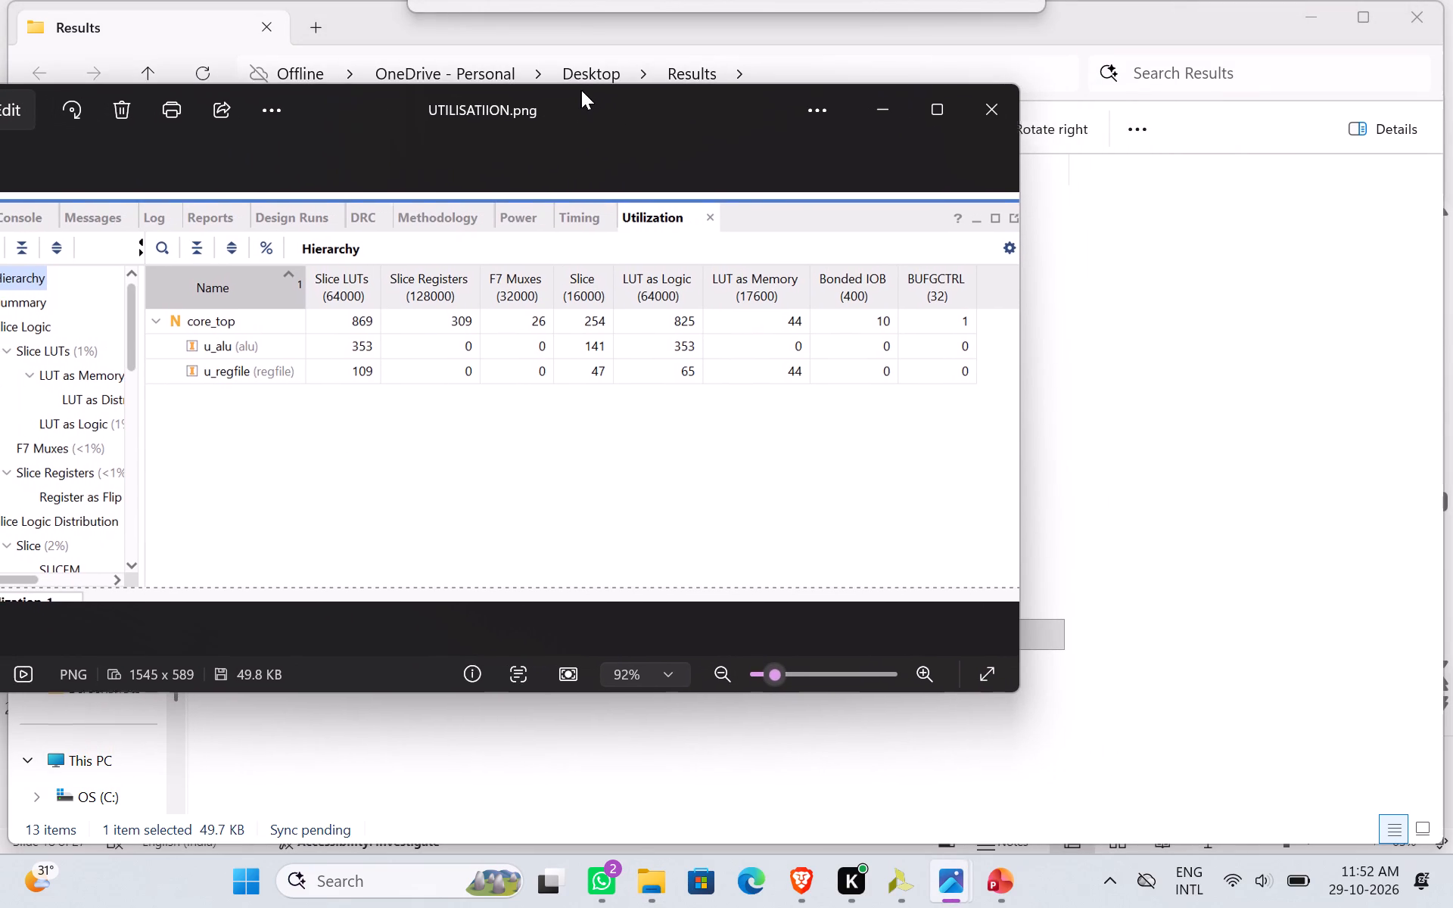
drag(581, 90, 677, 110)
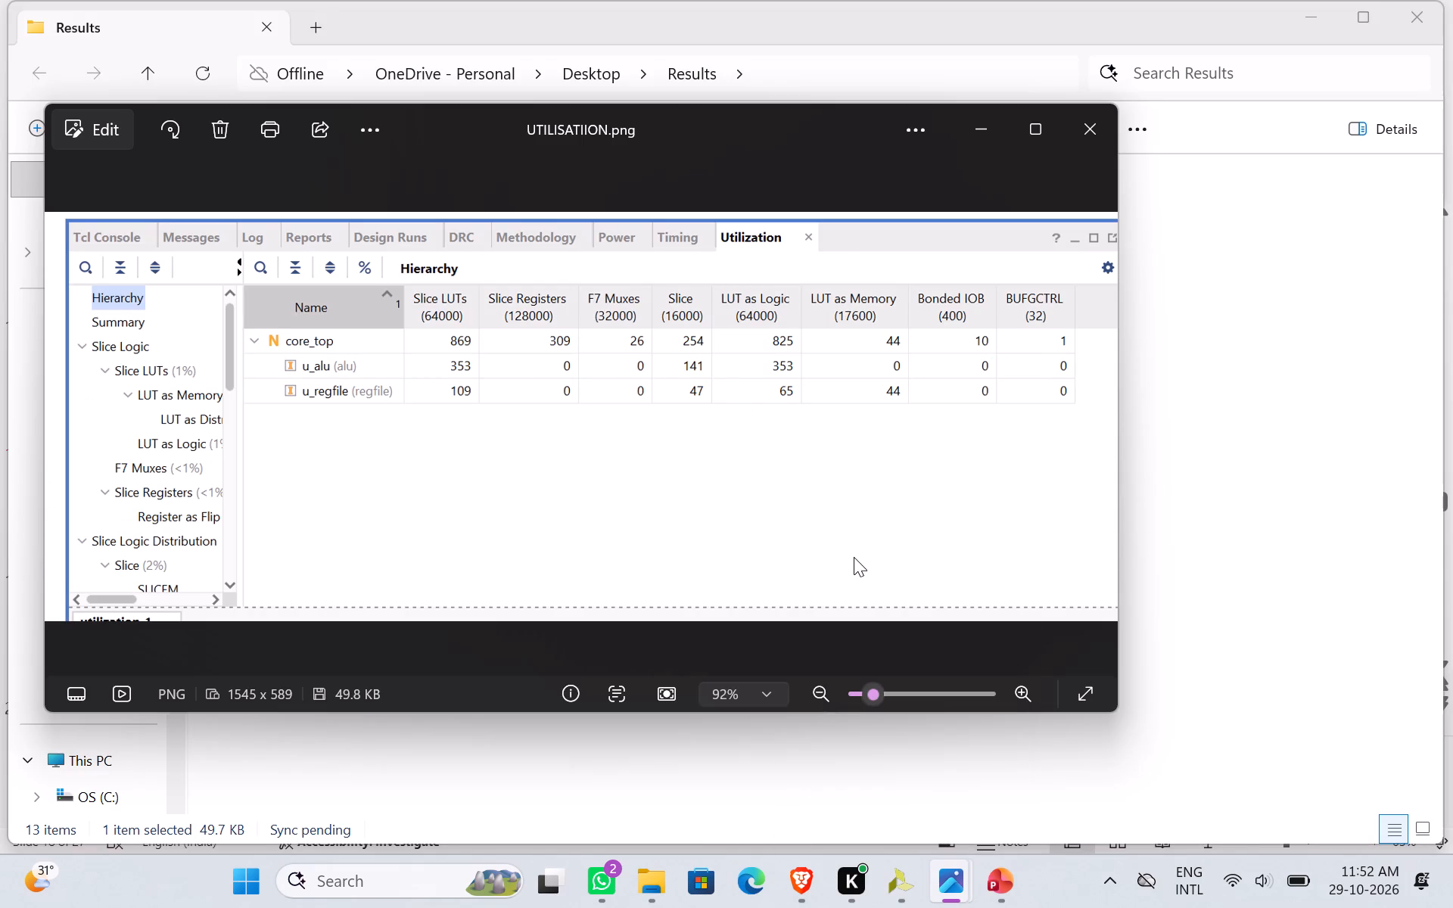
click(1091, 141)
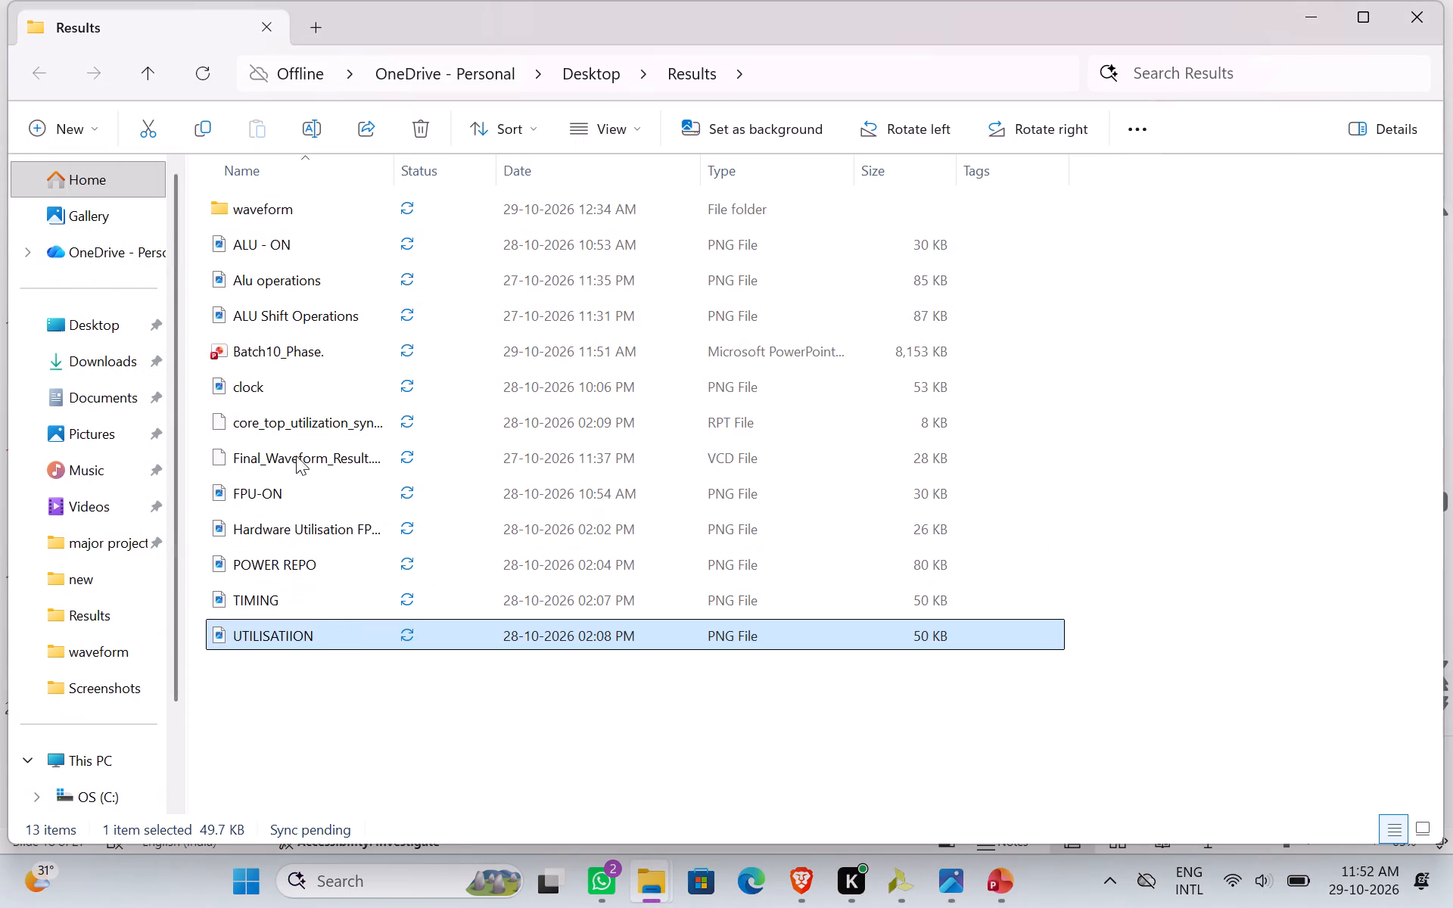
Open the core_top_utilization_synth report in Notepad just once and examine the Slice Logic table's LUT and register usage.
double_click(289, 433)
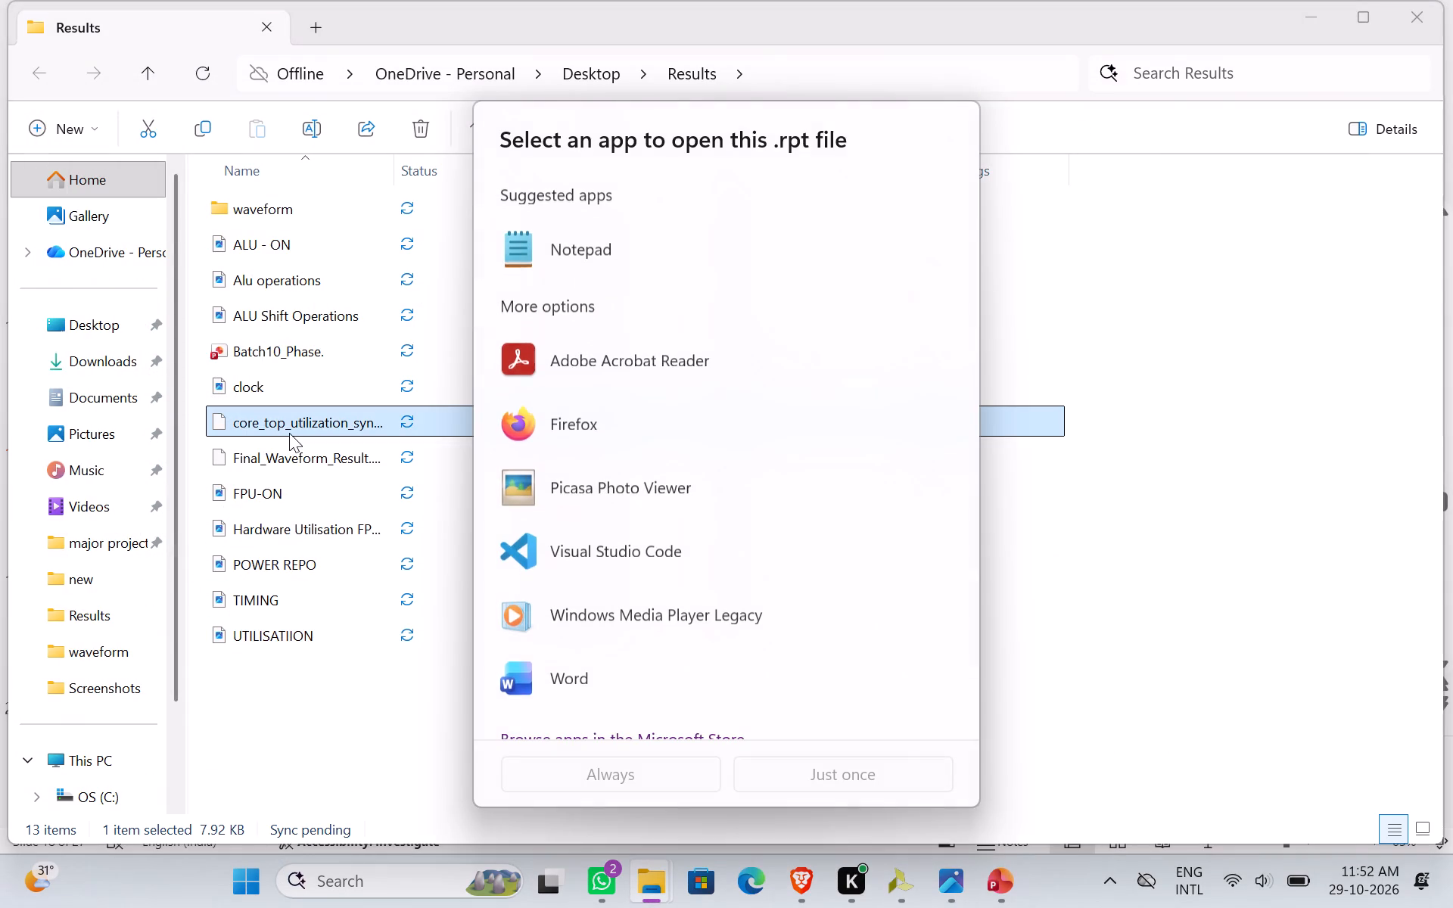
click(622, 246)
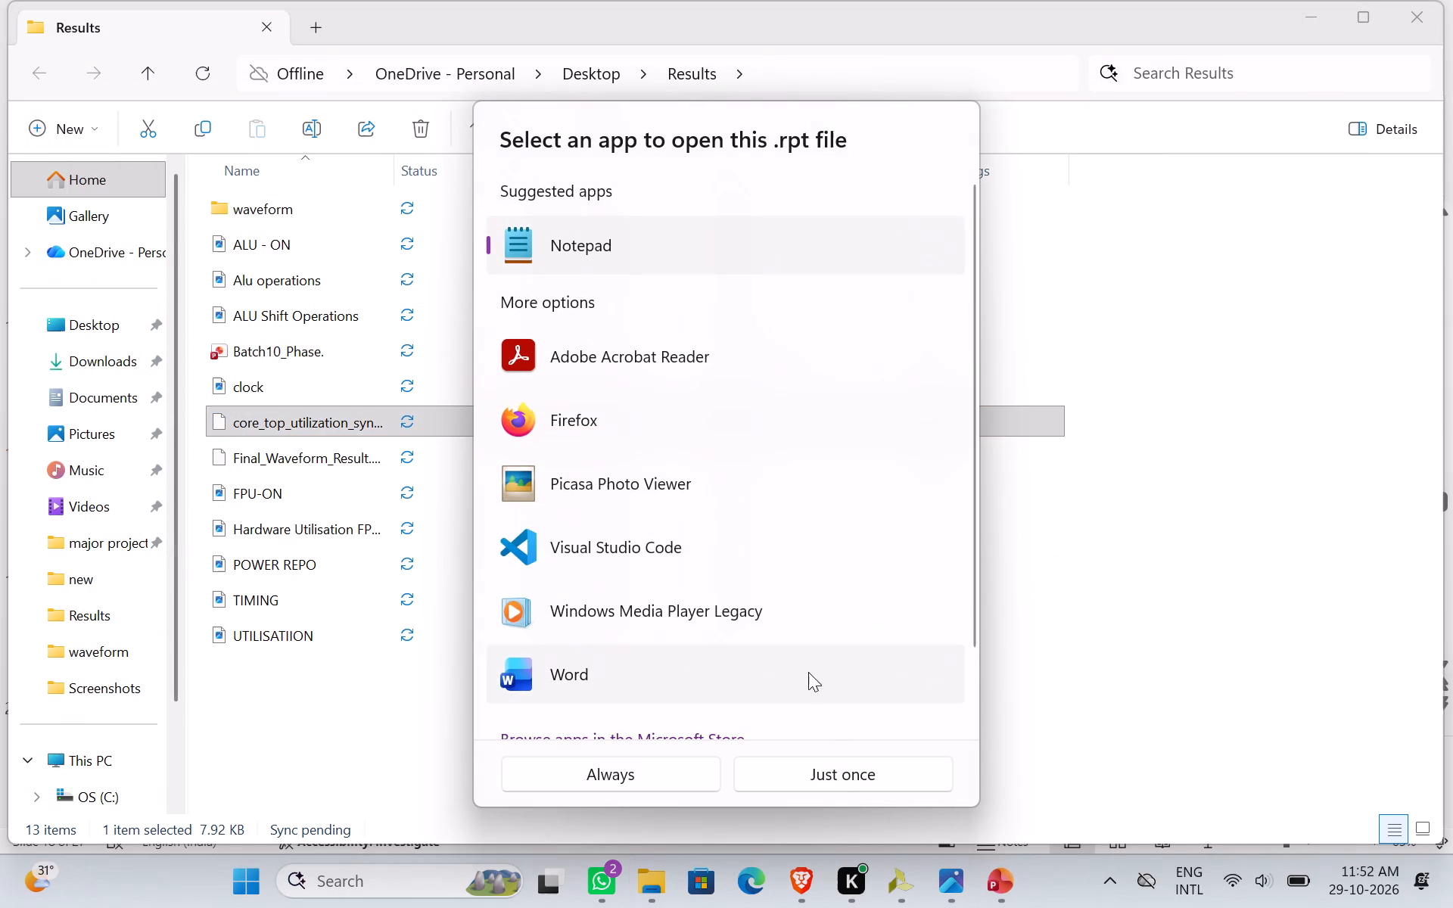
click(834, 774)
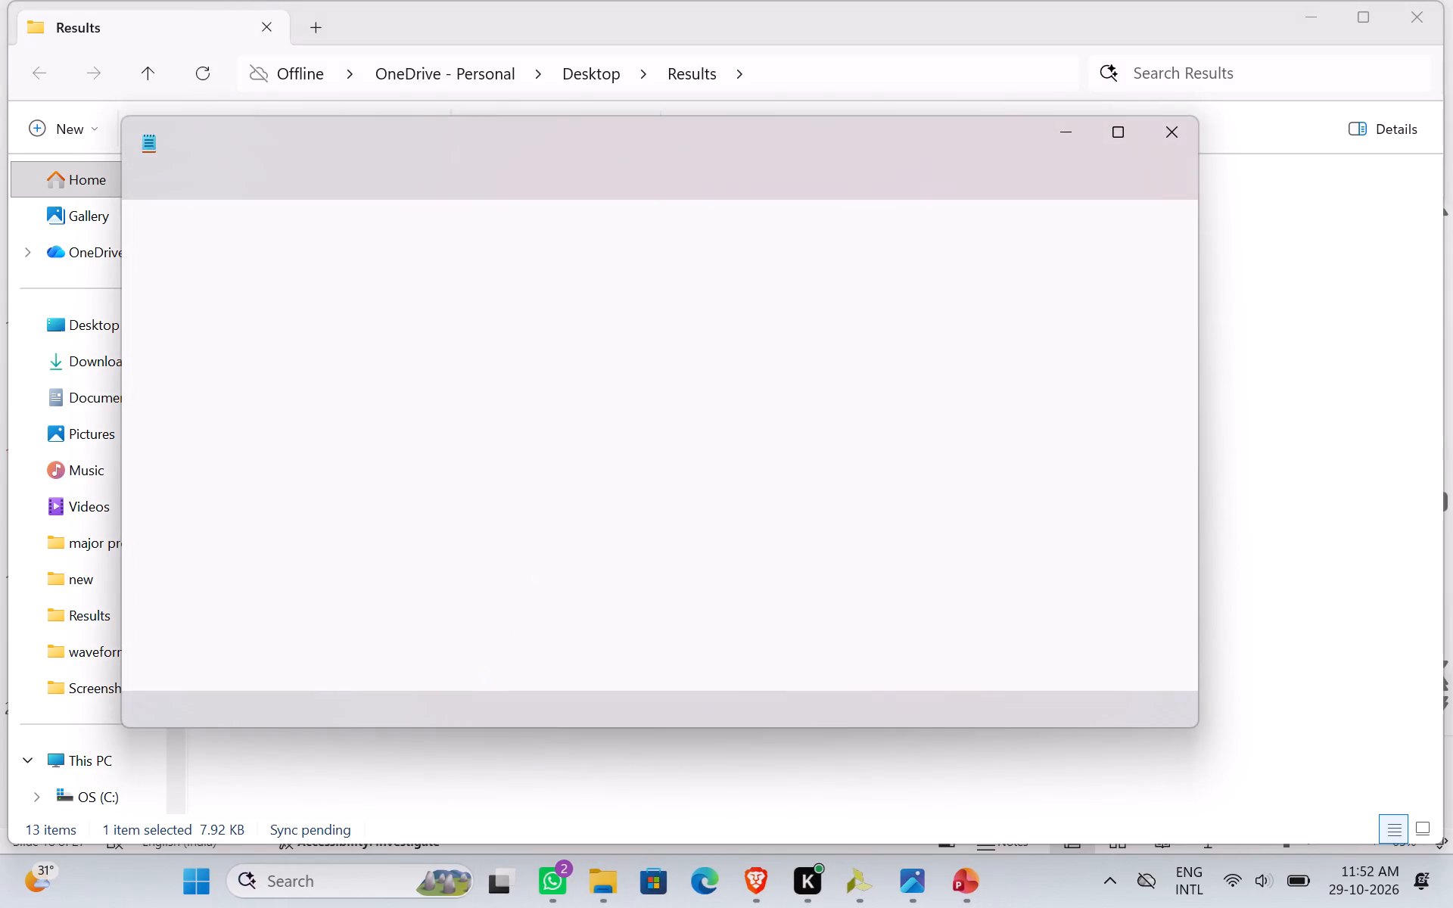
scroll(530, 508, down, 1)
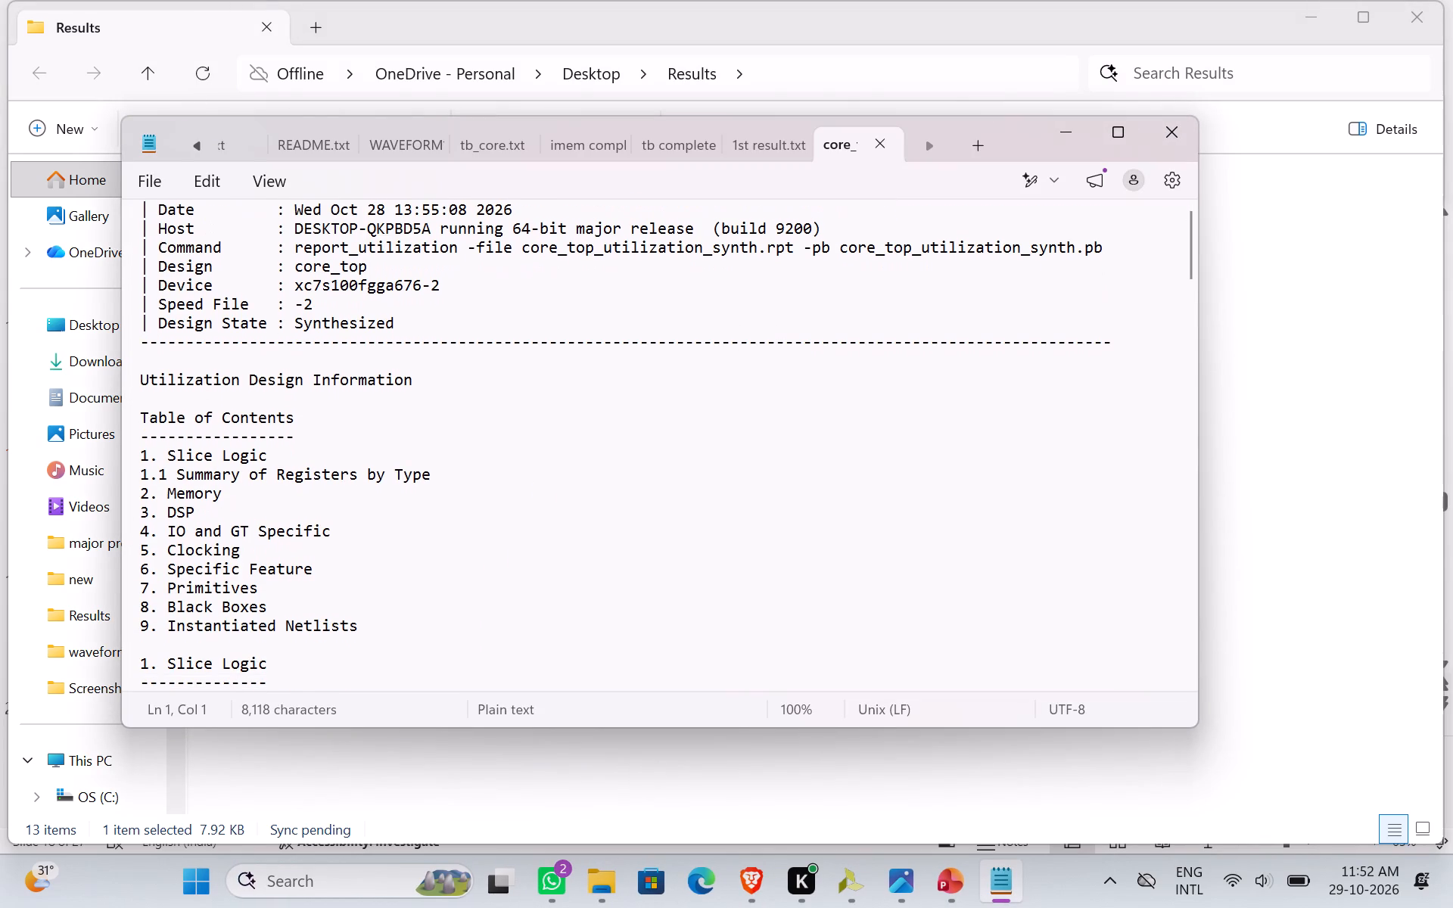
scroll(561, 435, down, 2)
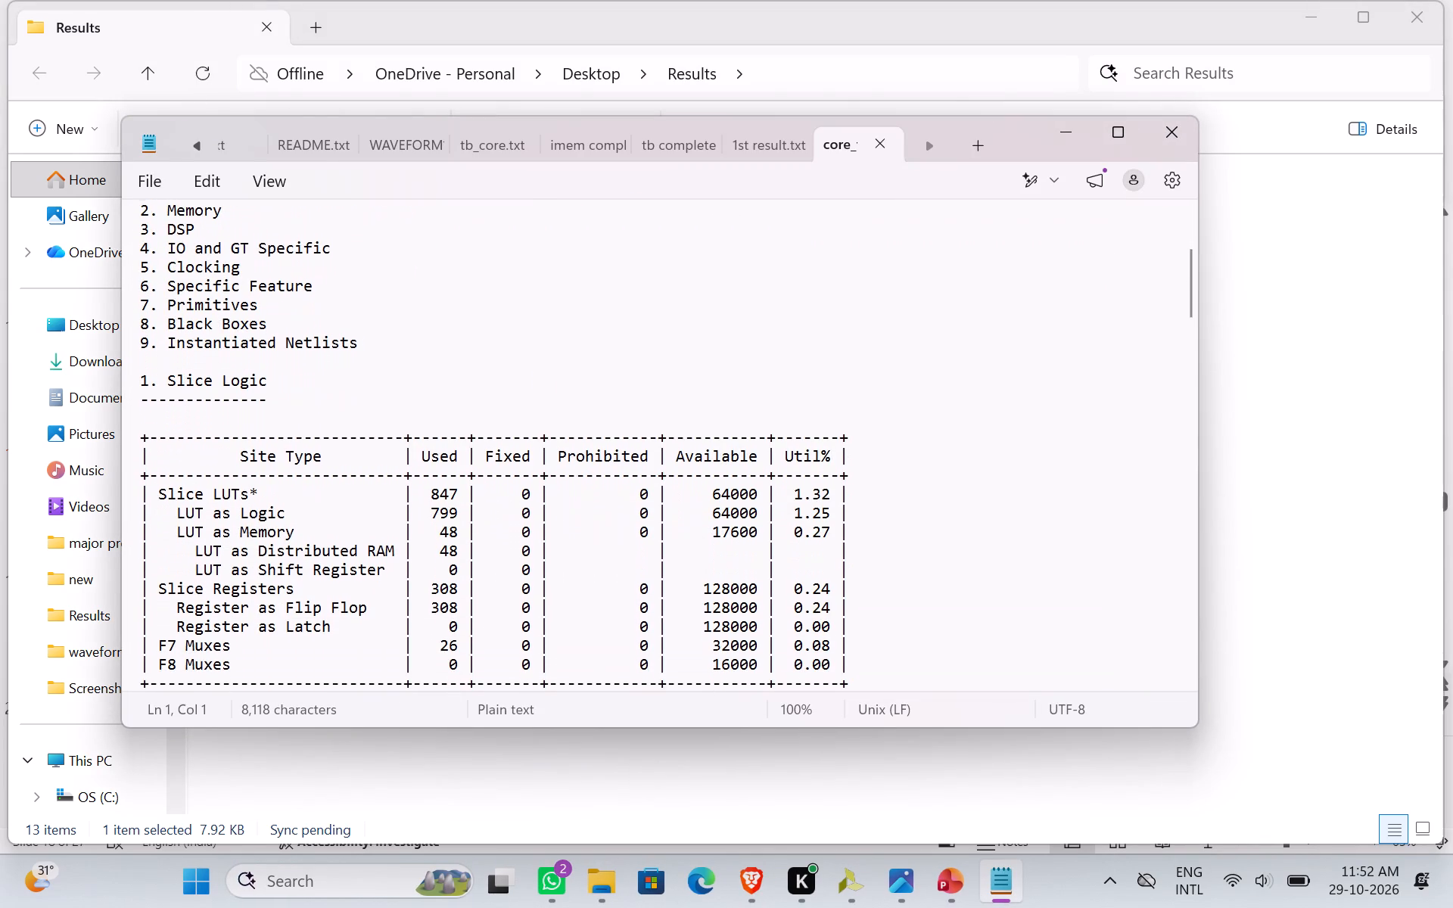
scroll(561, 435, down, 2)
scroll(561, 435, up, 1)
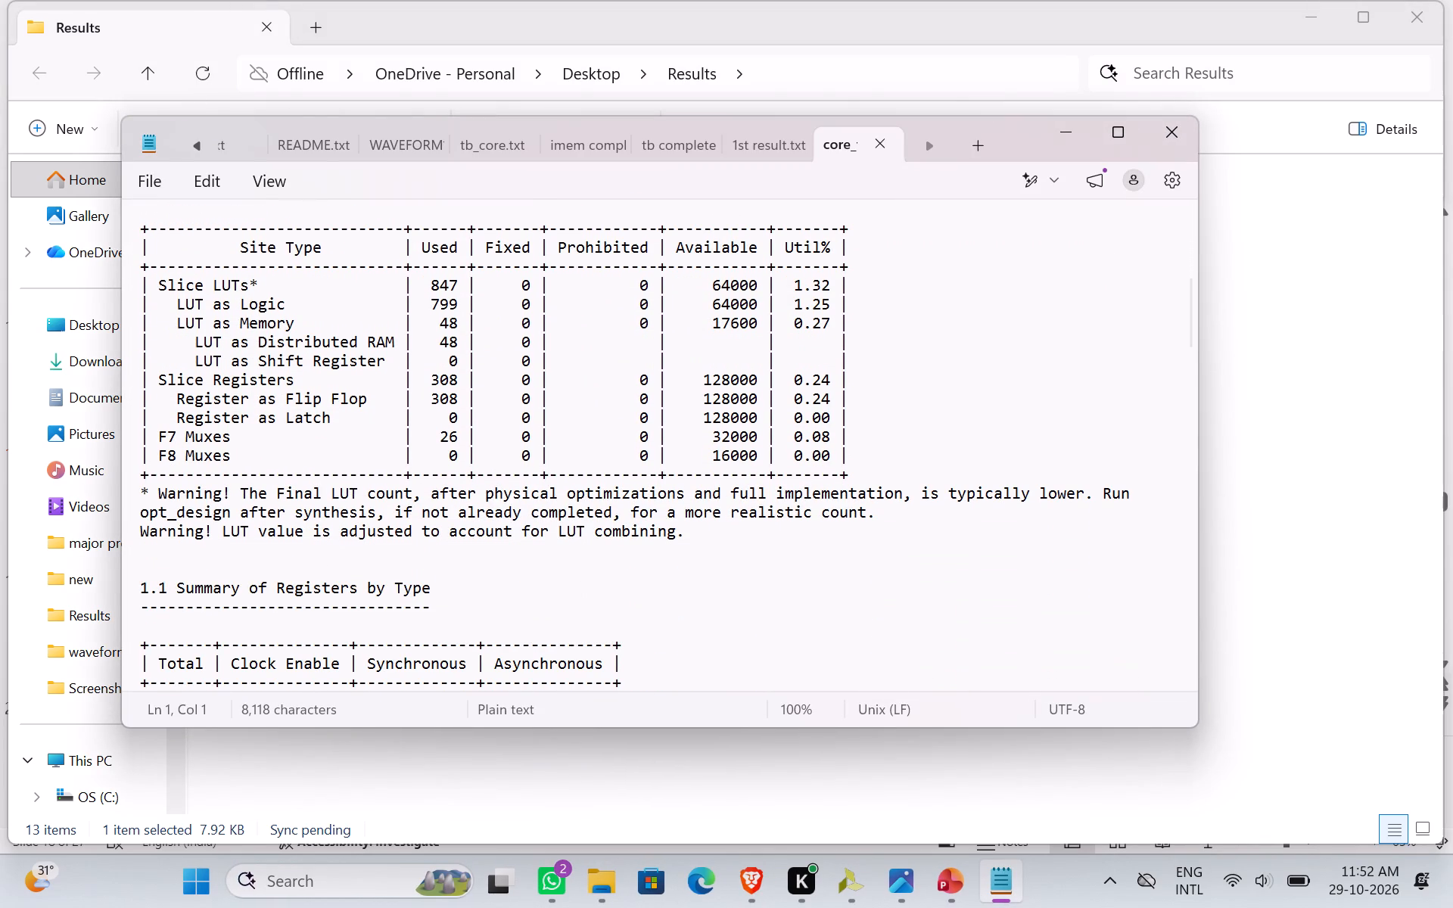
scroll(561, 435, up, 1)
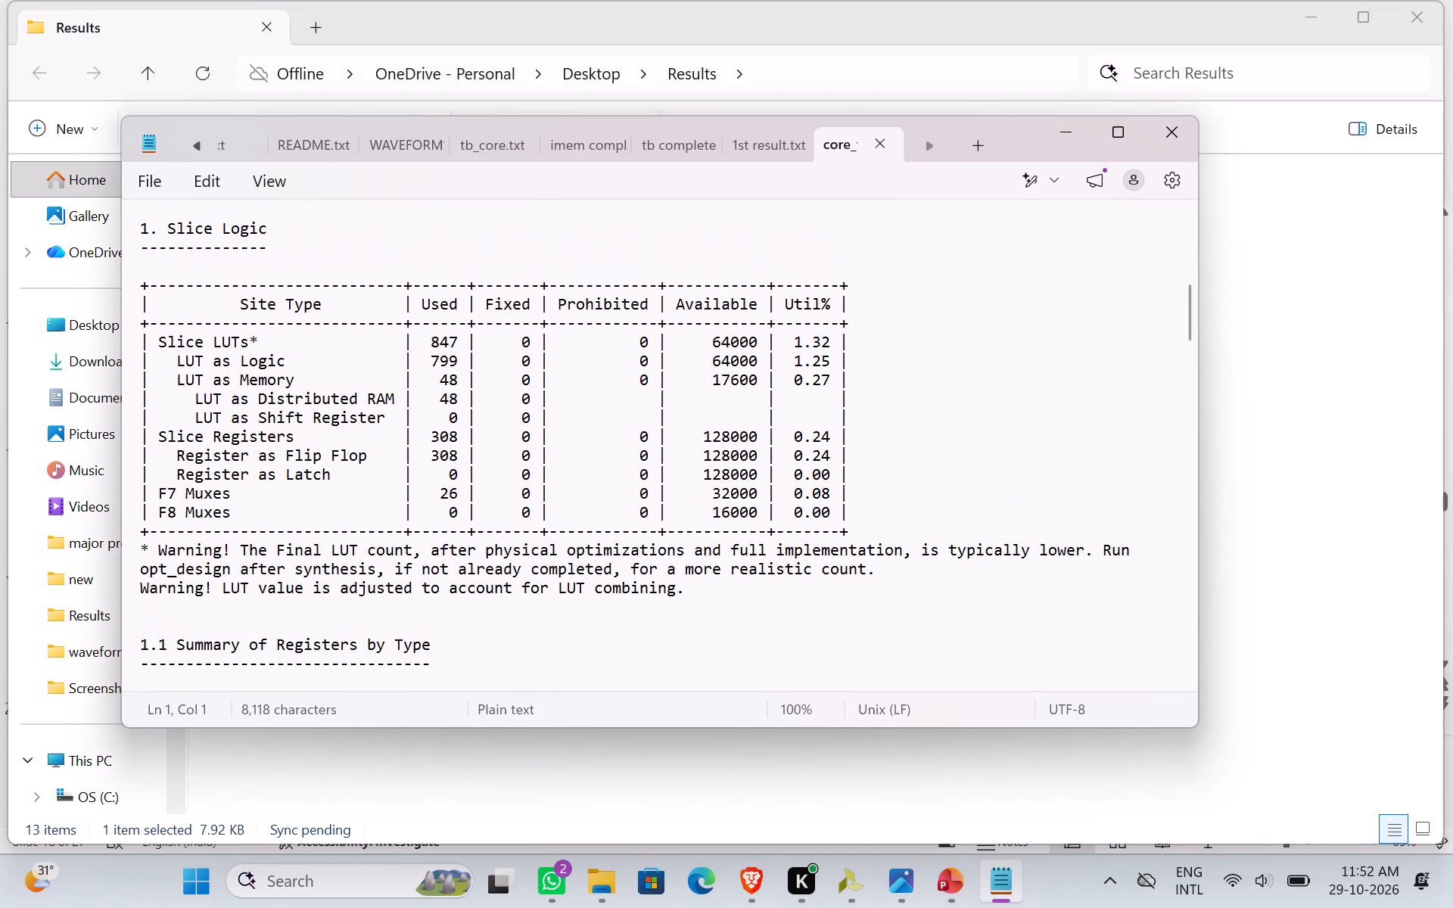
click(464, 336)
click(465, 358)
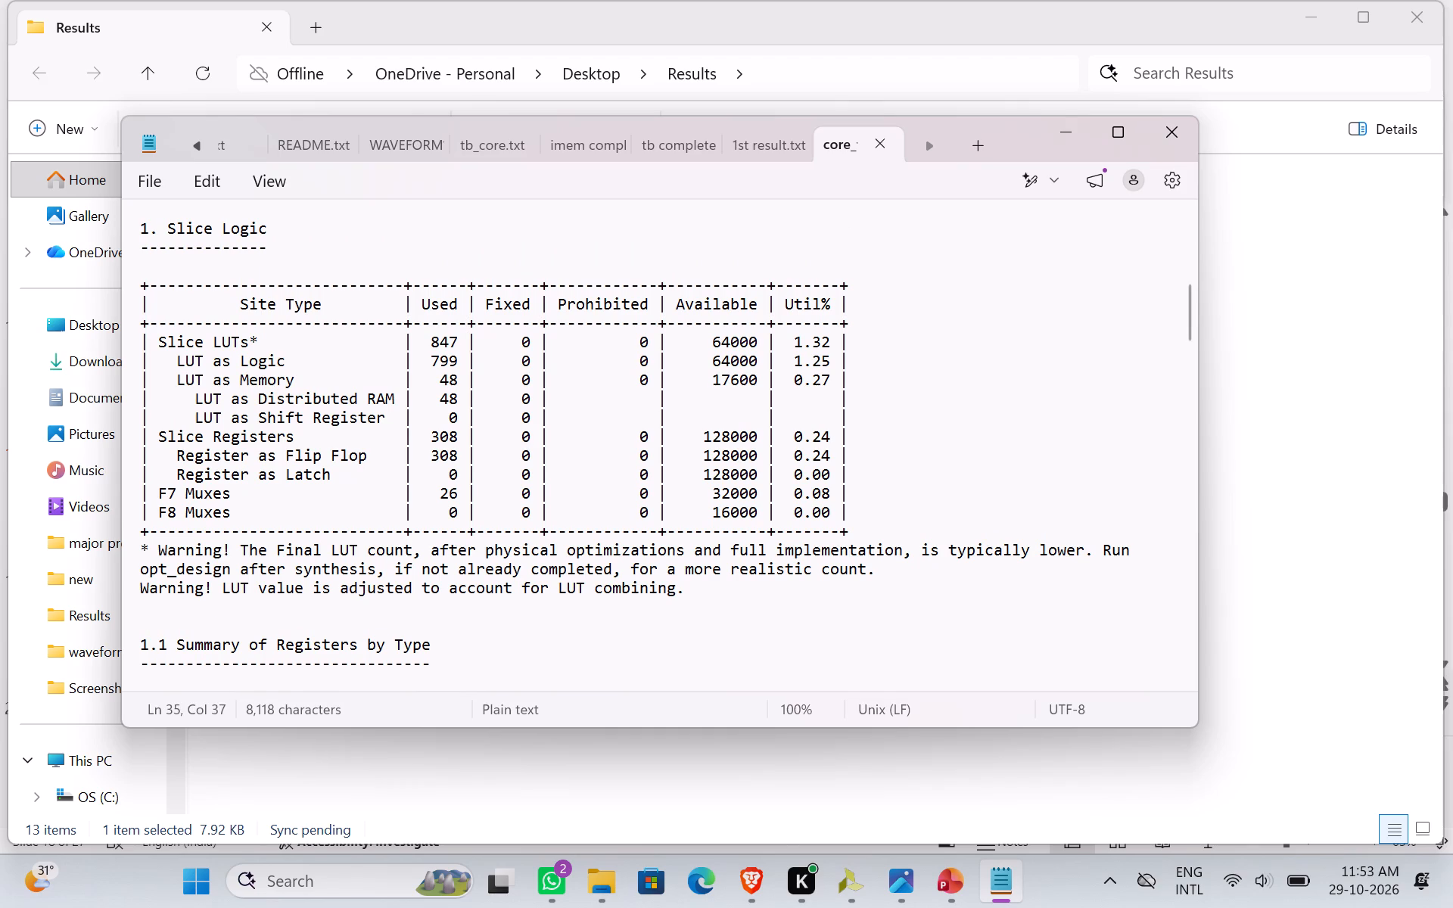
Examine the Slice Logic and Summary of Registers by Type sections of the synthesis utilization report.
click(451, 418)
scroll(537, 467, down, 2)
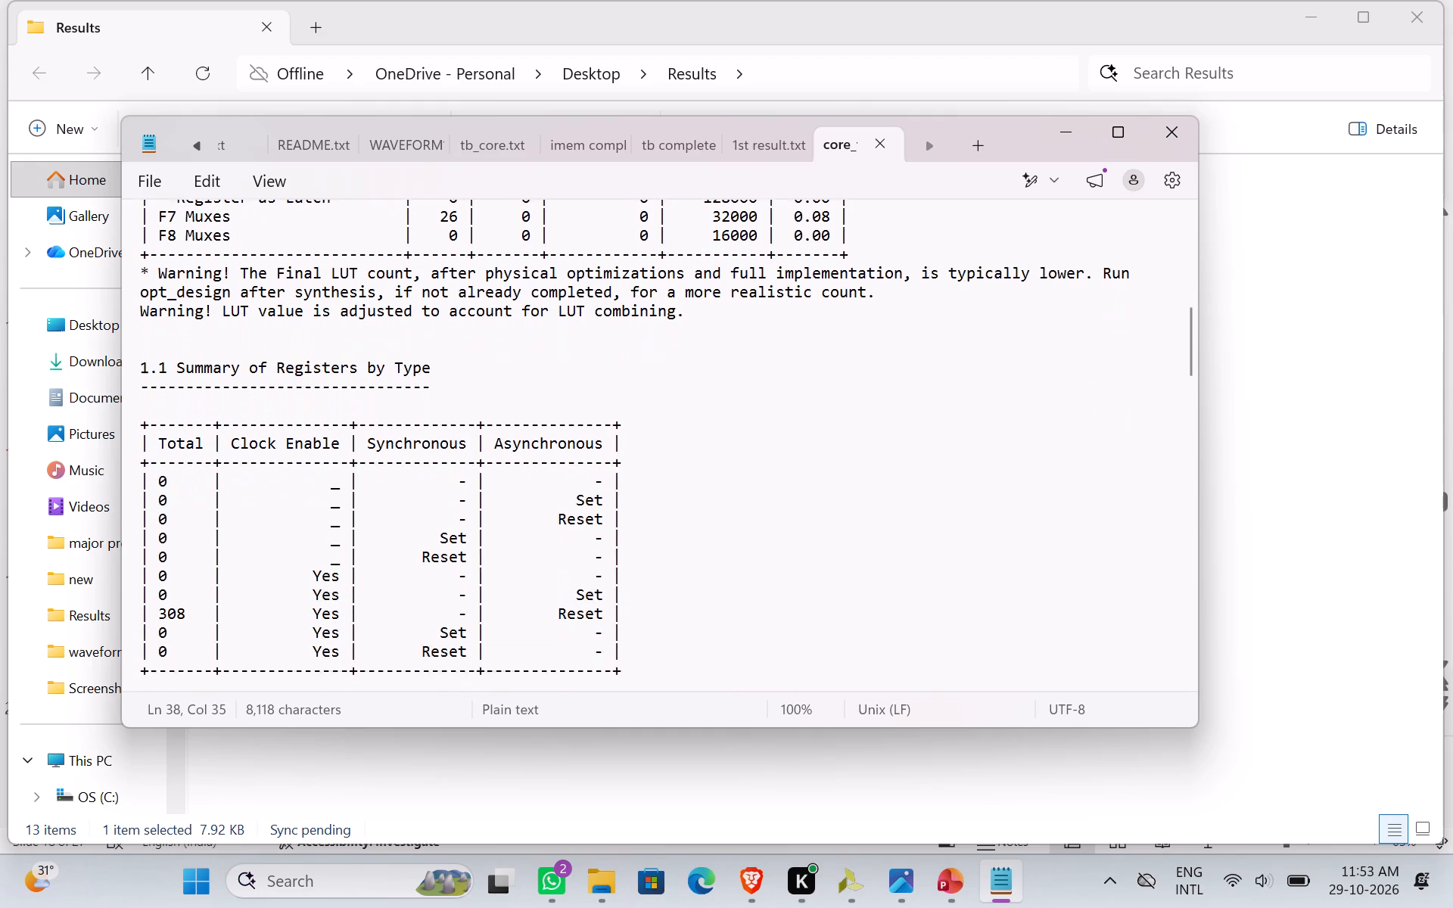
scroll(537, 467, down, 2)
scroll(537, 467, up, 2)
scroll(537, 467, down, 1)
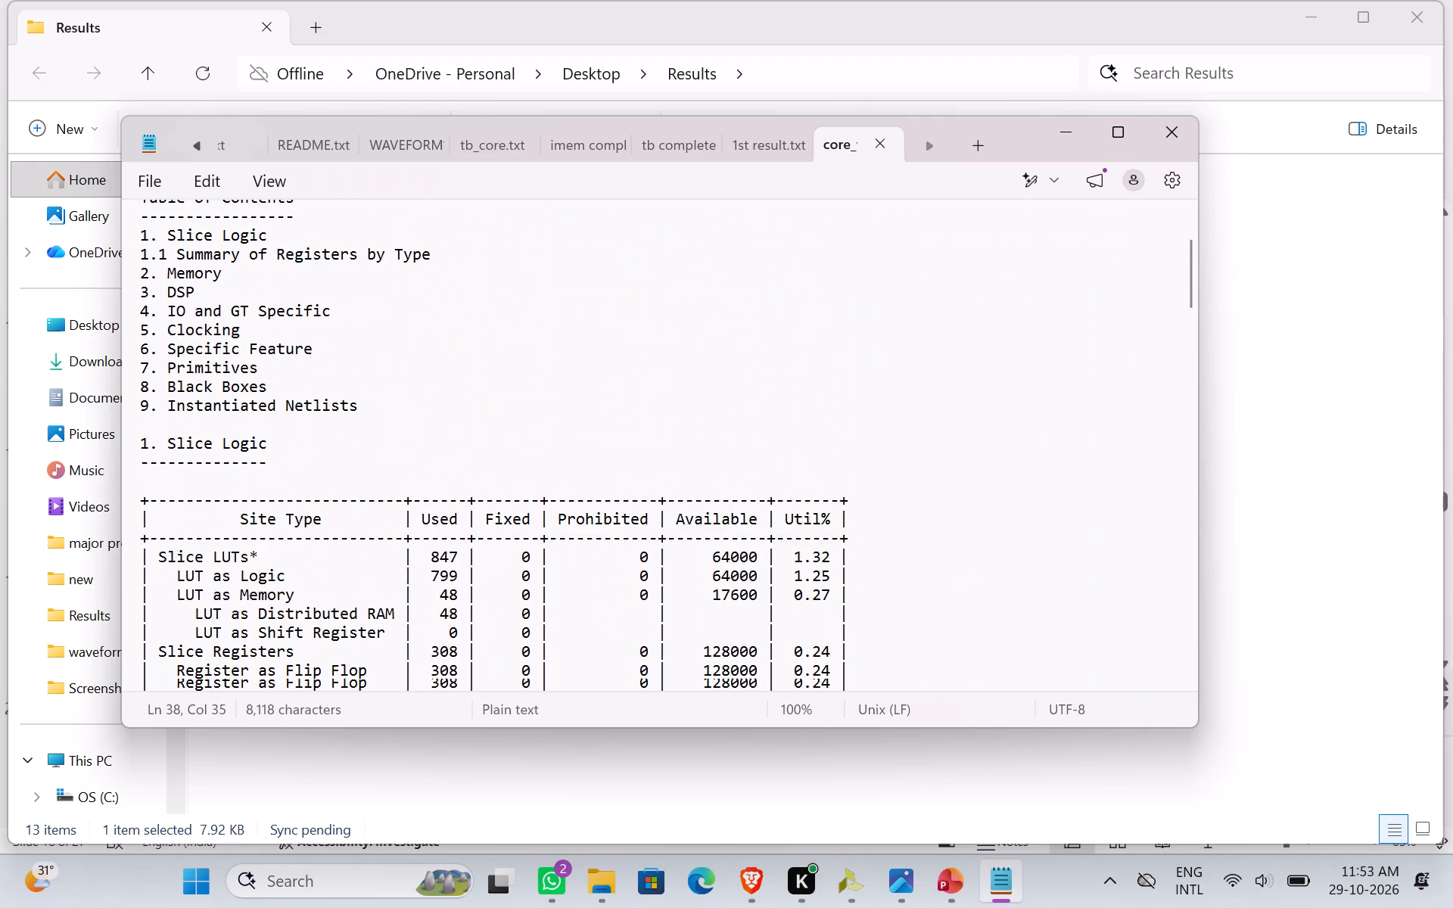
scroll(537, 467, down, 1)
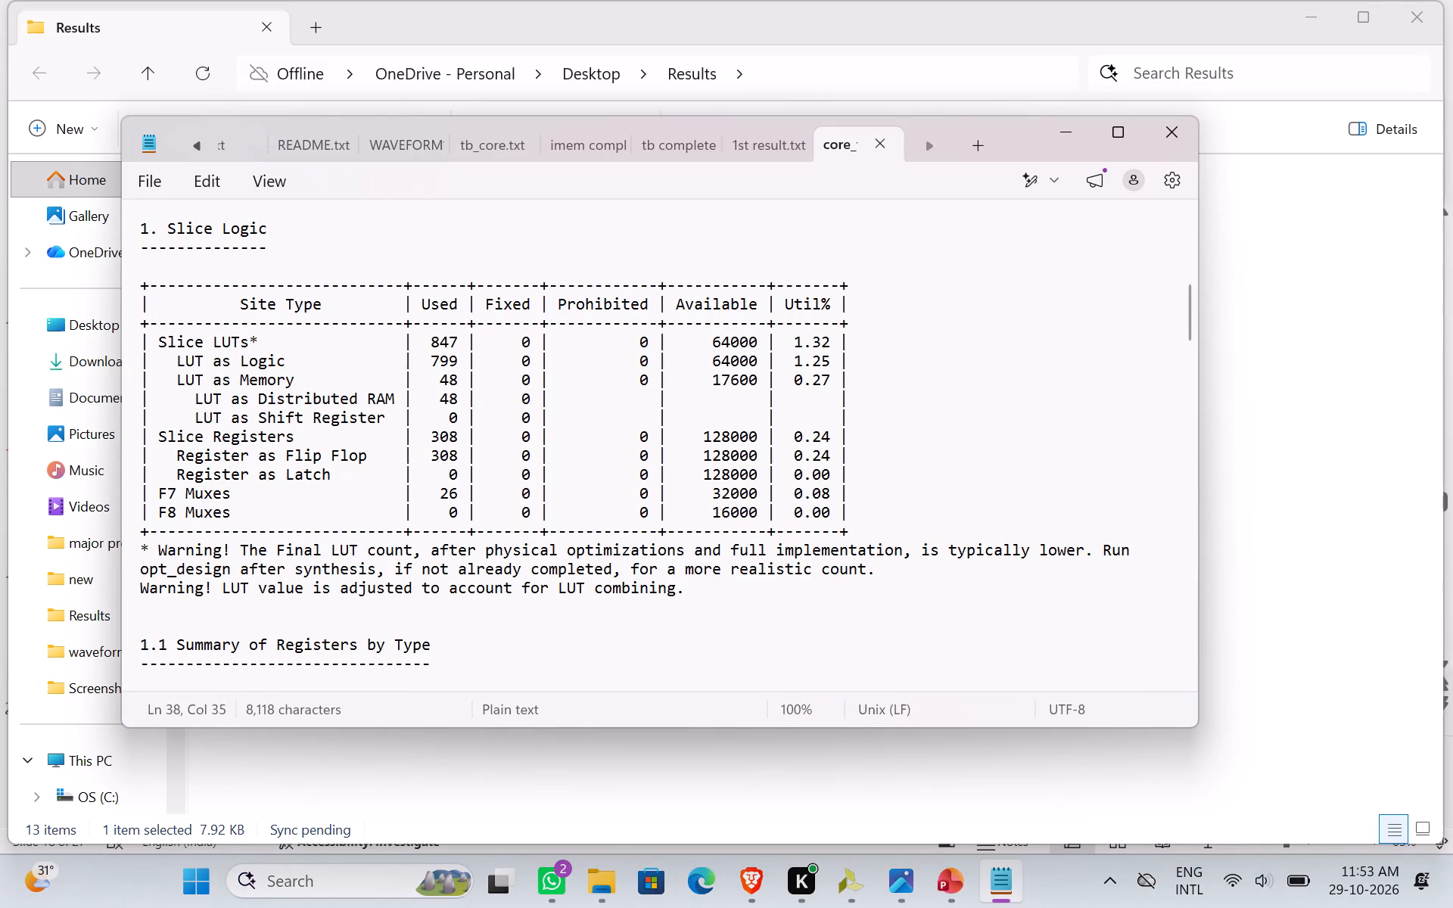
Switch to the RISC-V project in Vivado and open the core_top.v design source.
click(847, 882)
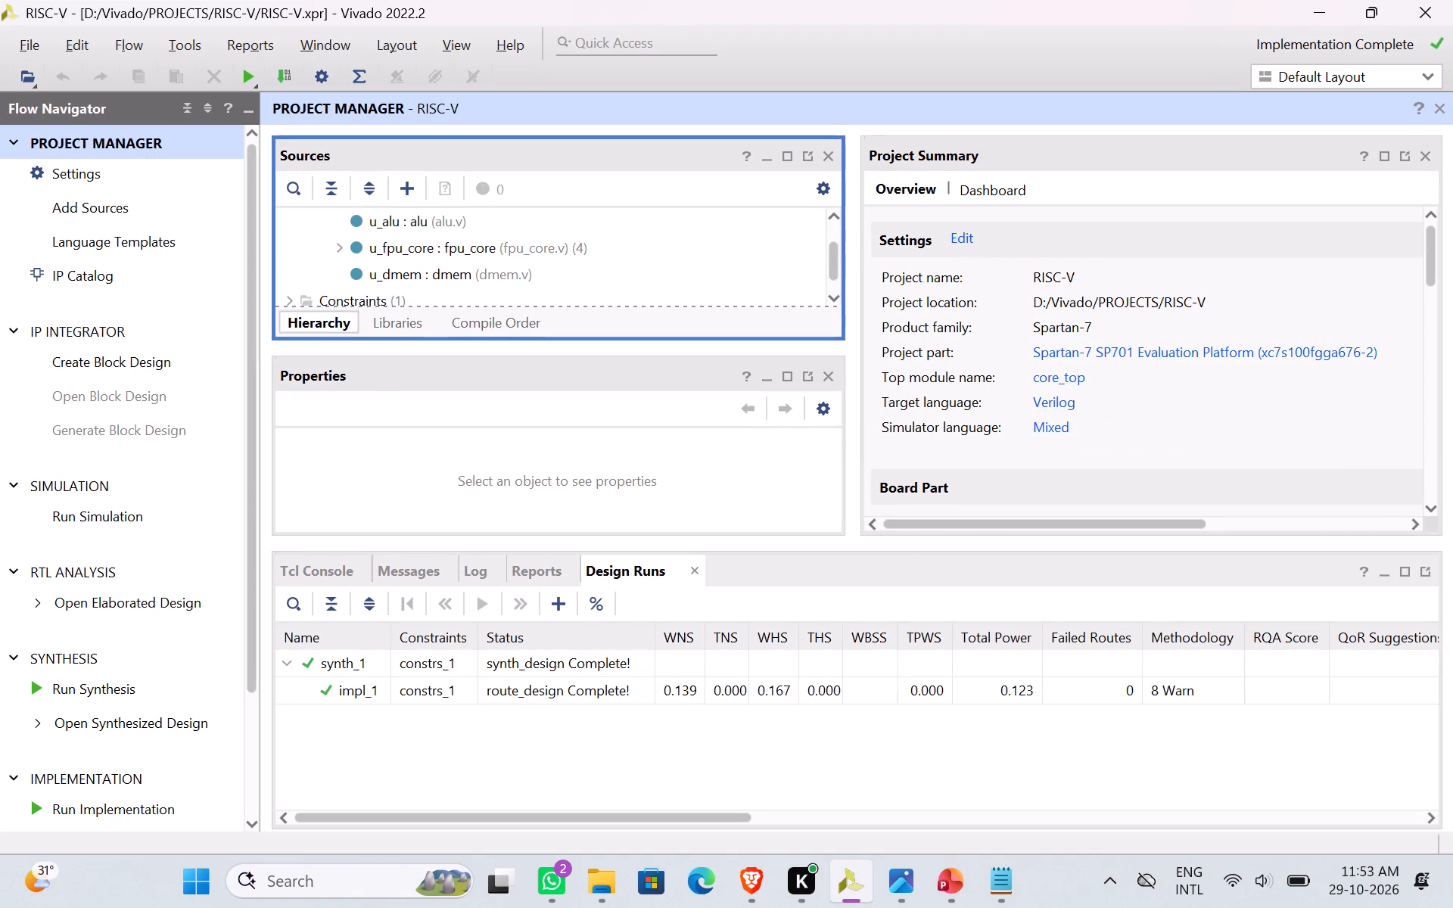
drag(894, 544, 832, 671)
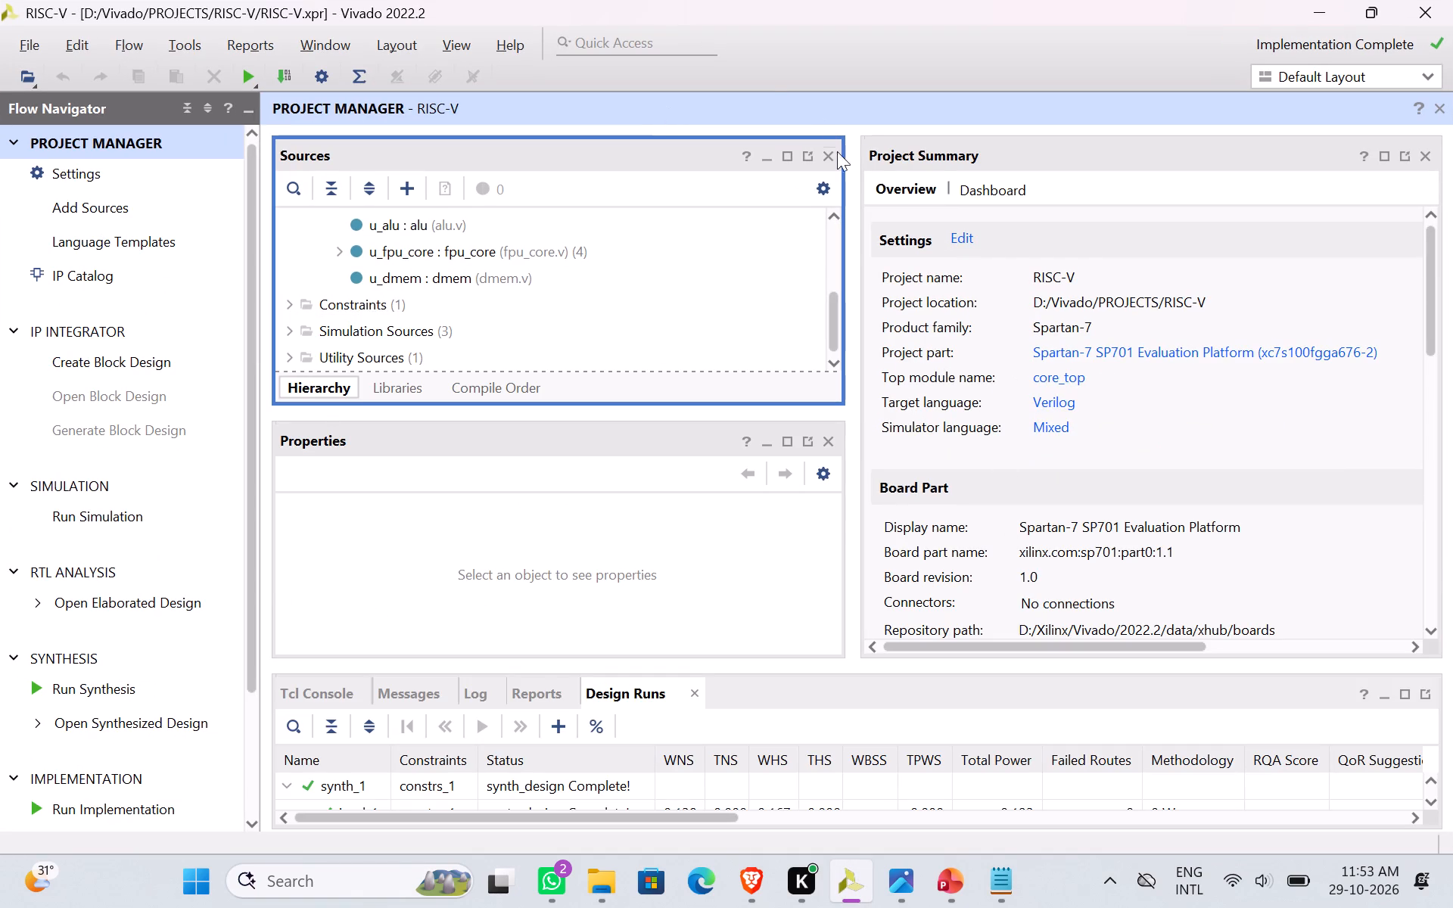
scroll(403, 230, up, 1)
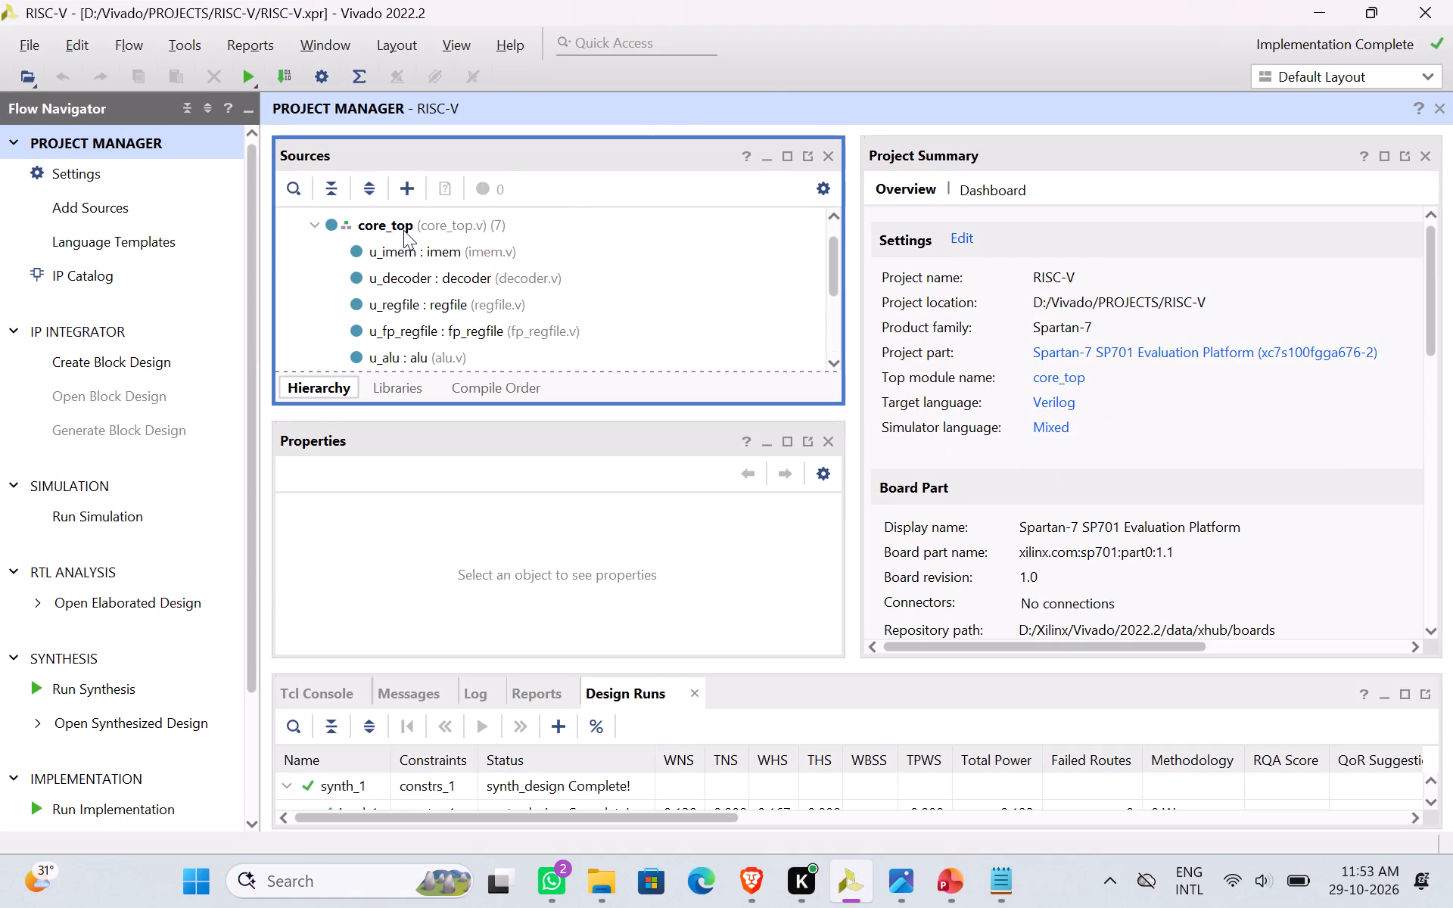
click(400, 244)
double_click(400, 244)
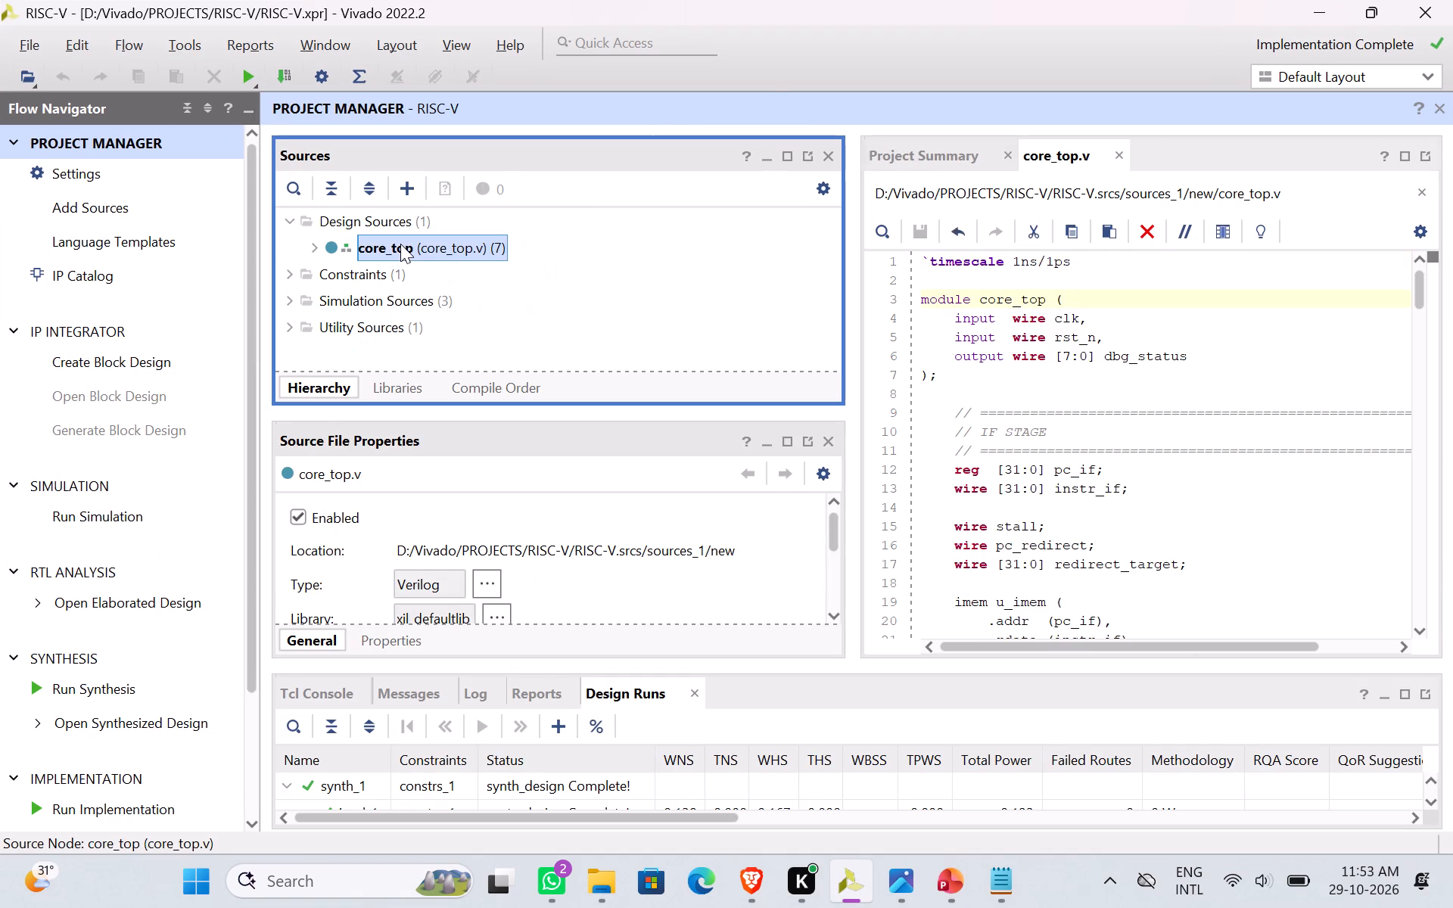
click(400, 244)
scroll(933, 350, up, 2)
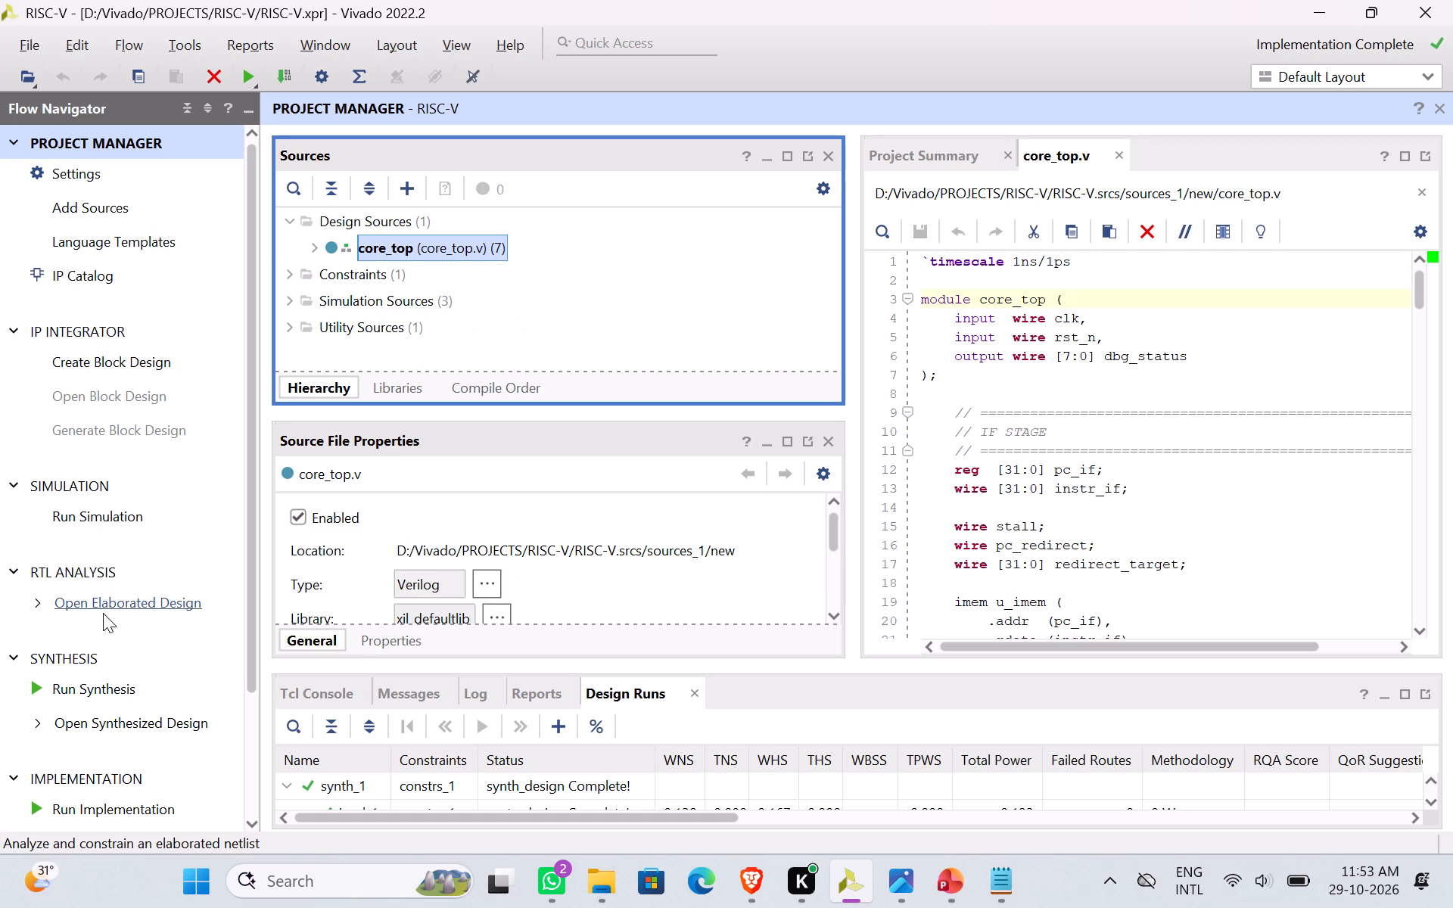
Load the existing synthesized design without re-running synthesis and generate its utilization report.
click(88, 694)
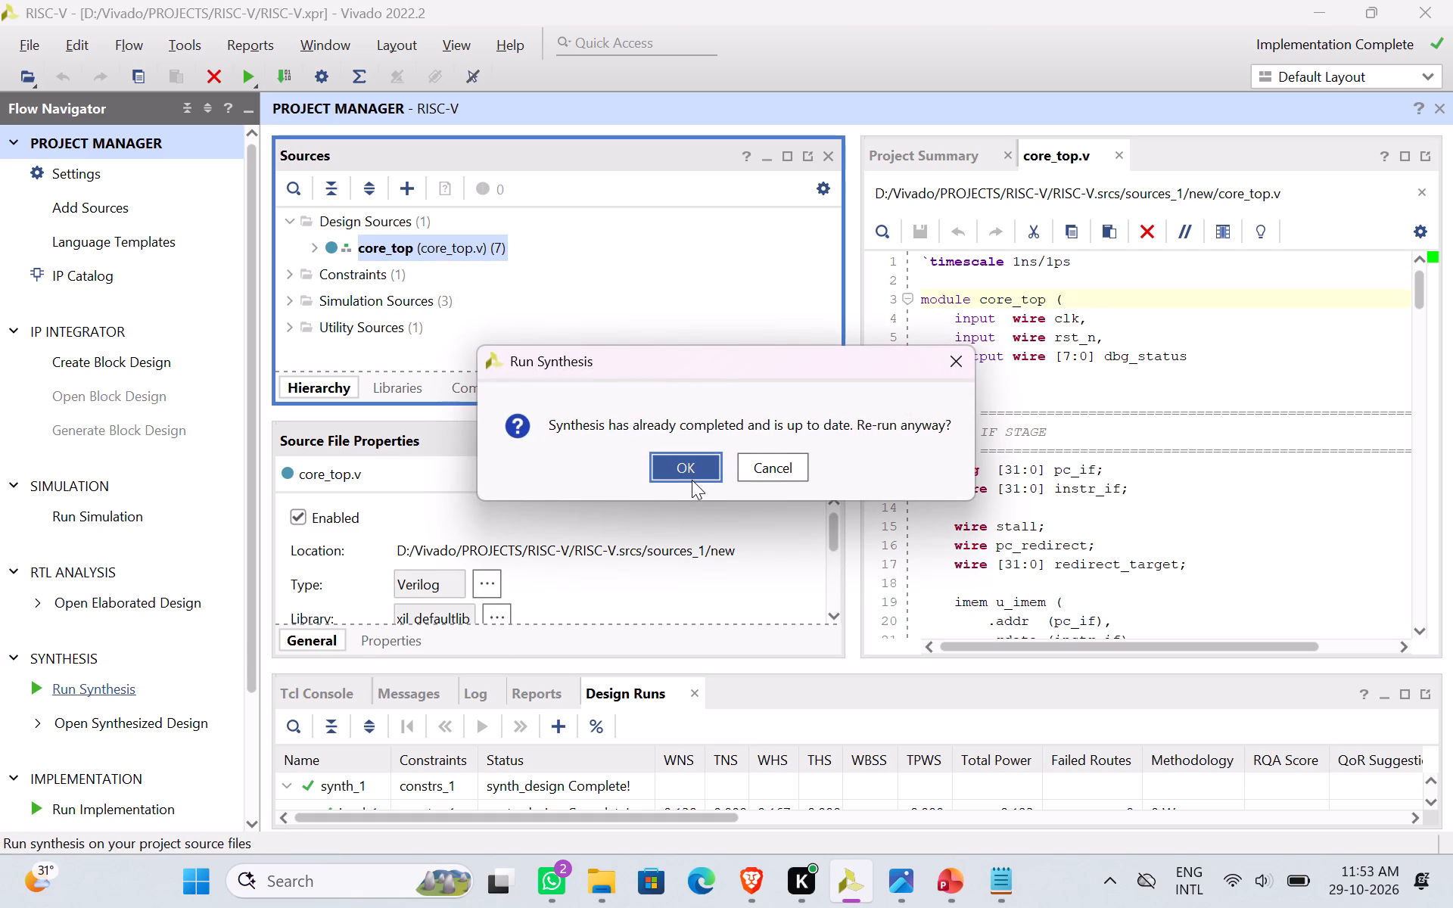
click(762, 467)
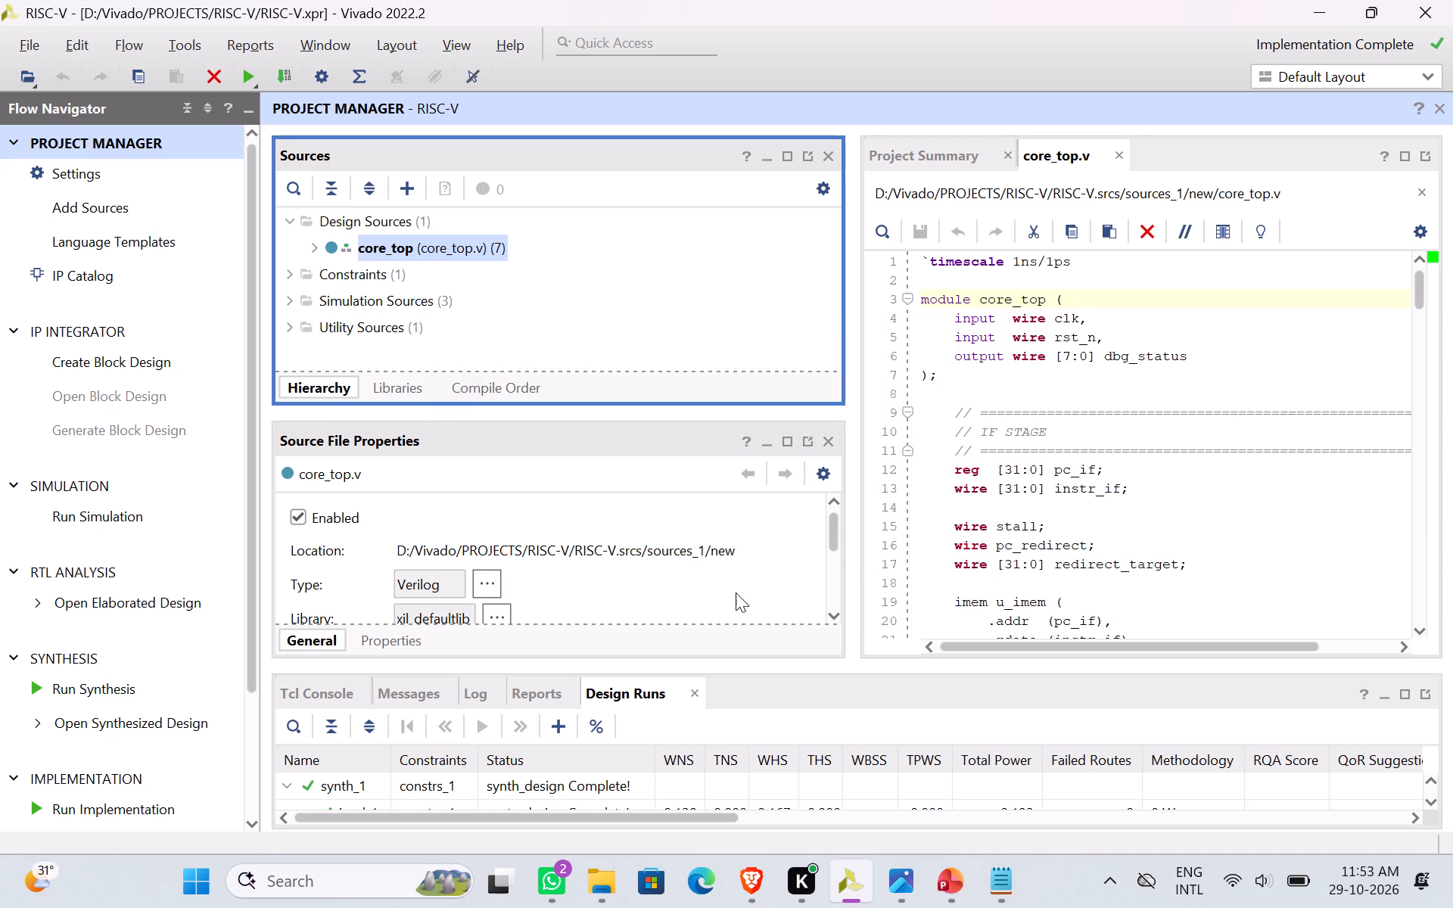
drag(733, 669, 714, 458)
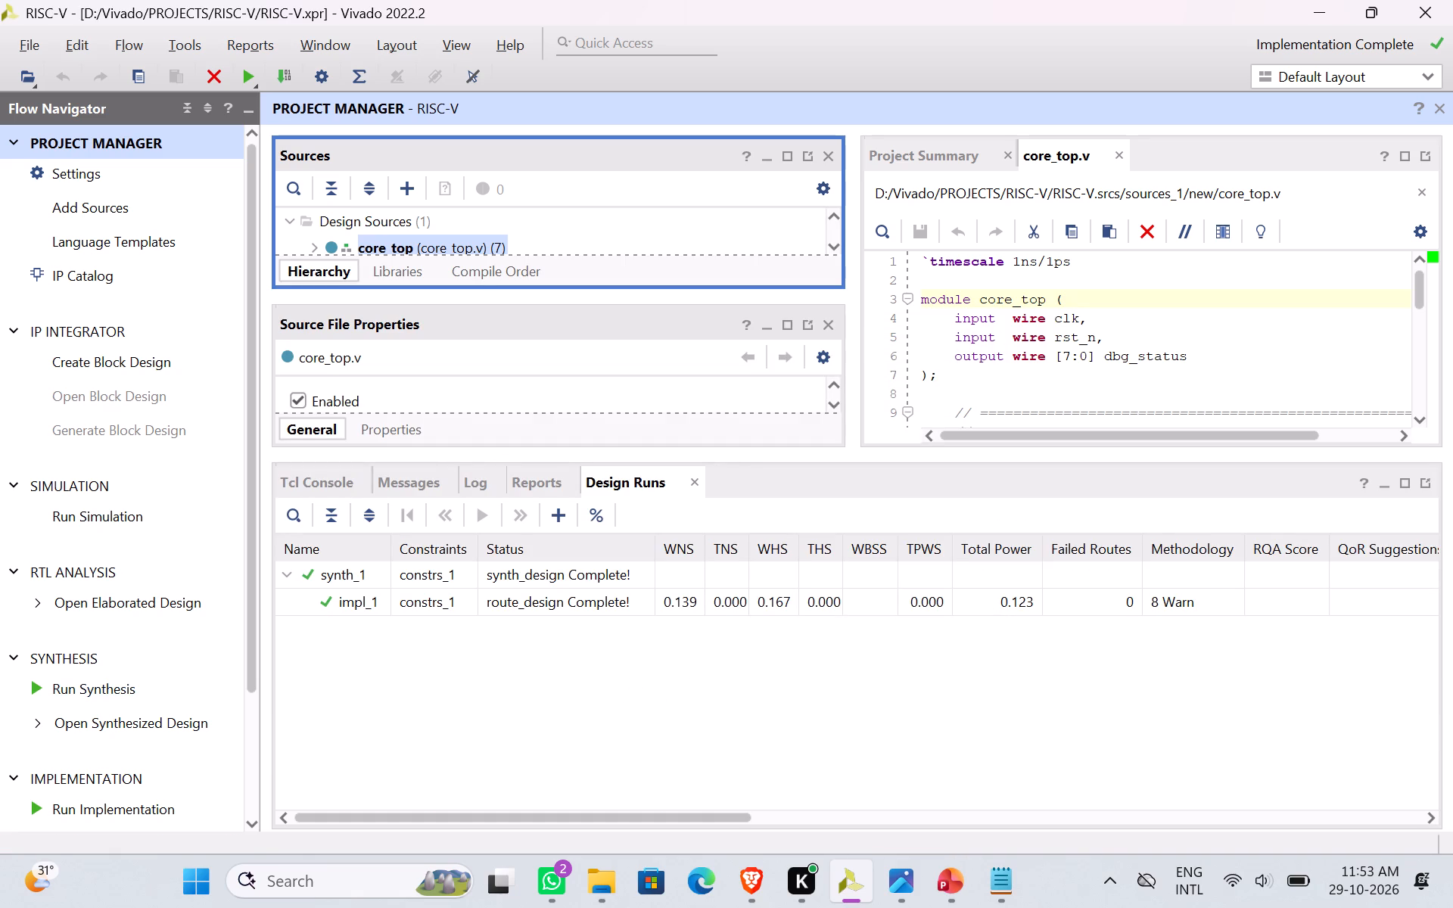
click(38, 728)
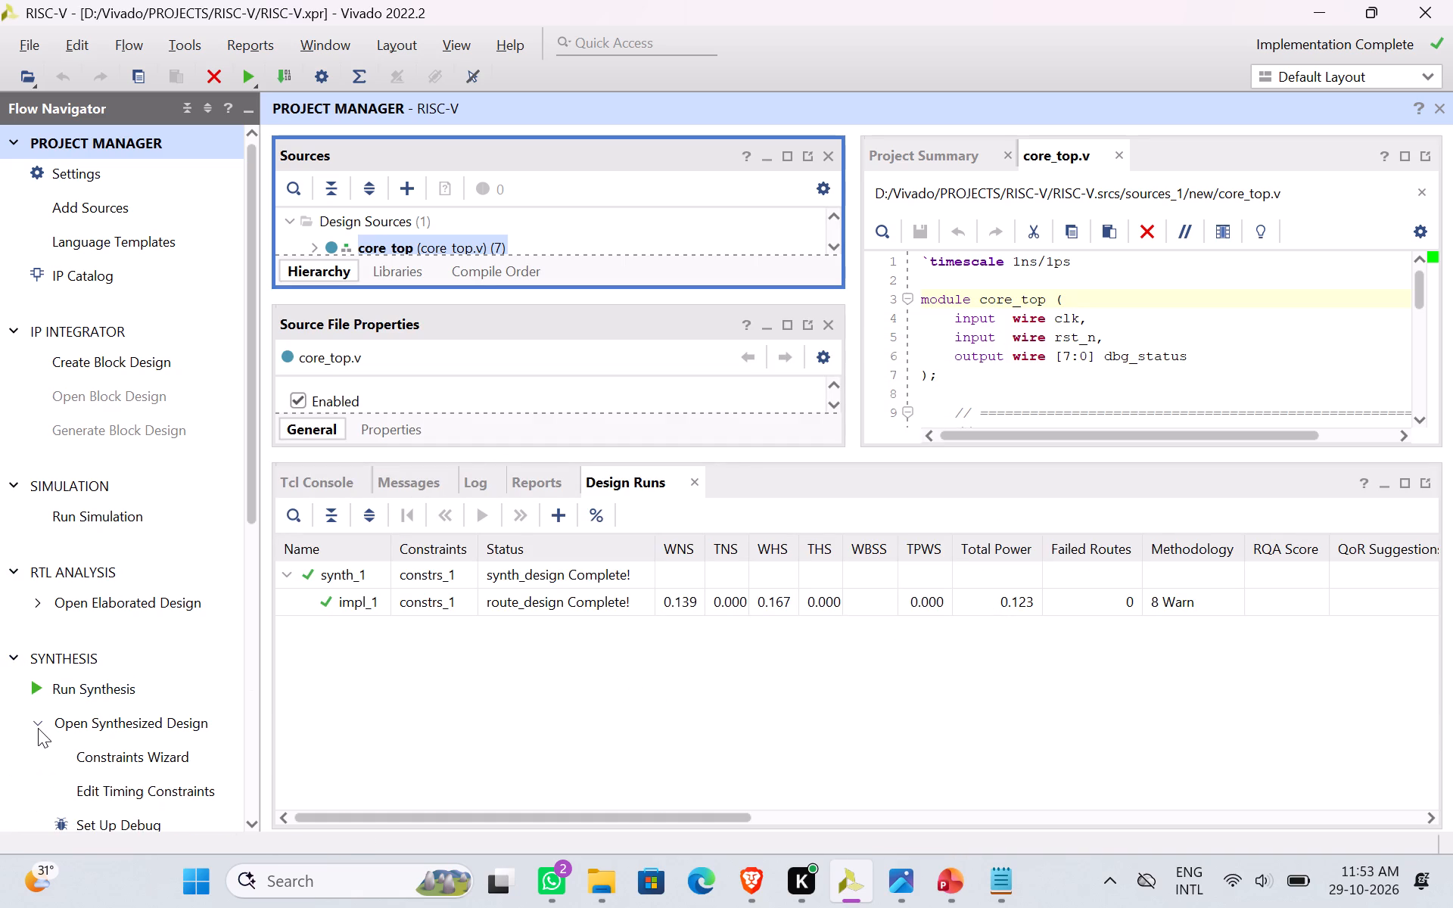
scroll(132, 717, down, 1)
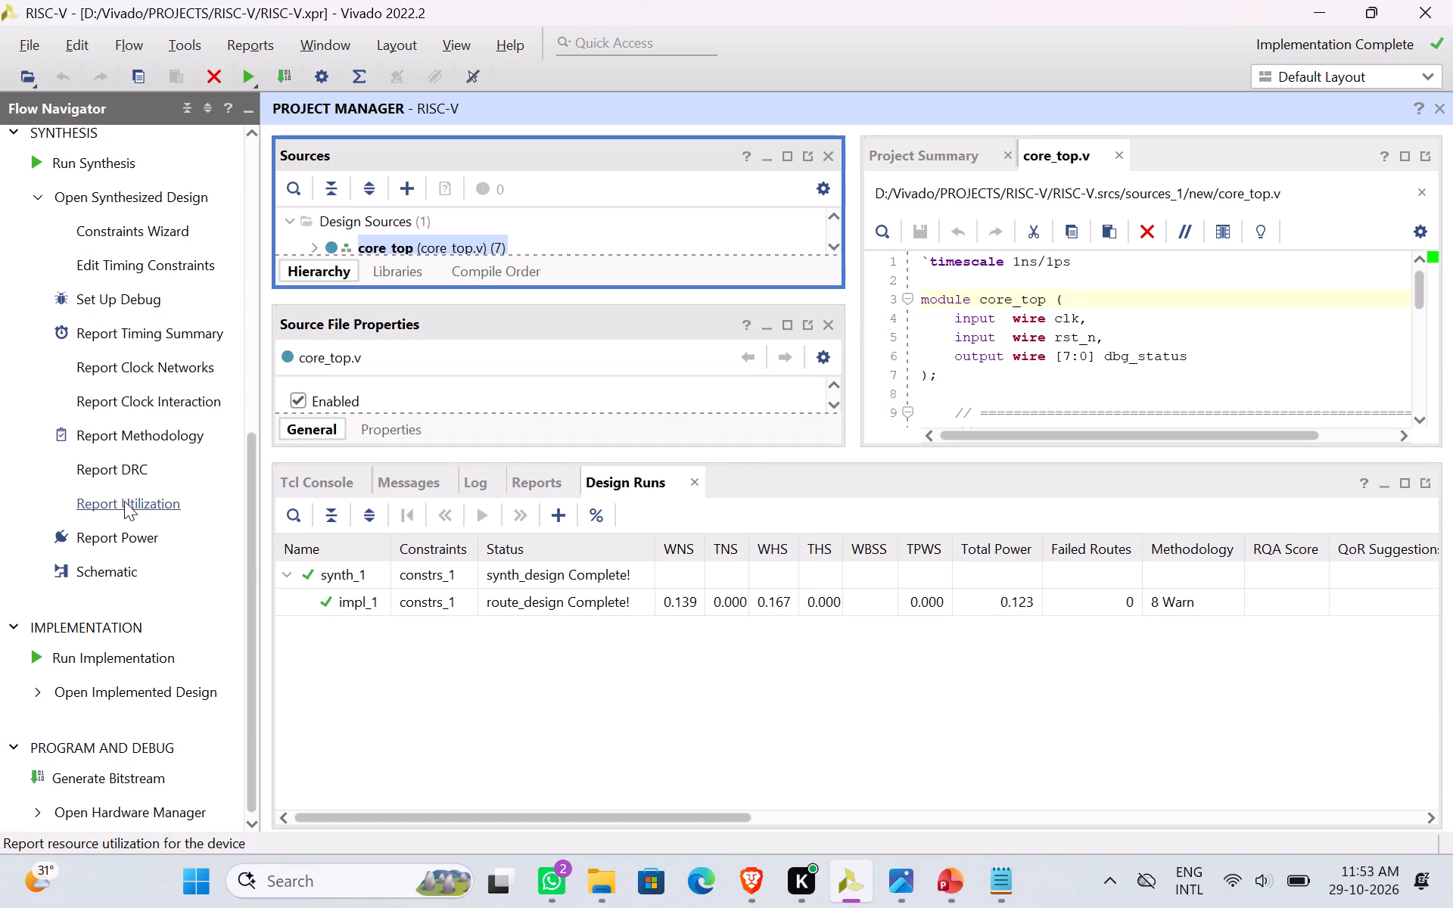
click(124, 501)
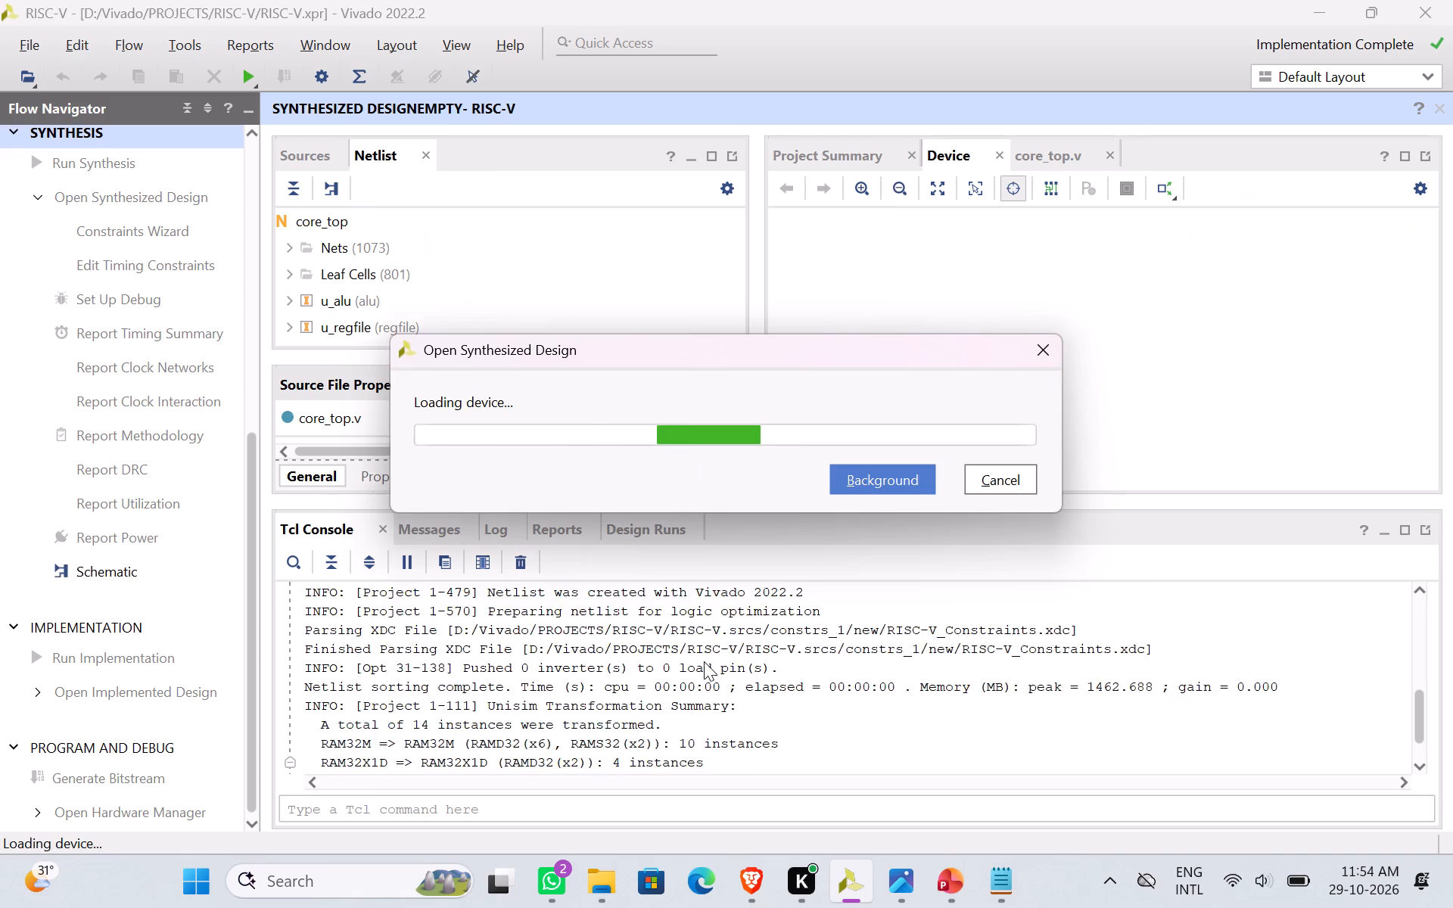
click(734, 543)
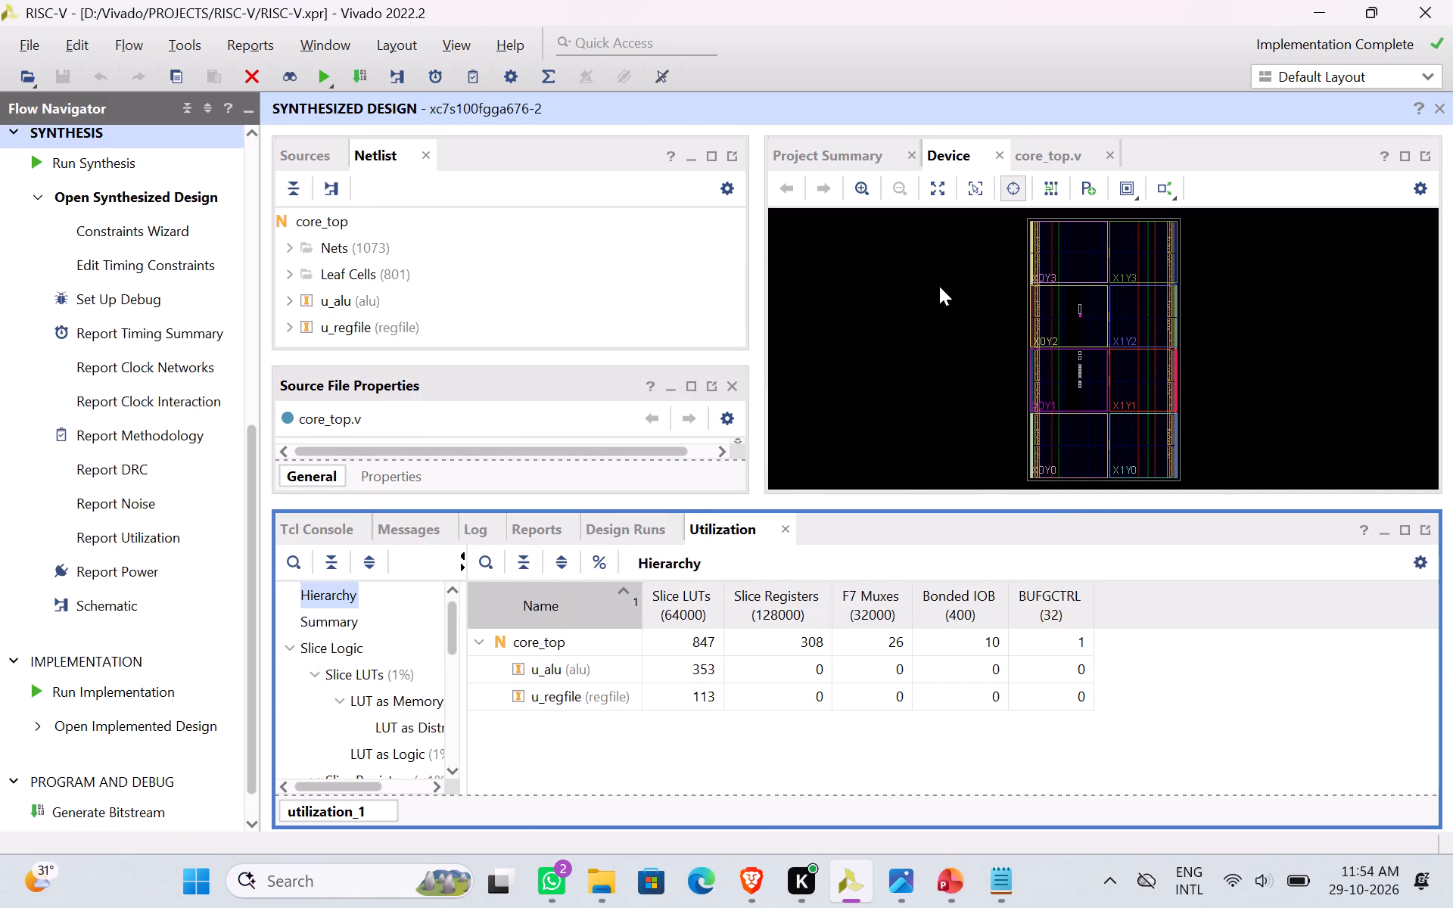
Inspect the core_top.v source and the Device layout of the synthesized design.
click(1078, 148)
click(973, 138)
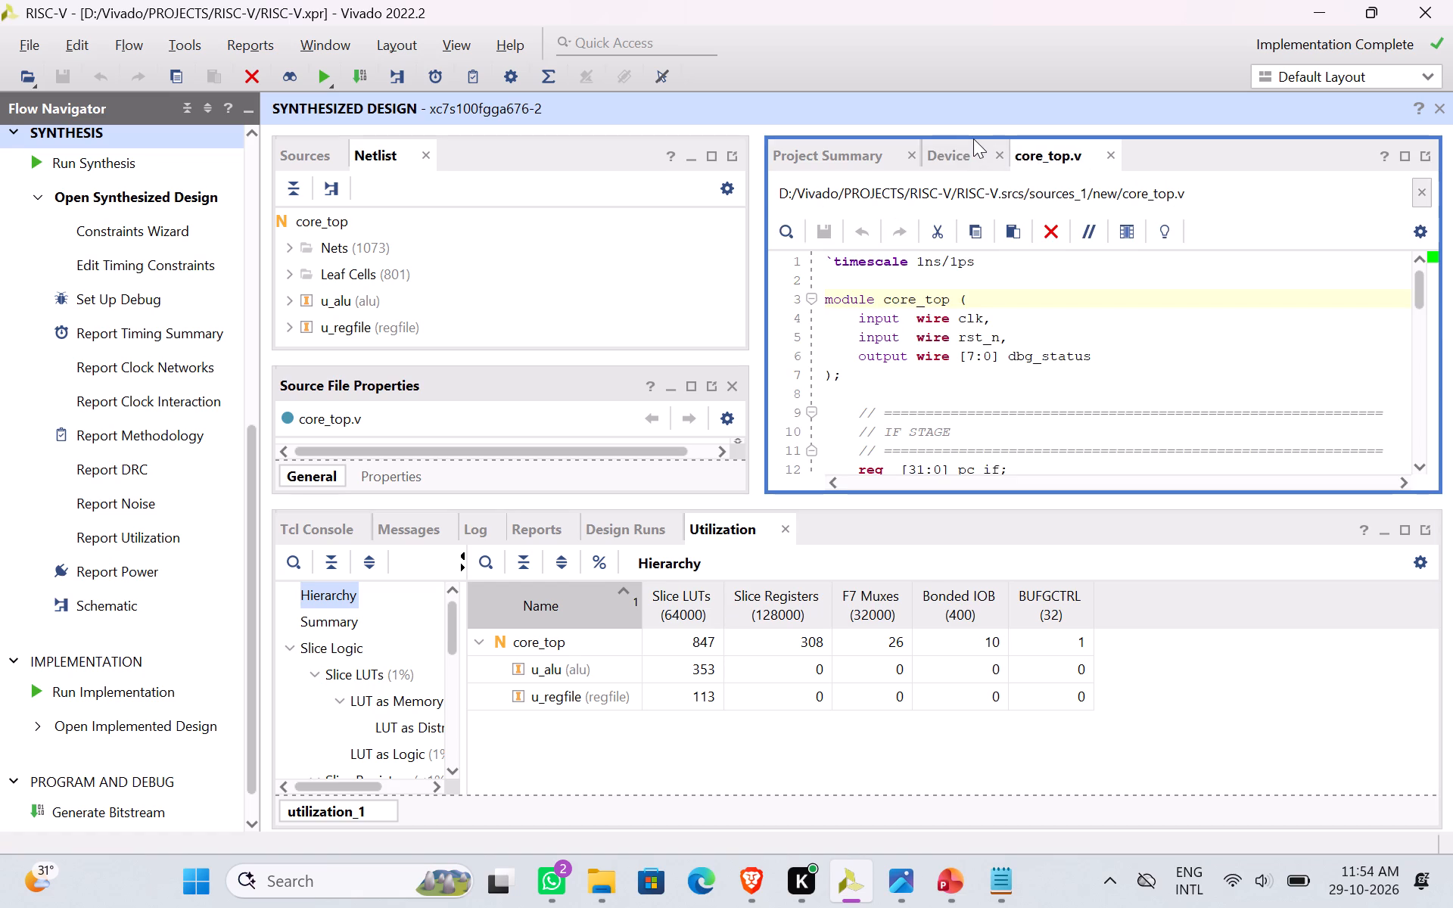
click(959, 151)
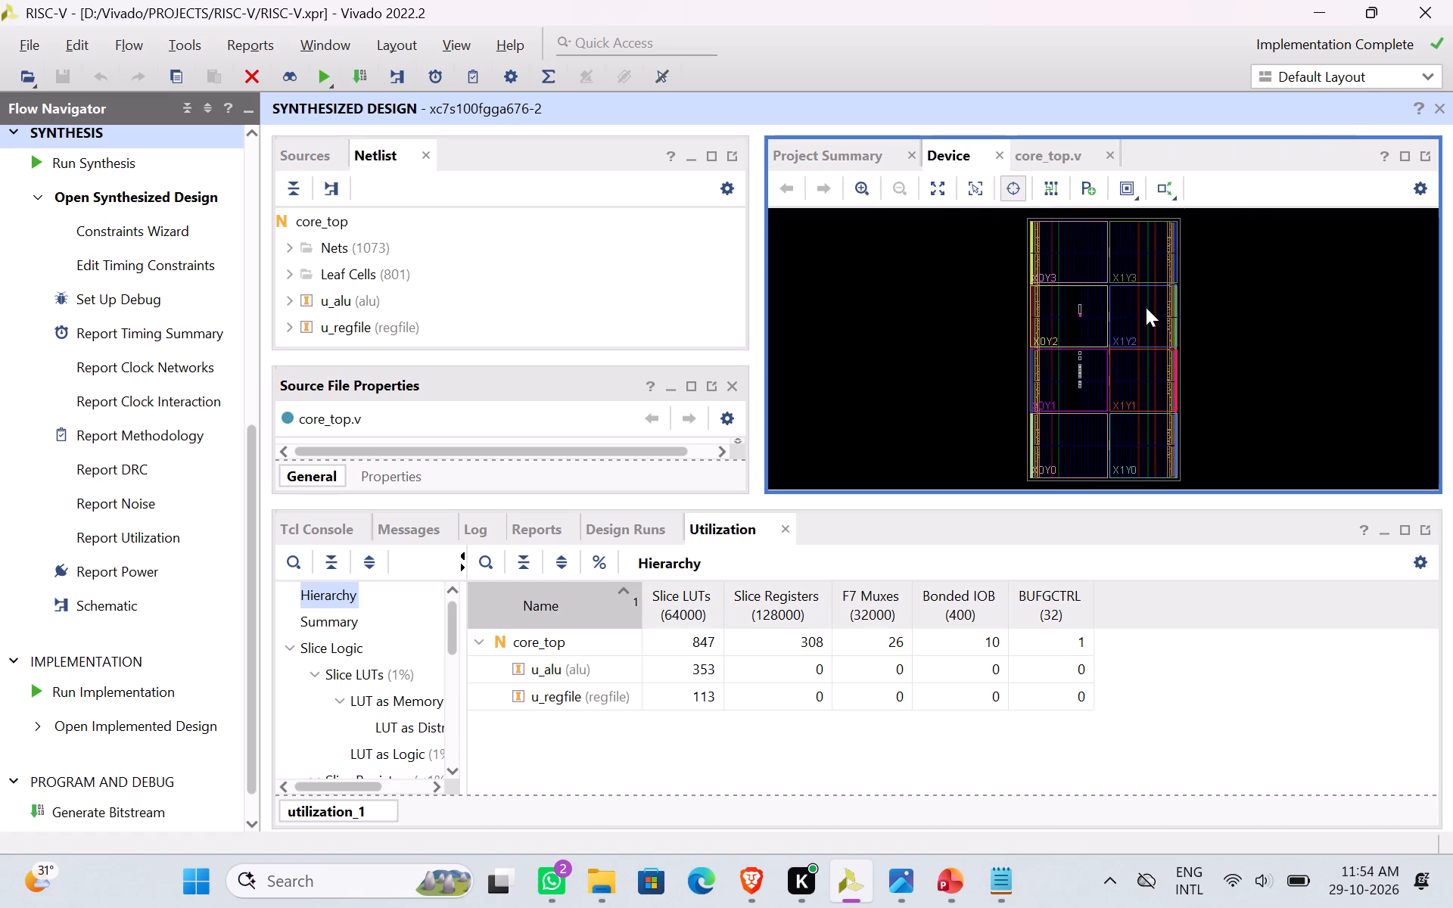
ctrl+scroll(1122, 386, up, 2)
ctrl+scroll(1122, 386, down, 4)
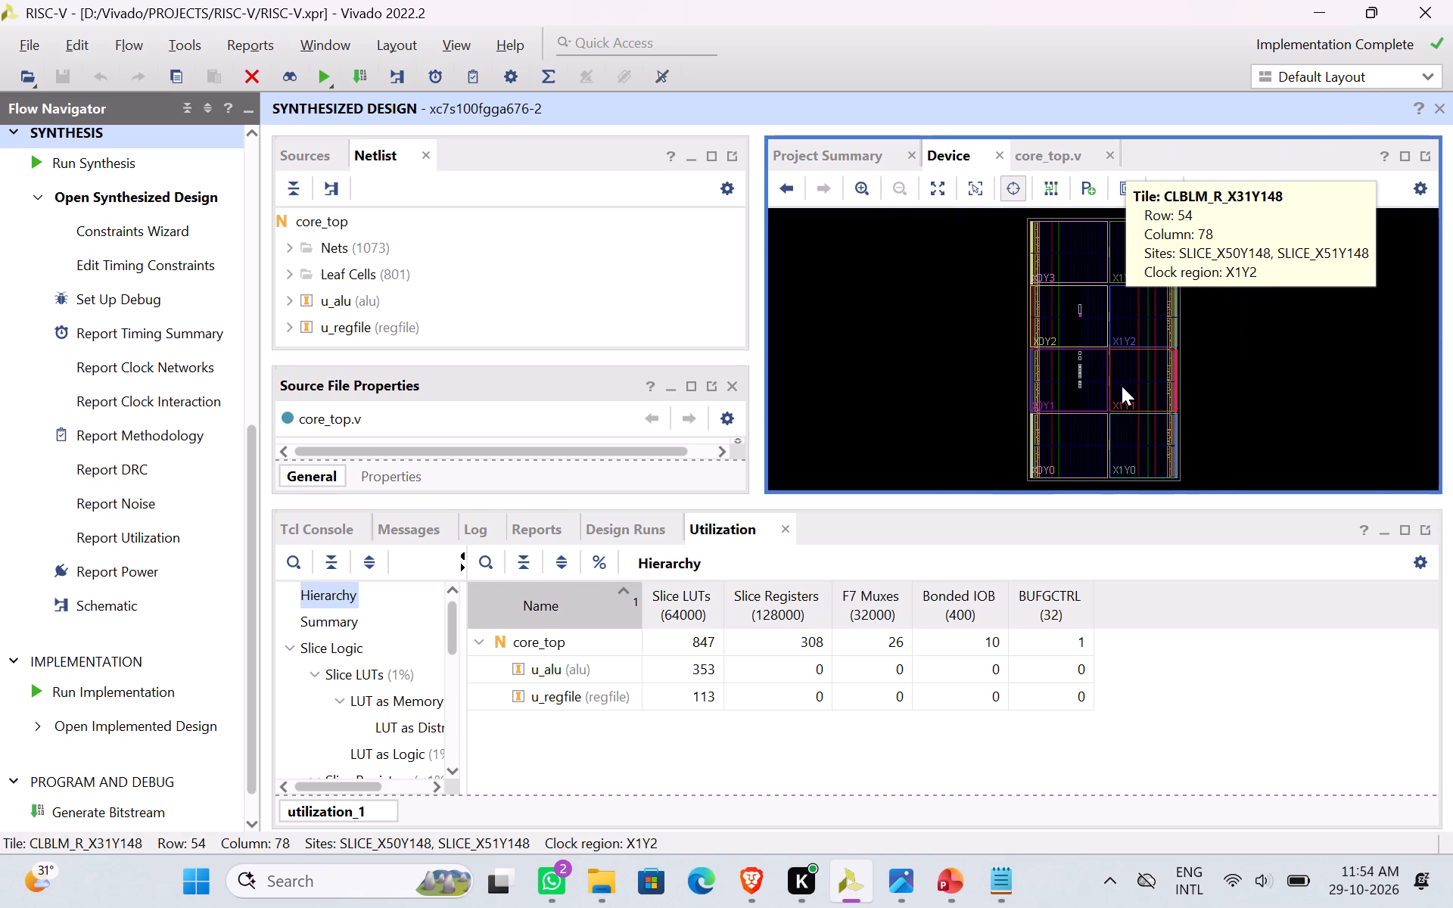
click(965, 200)
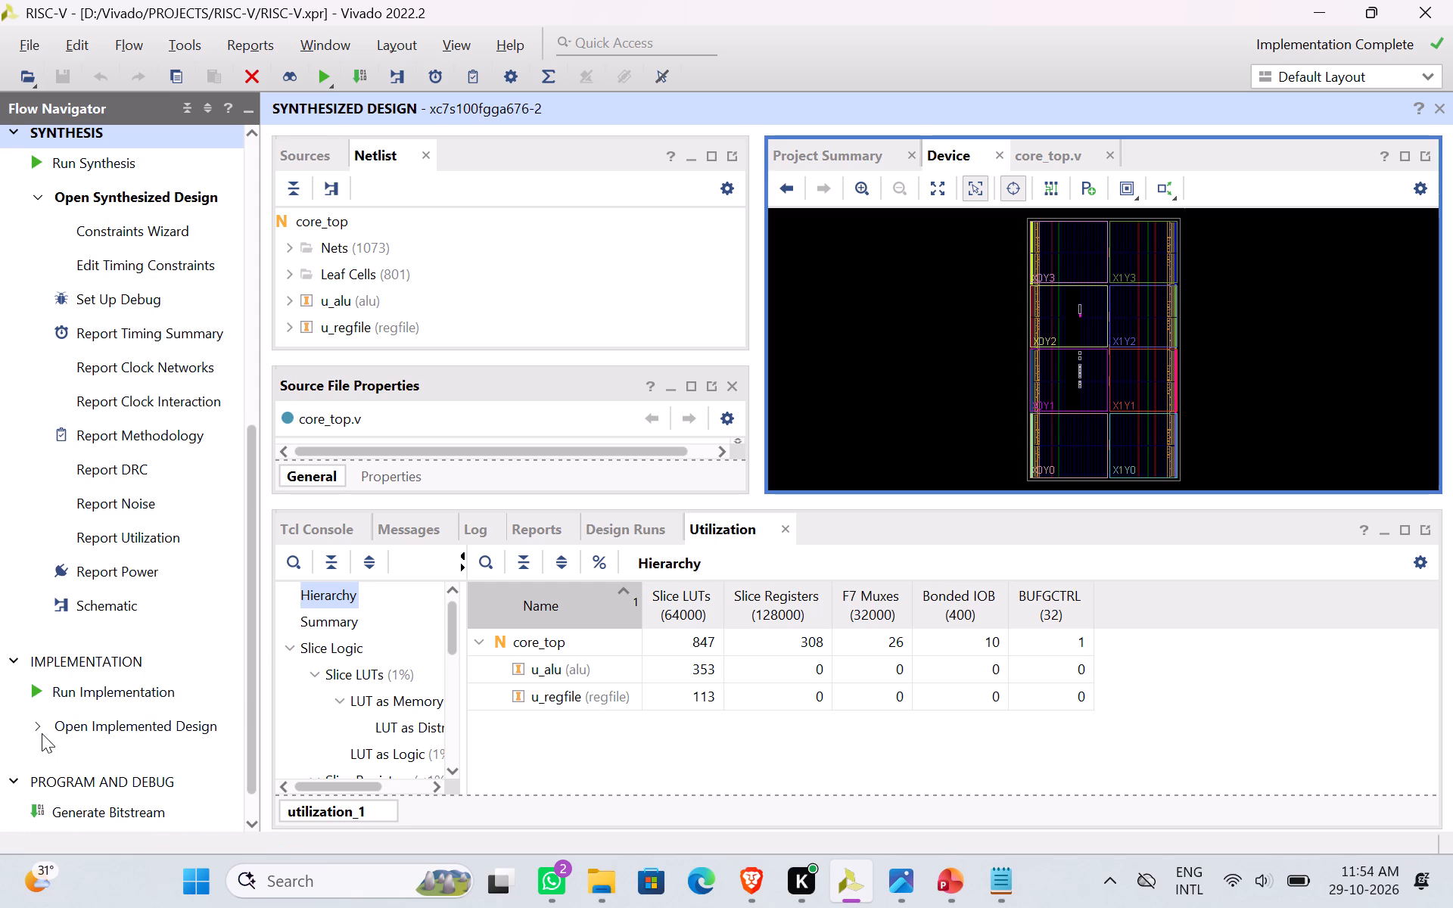
Open the schematic of the synthesized design.
click(117, 610)
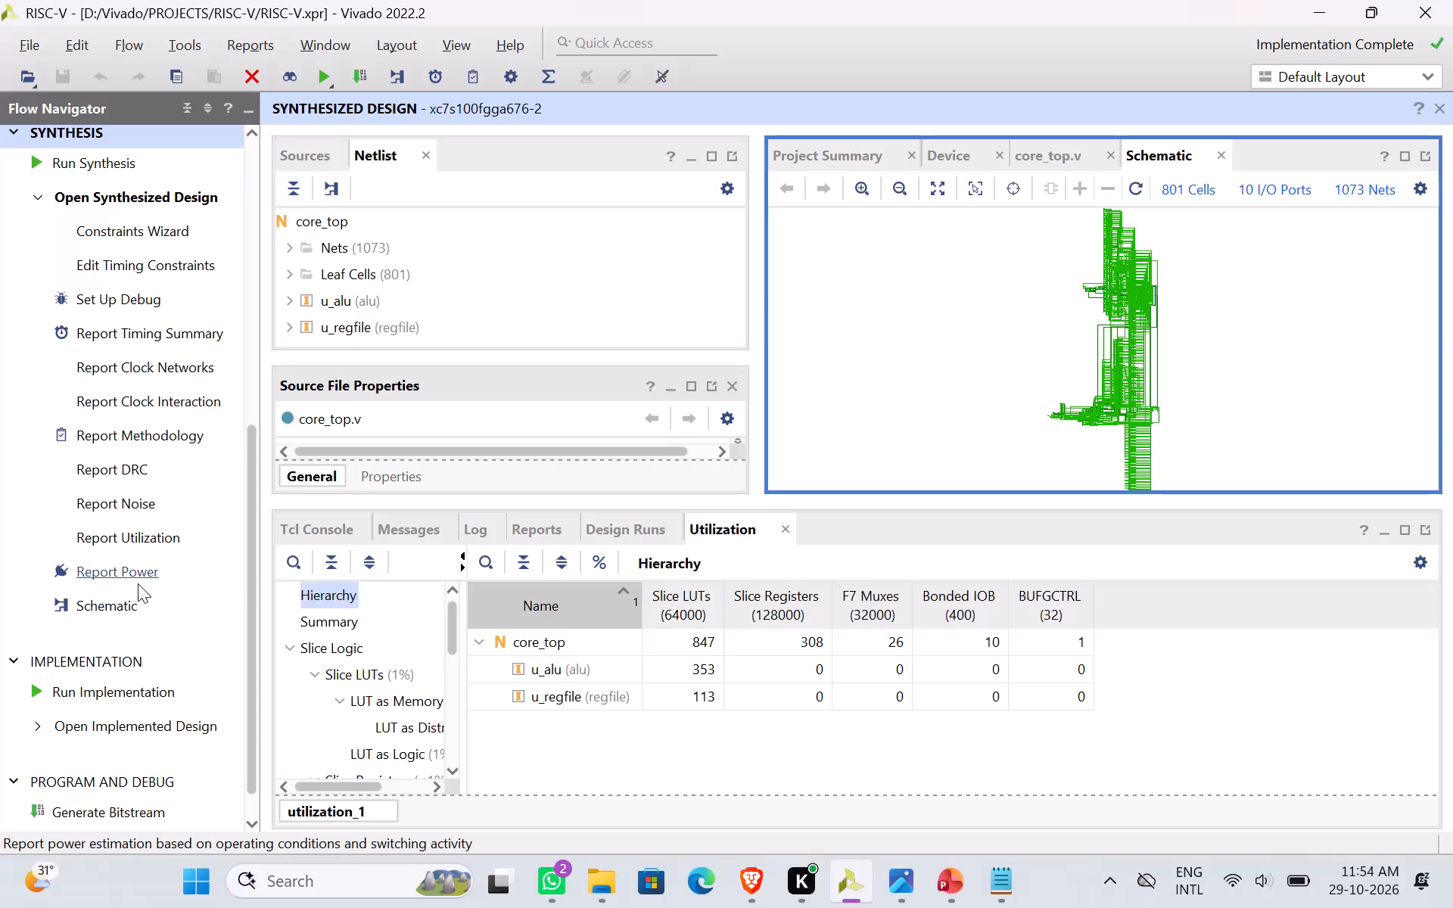
Generate a power report for the synthesized design with the default settings and examine its on-chip power summary.
click(138, 583)
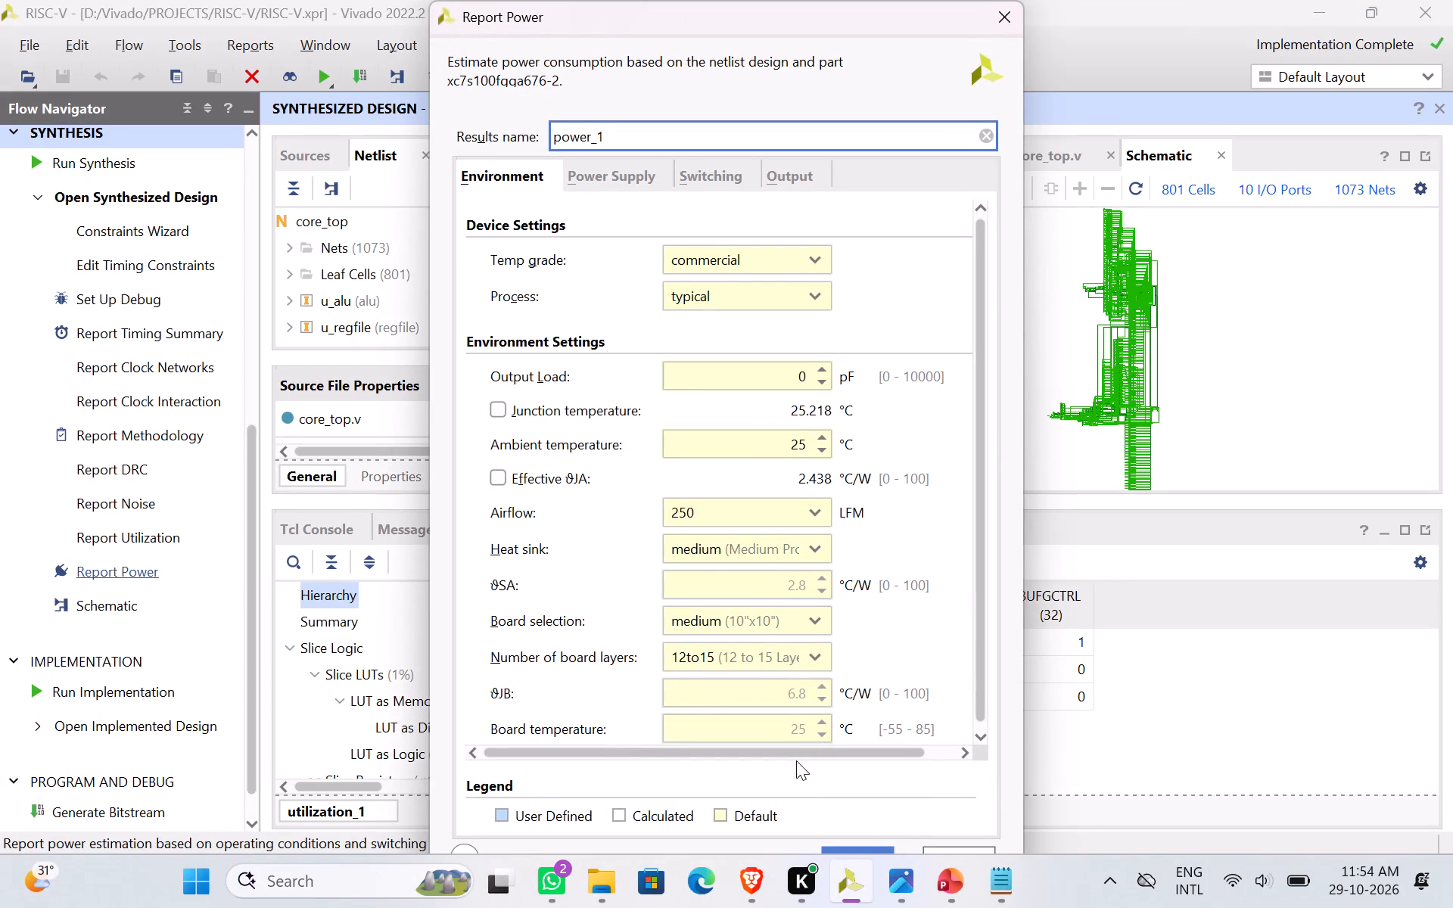
click(851, 845)
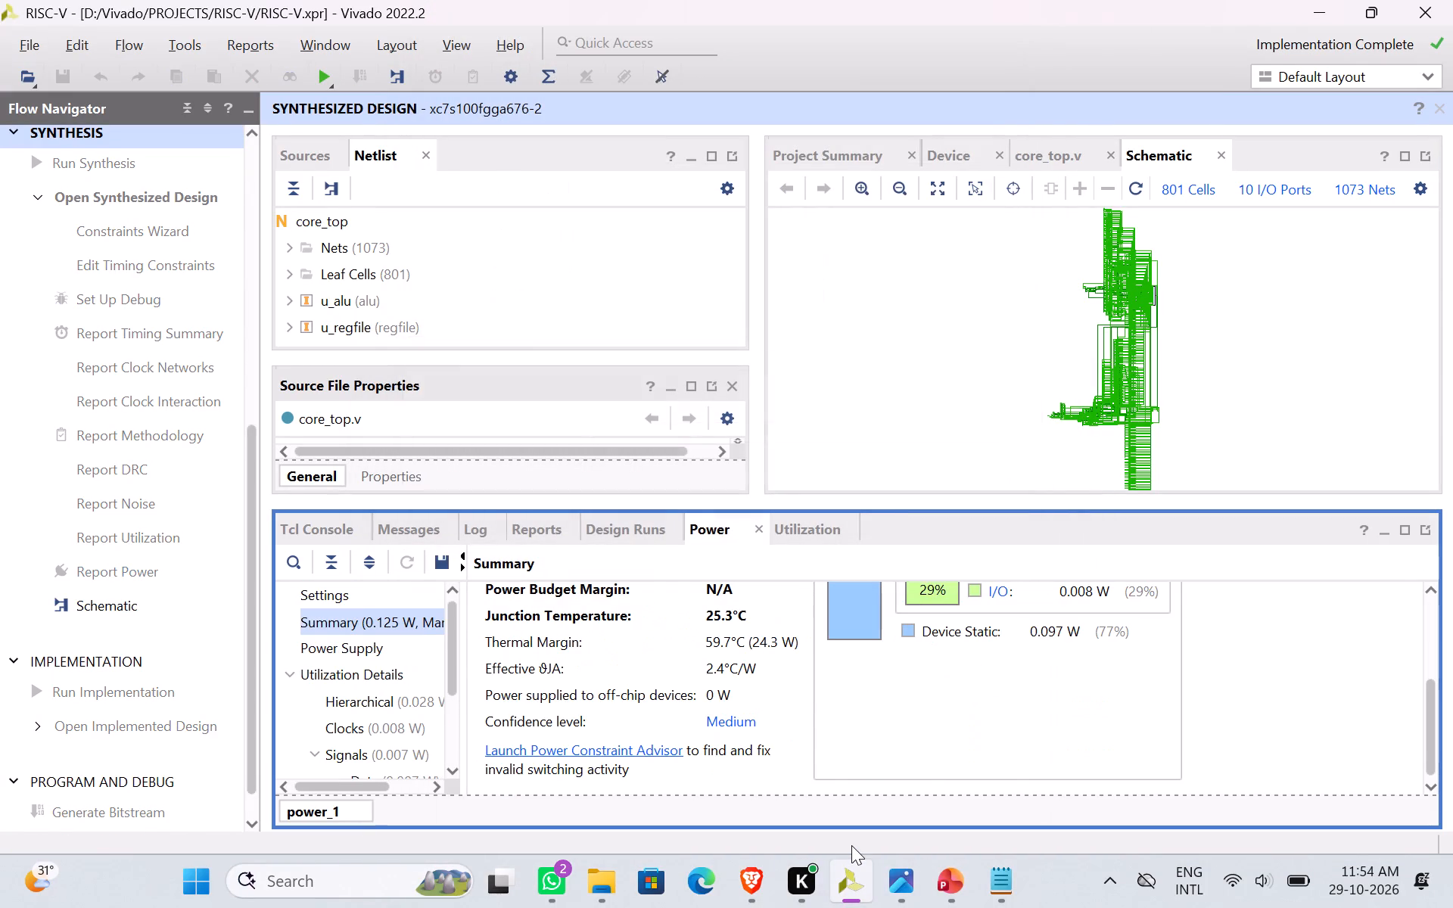
scroll(923, 779, up, 2)
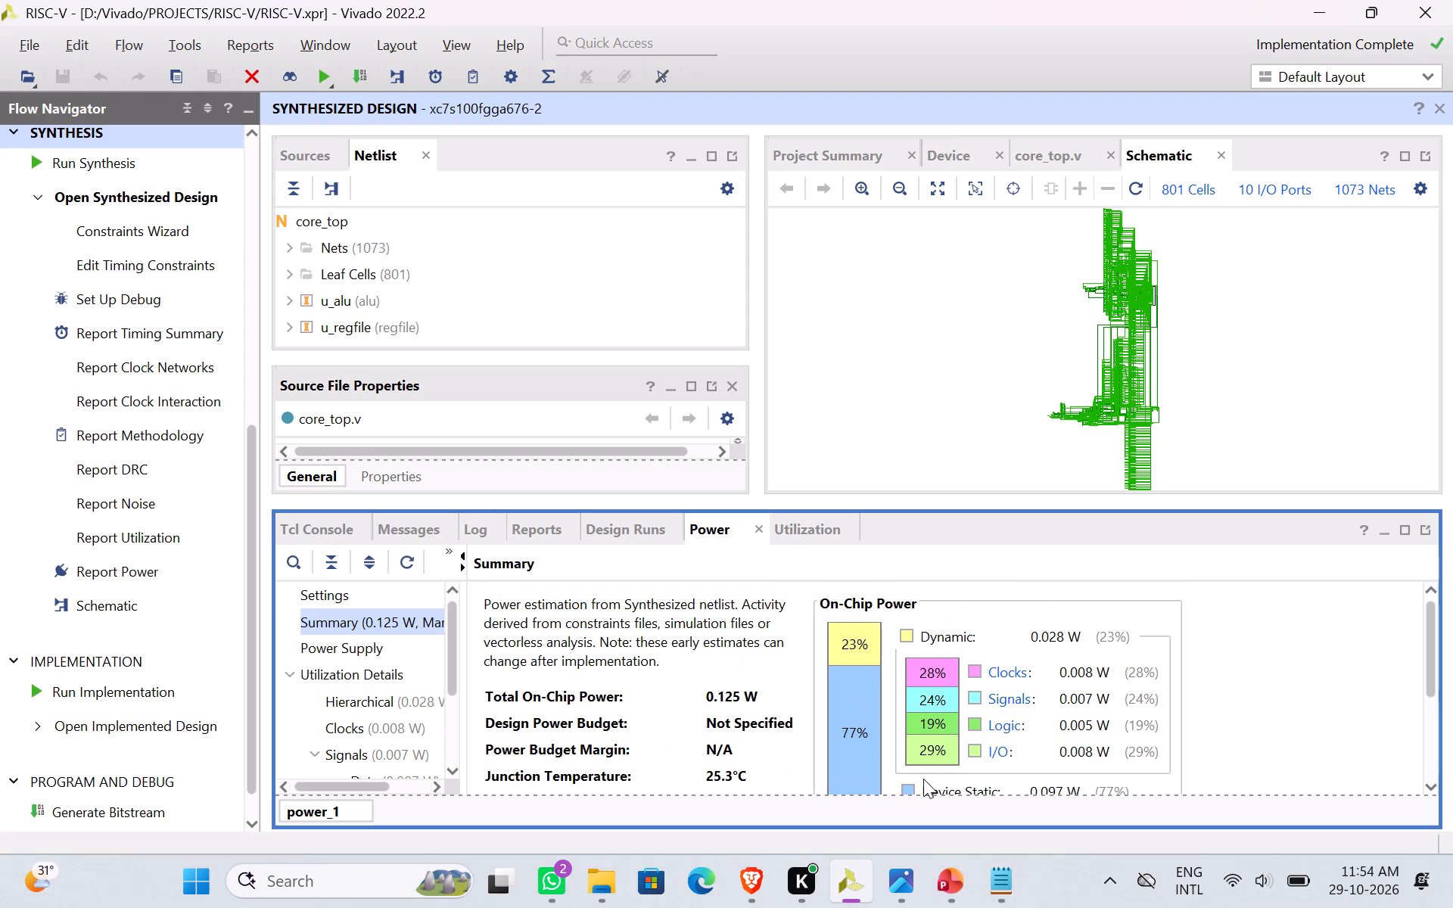
scroll(882, 665, down, 2)
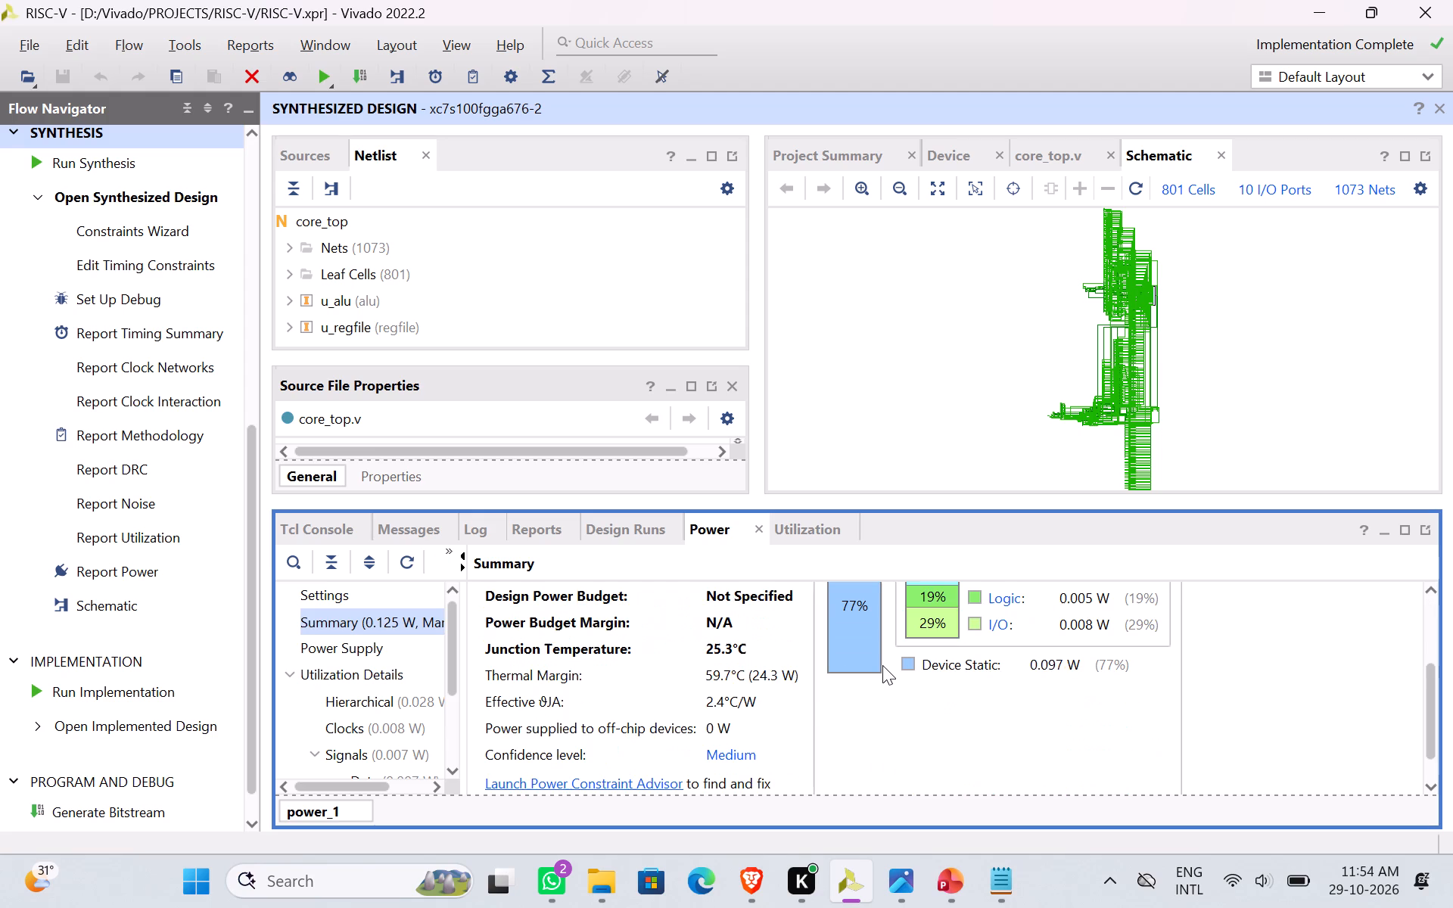
scroll(882, 665, down, 1)
scroll(882, 665, up, 1)
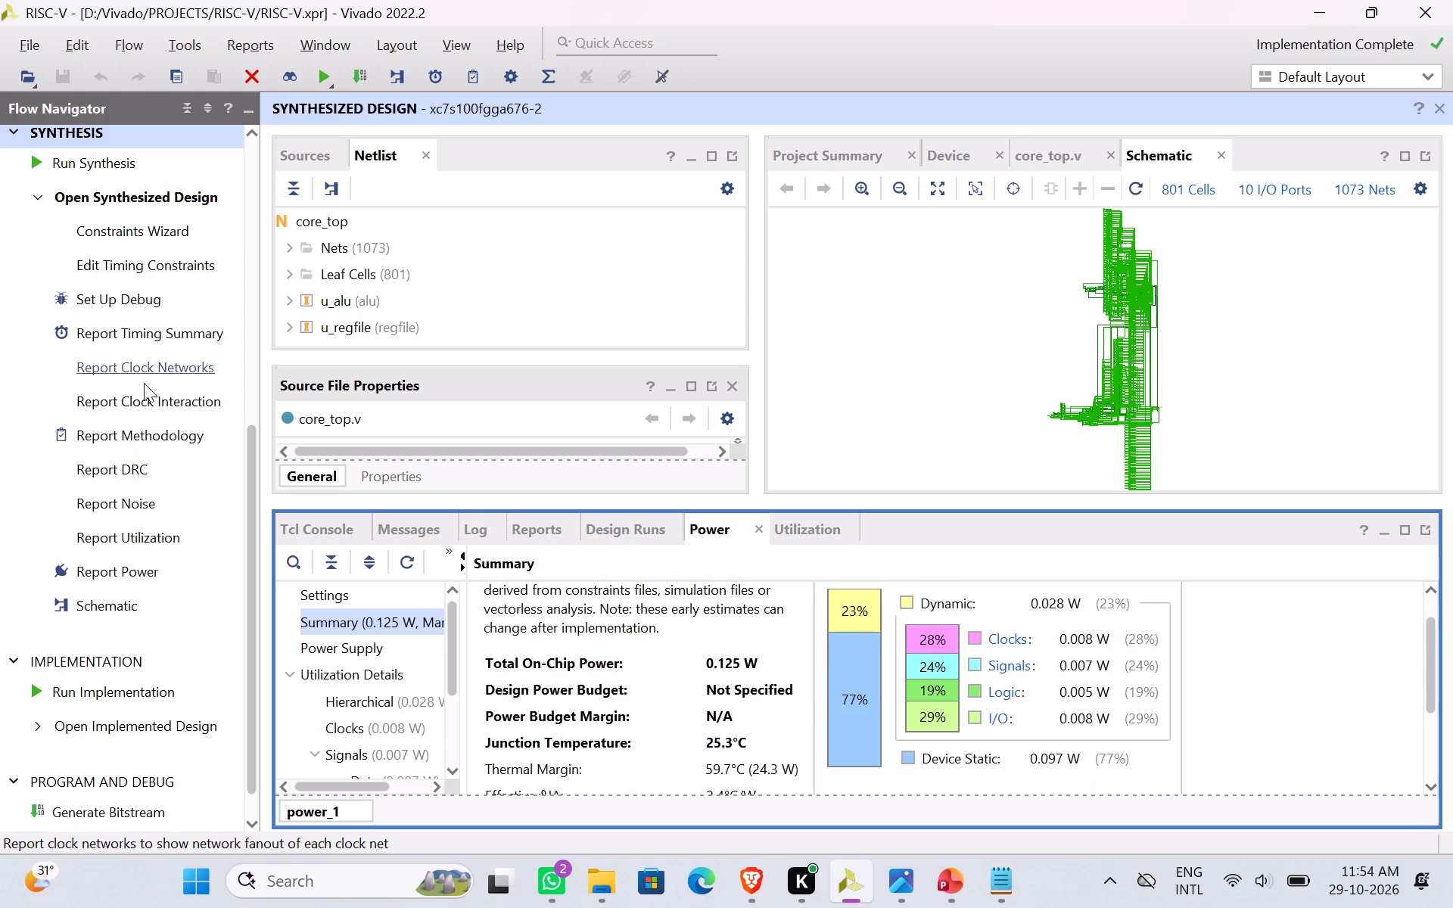
Generate a timing summary report for the synthesized design with the default min_max path delay options.
click(140, 342)
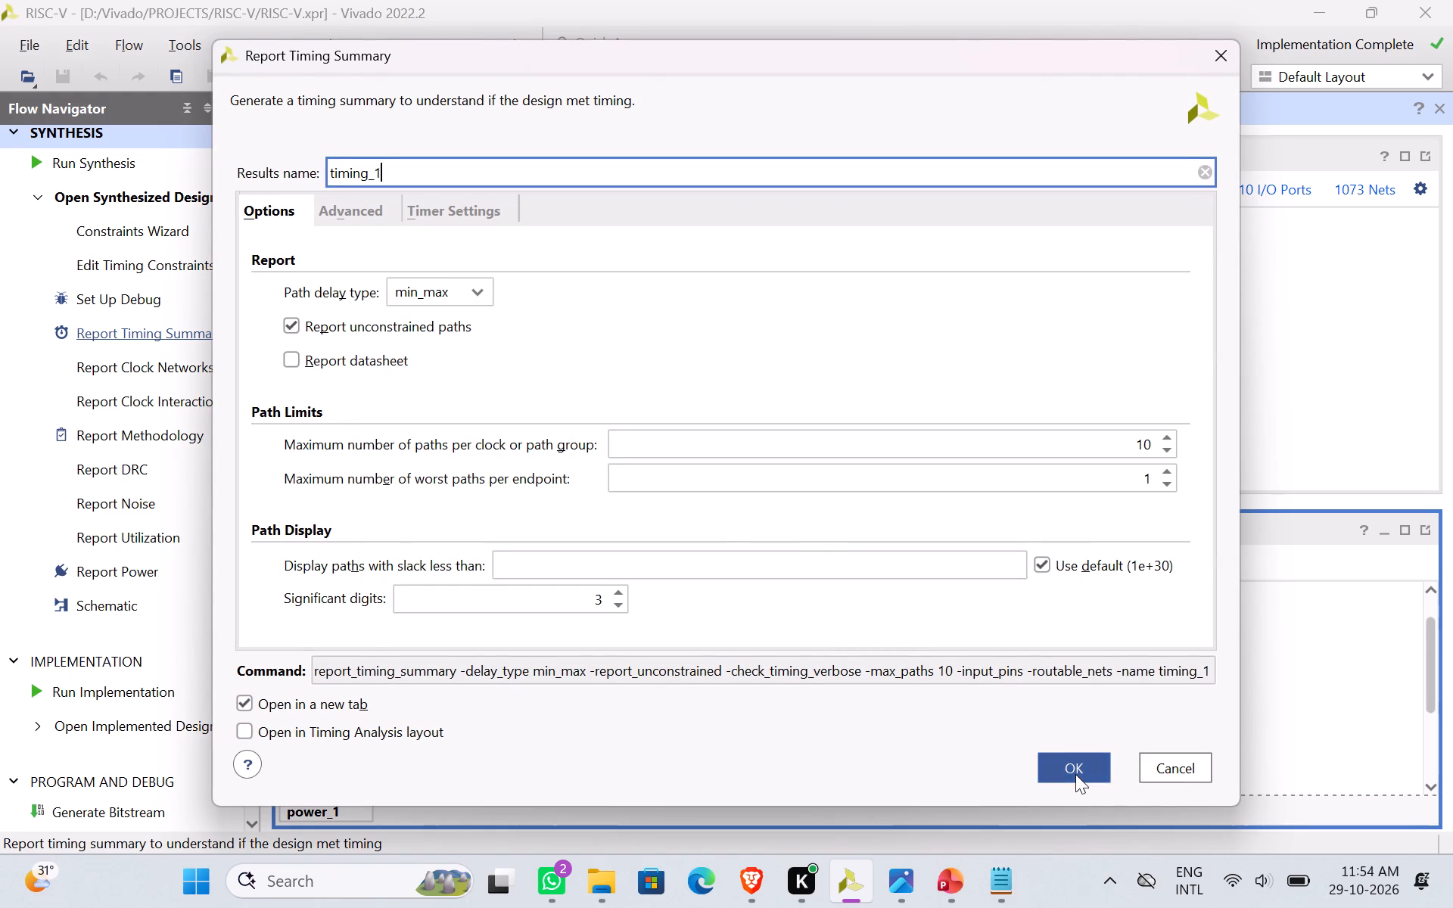
click(1075, 774)
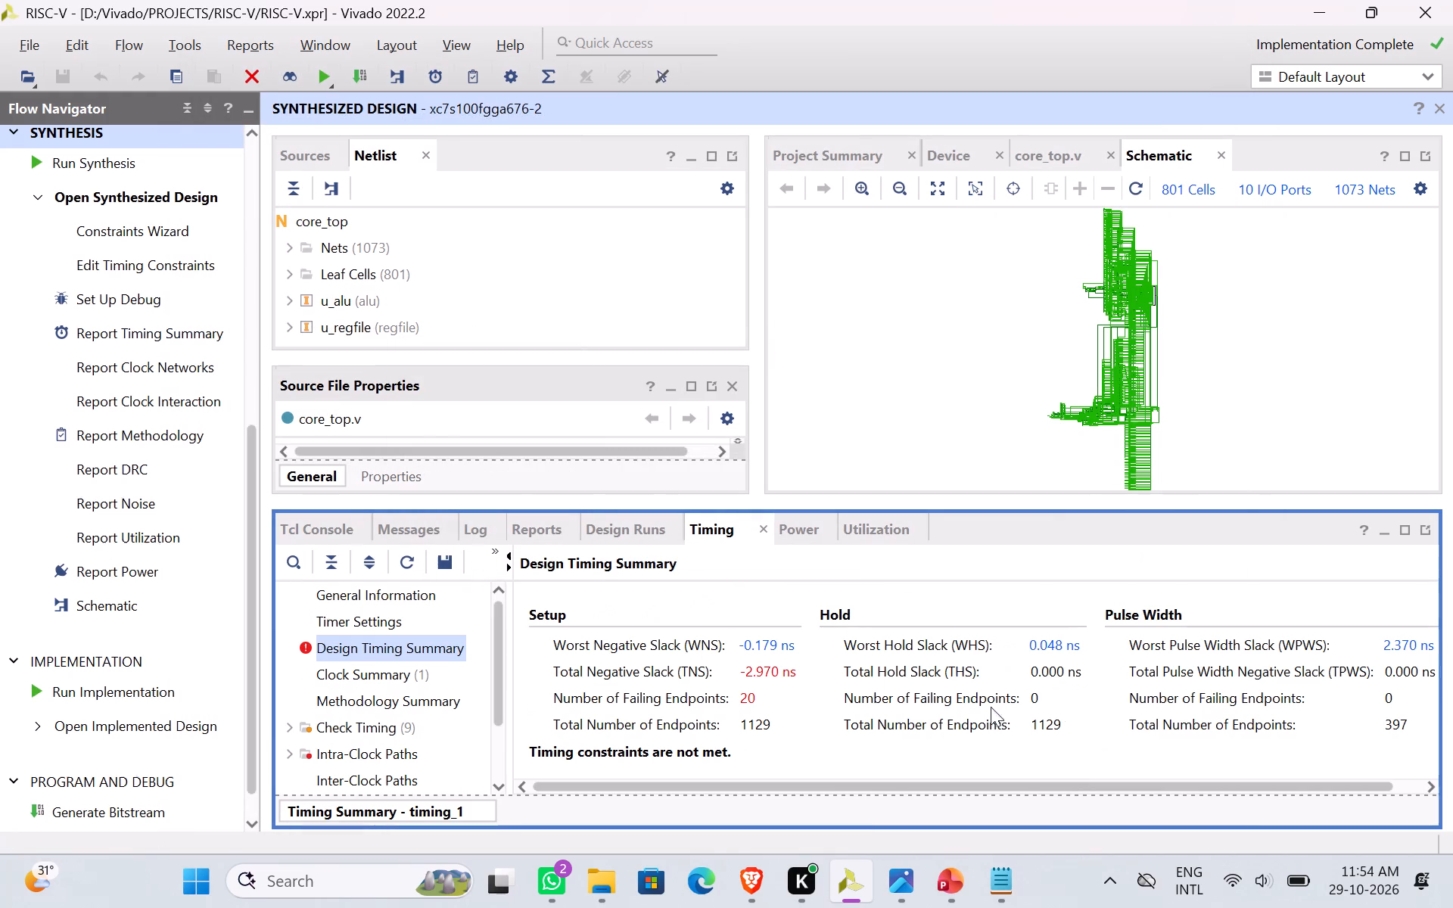
Expand core_top in the project sources and open the u_imem module's imem.v file.
drag(842, 501, 770, 698)
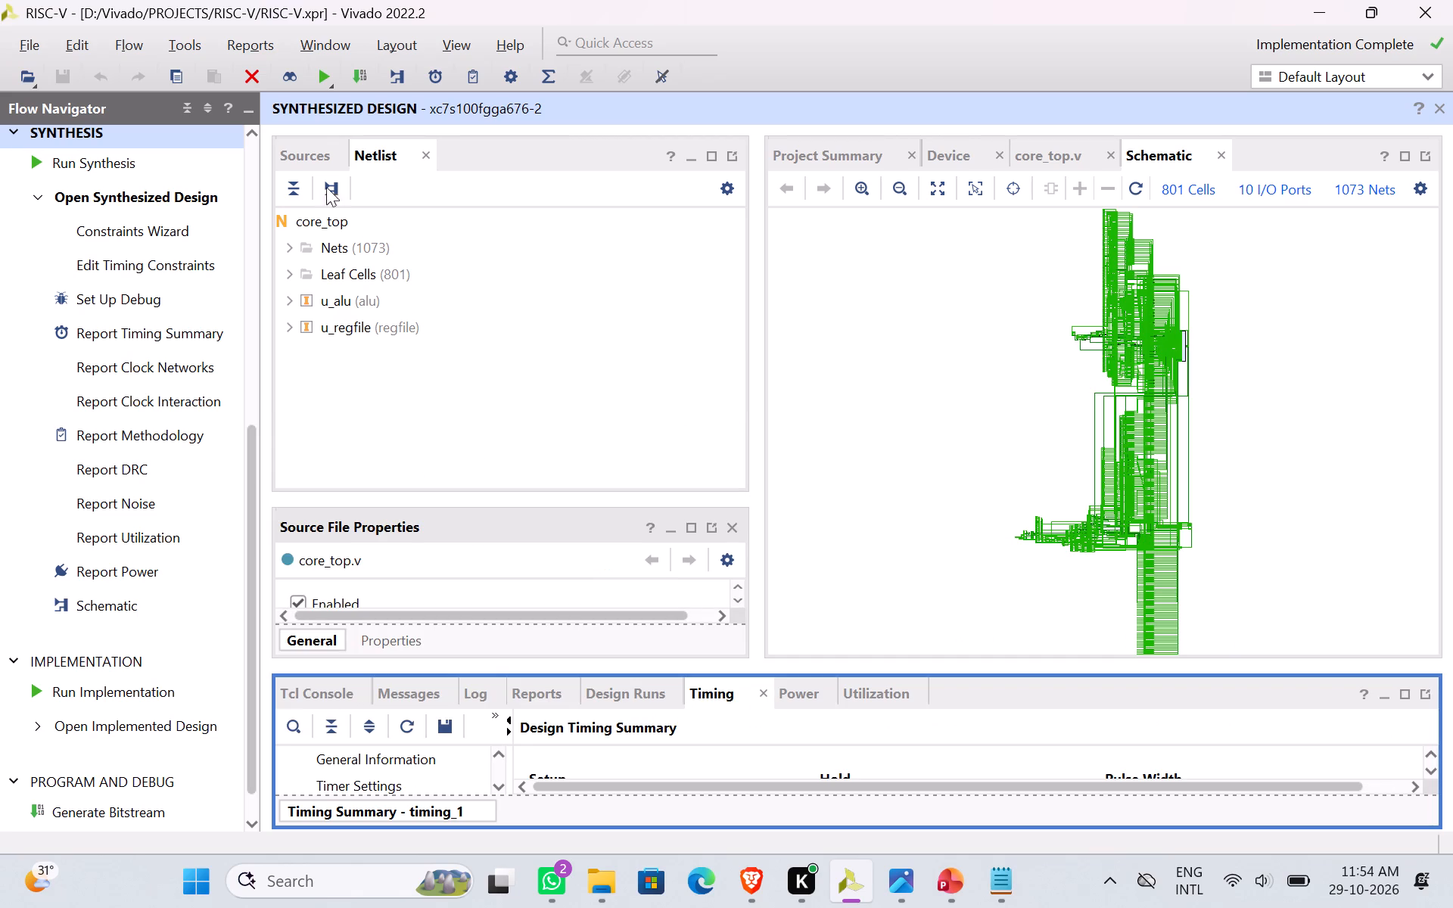
click(320, 170)
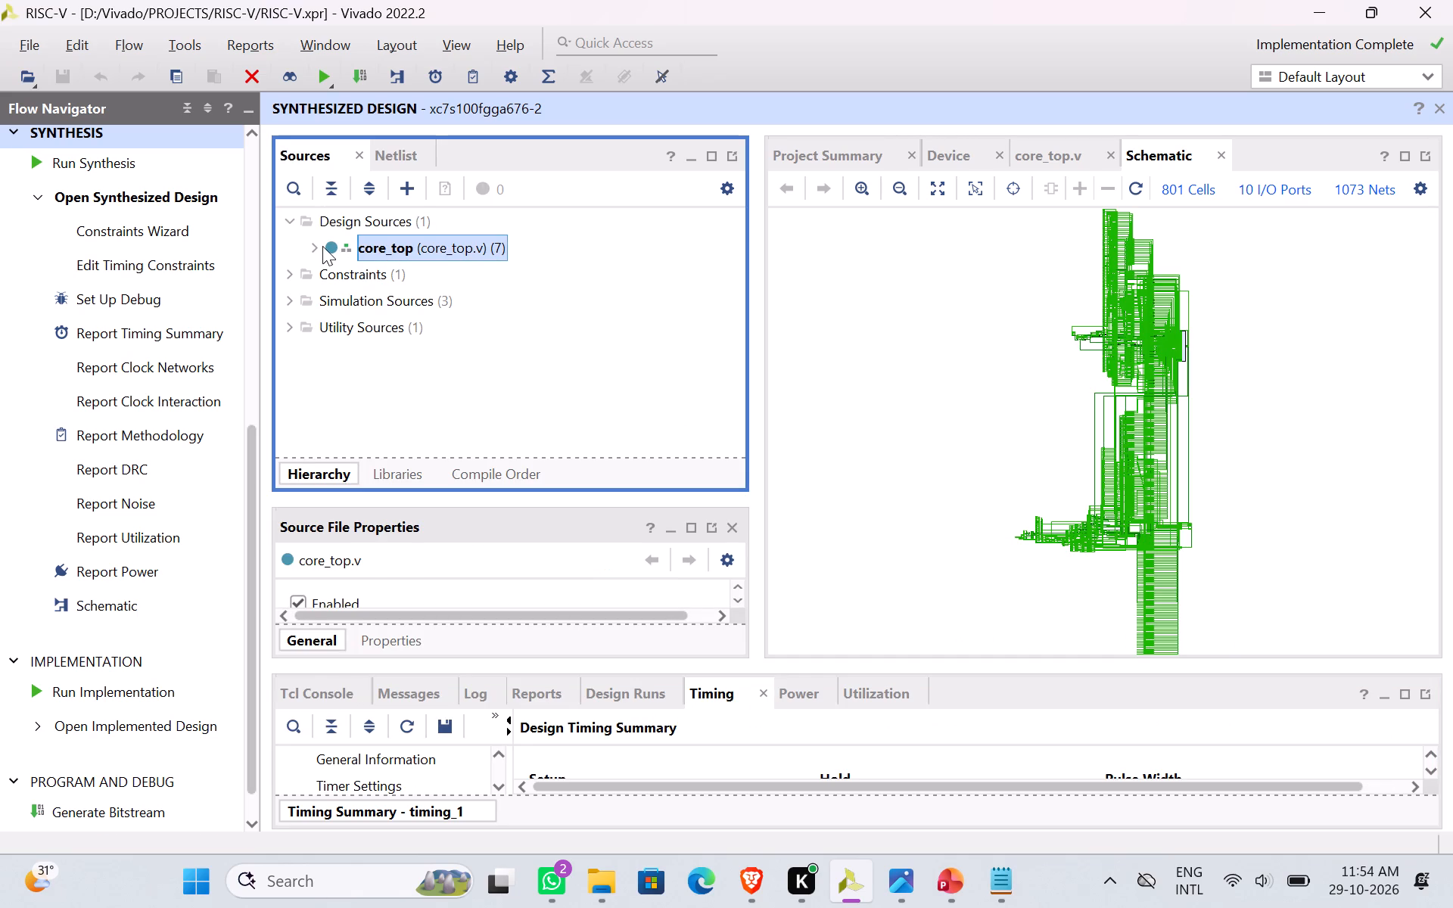
click(322, 246)
click(310, 247)
double_click(377, 269)
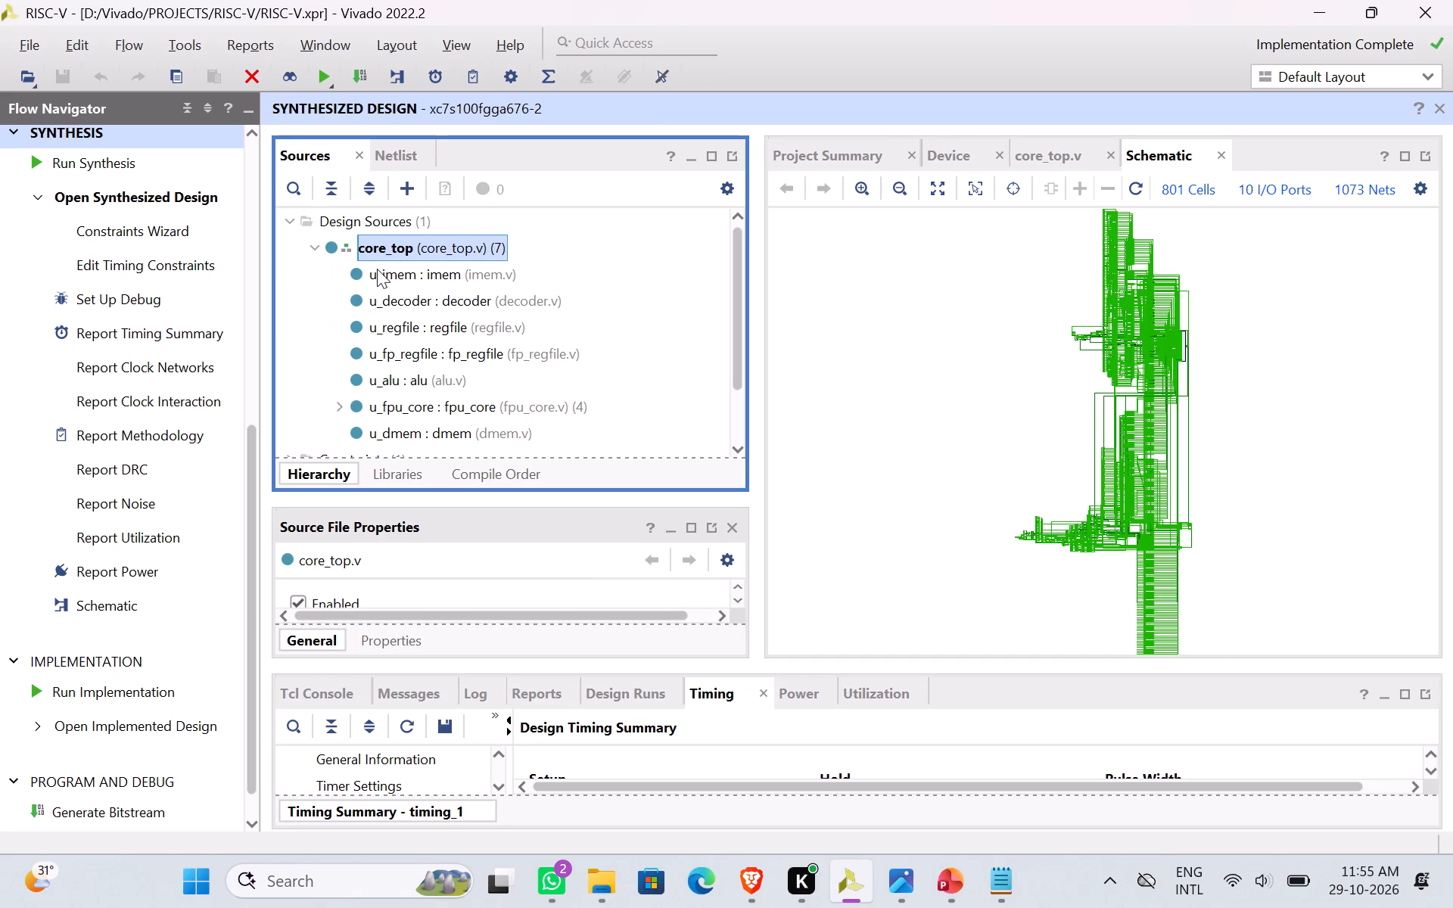
Expand the constraint set constrs_1 in the project sources, open RISC-V_Constraints.xdc and examine its create_clock period line.
click(417, 304)
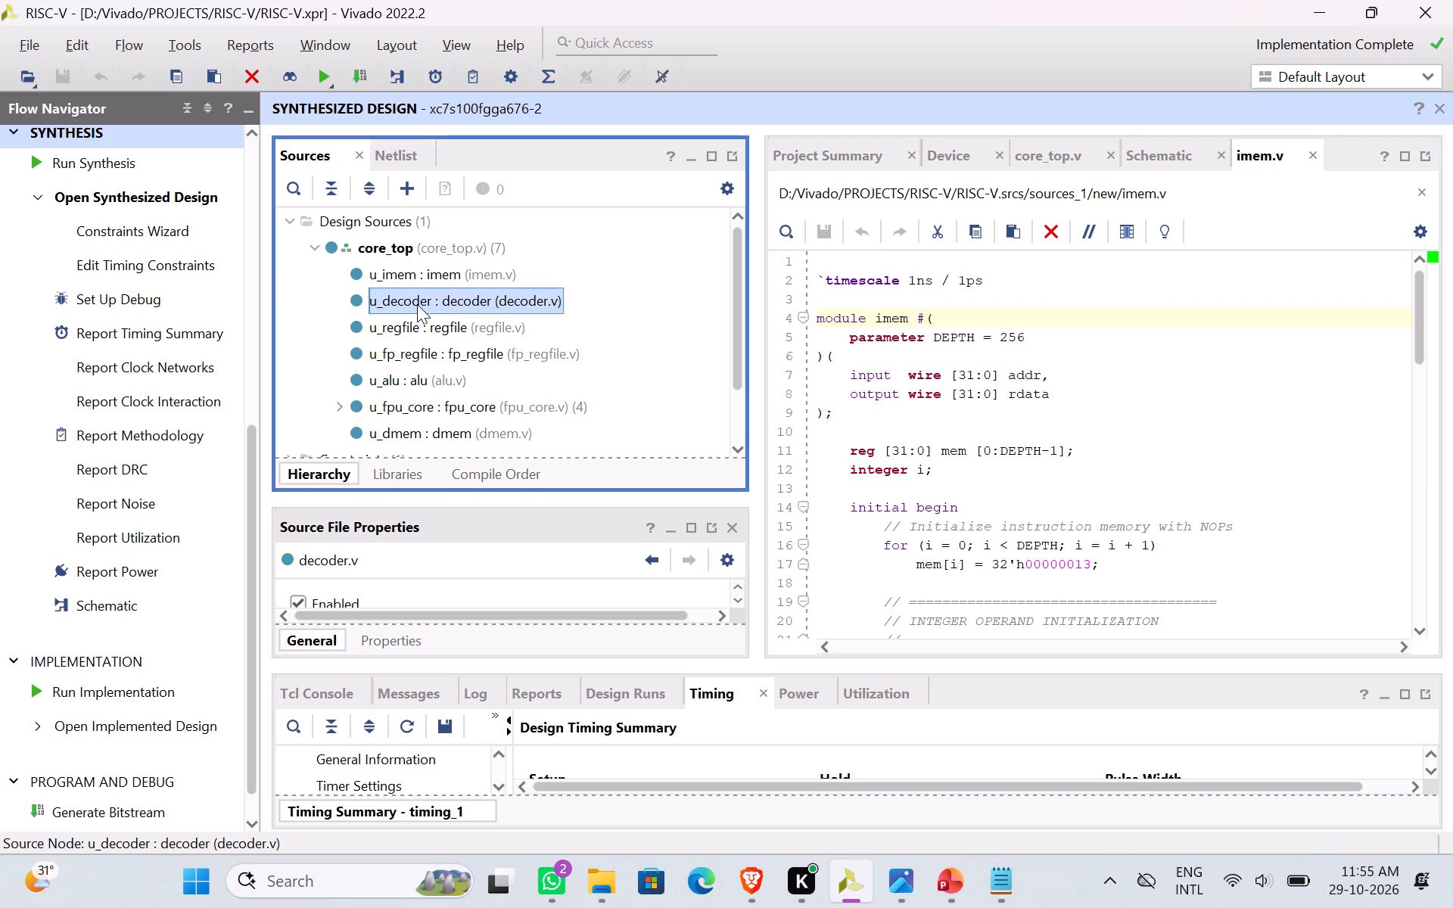
click(422, 328)
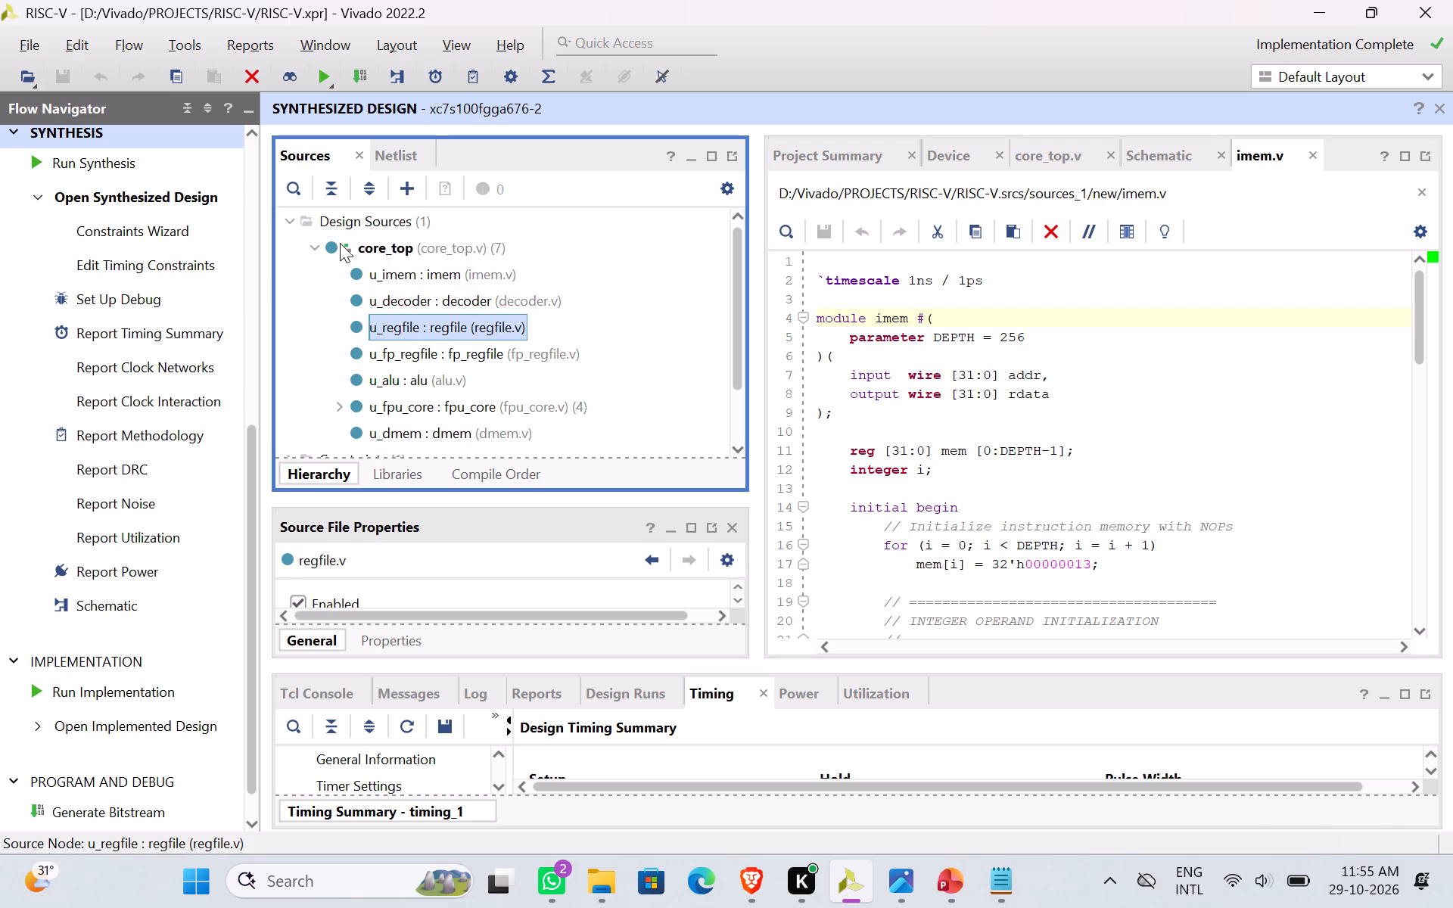
scroll(341, 400, down, 1)
click(295, 390)
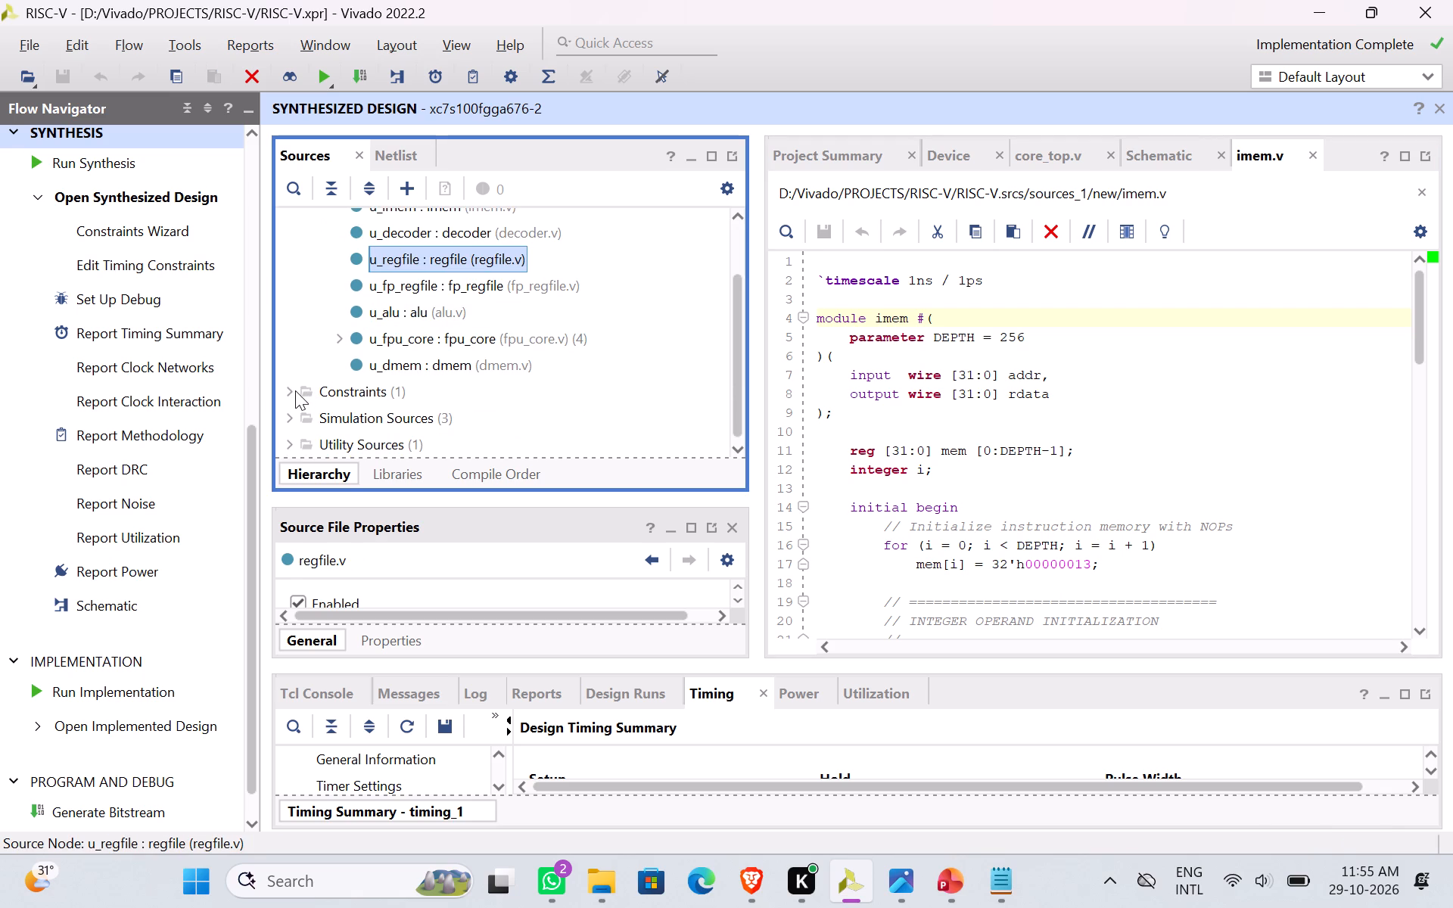
click(288, 391)
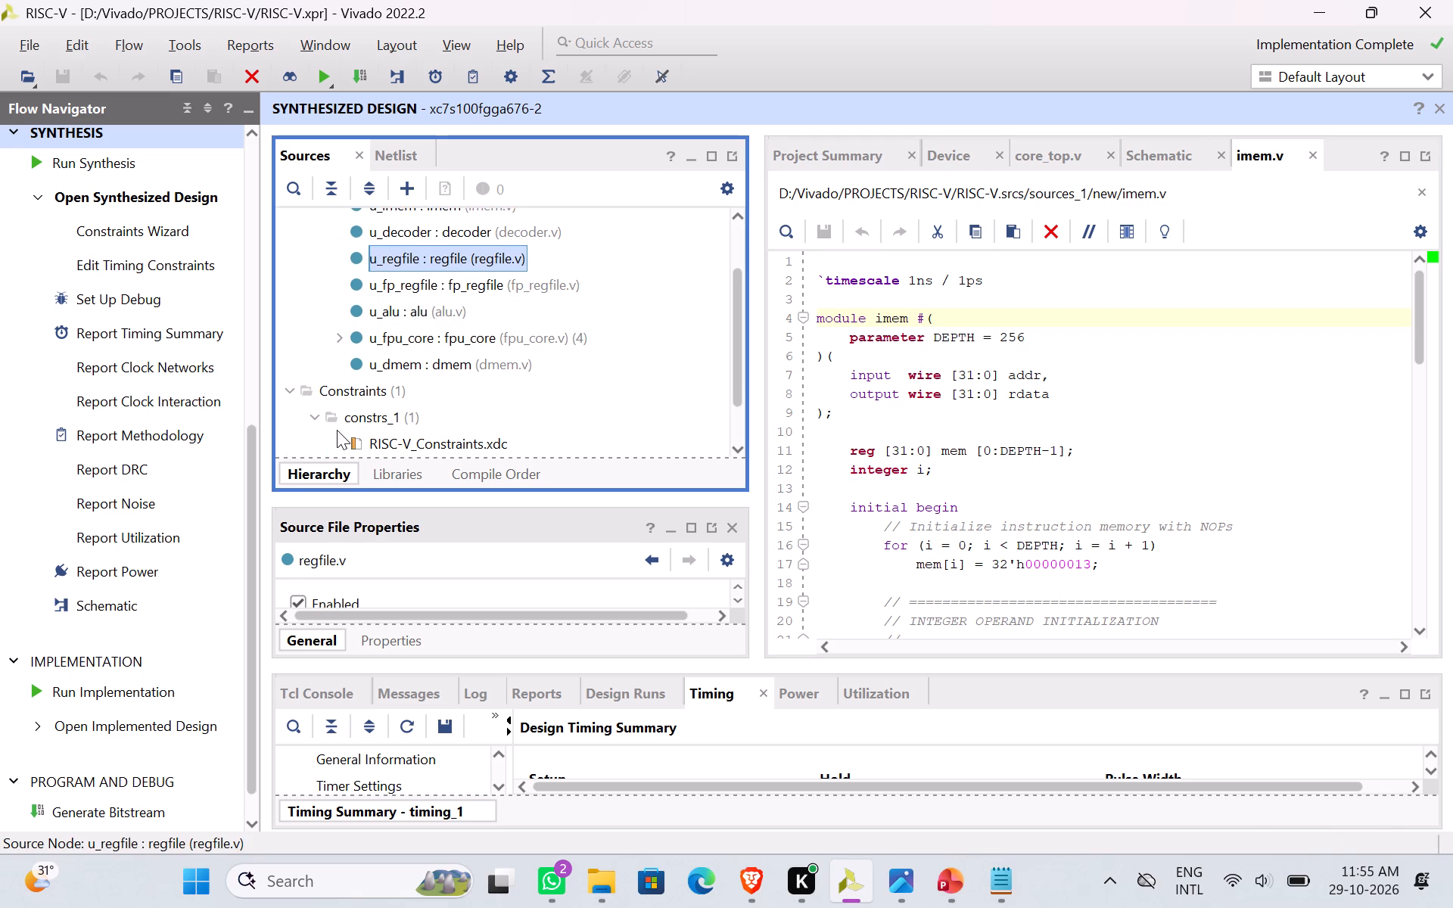
double_click(409, 442)
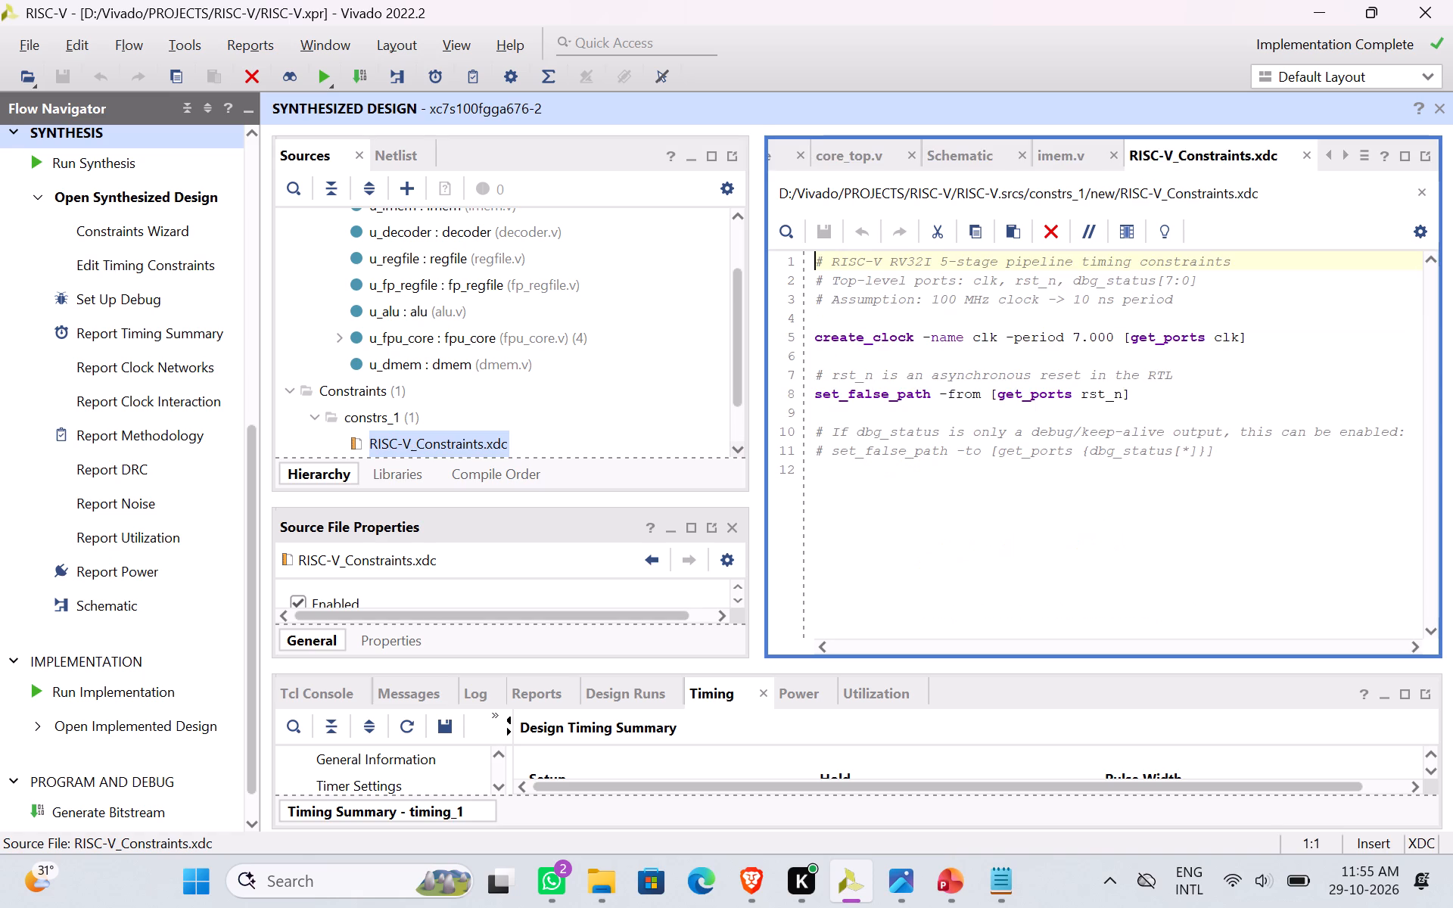
click(1081, 344)
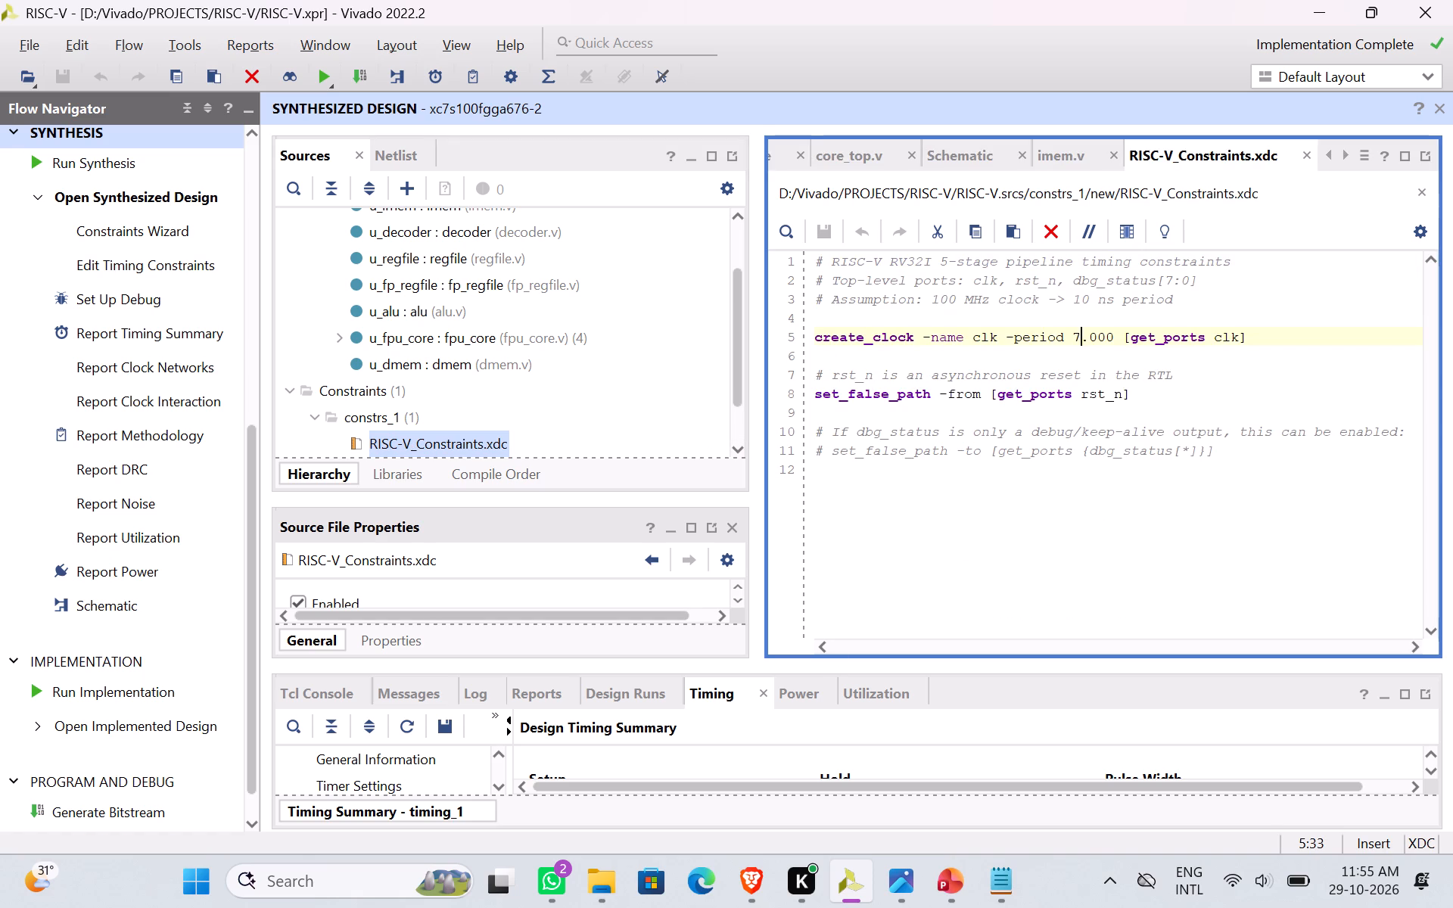
Enlarge the timing results area to examine the Design Timing Summary's setup, hold and pulse width figures, then restore the layout.
drag(827, 662, 879, 459)
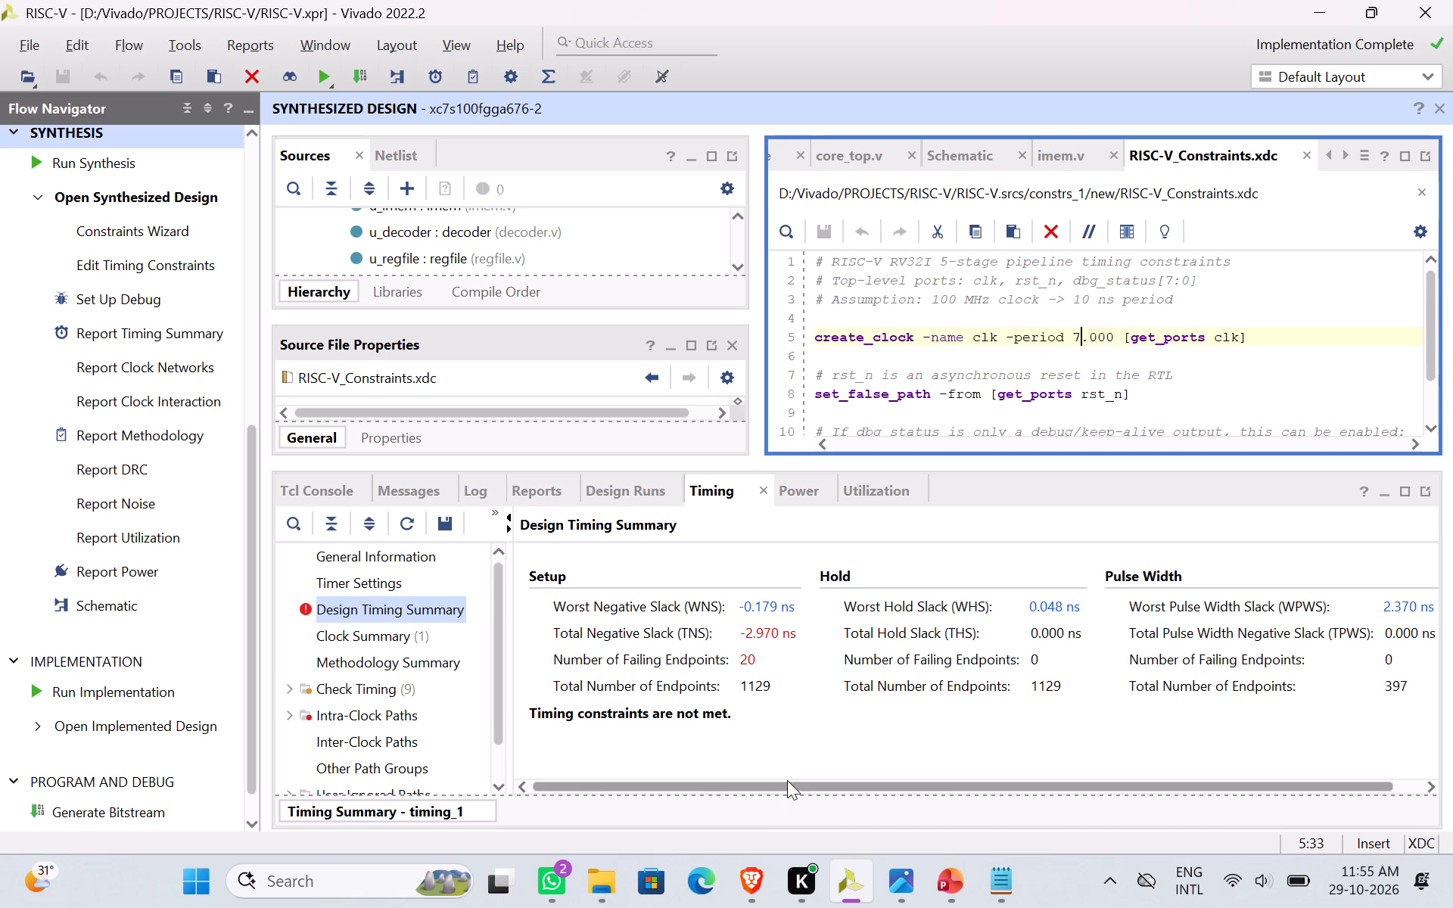
drag(787, 783, 840, 788)
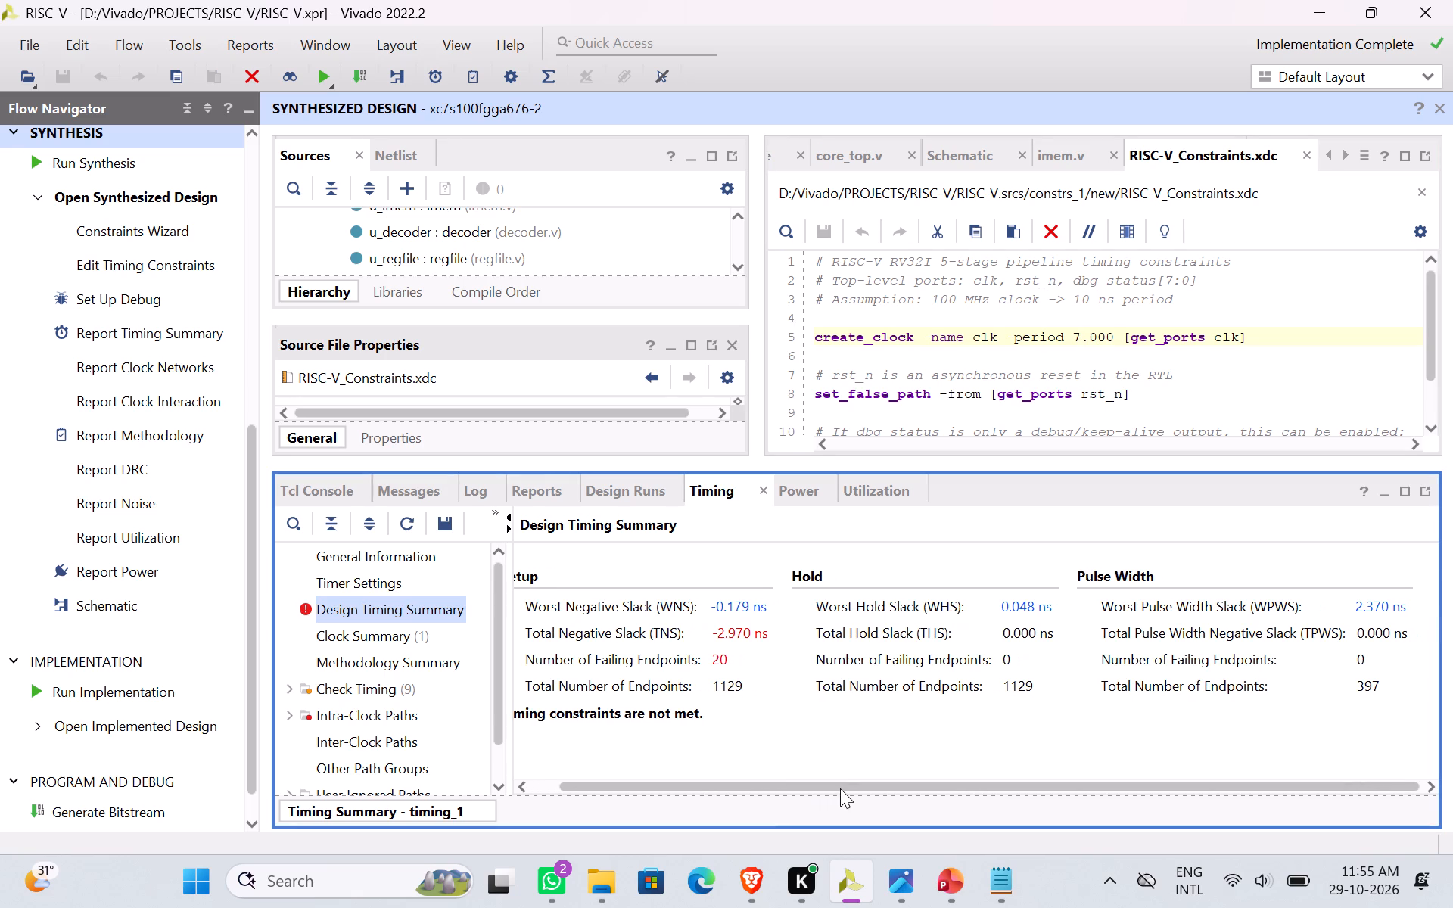
drag(840, 788, 777, 791)
click(746, 451)
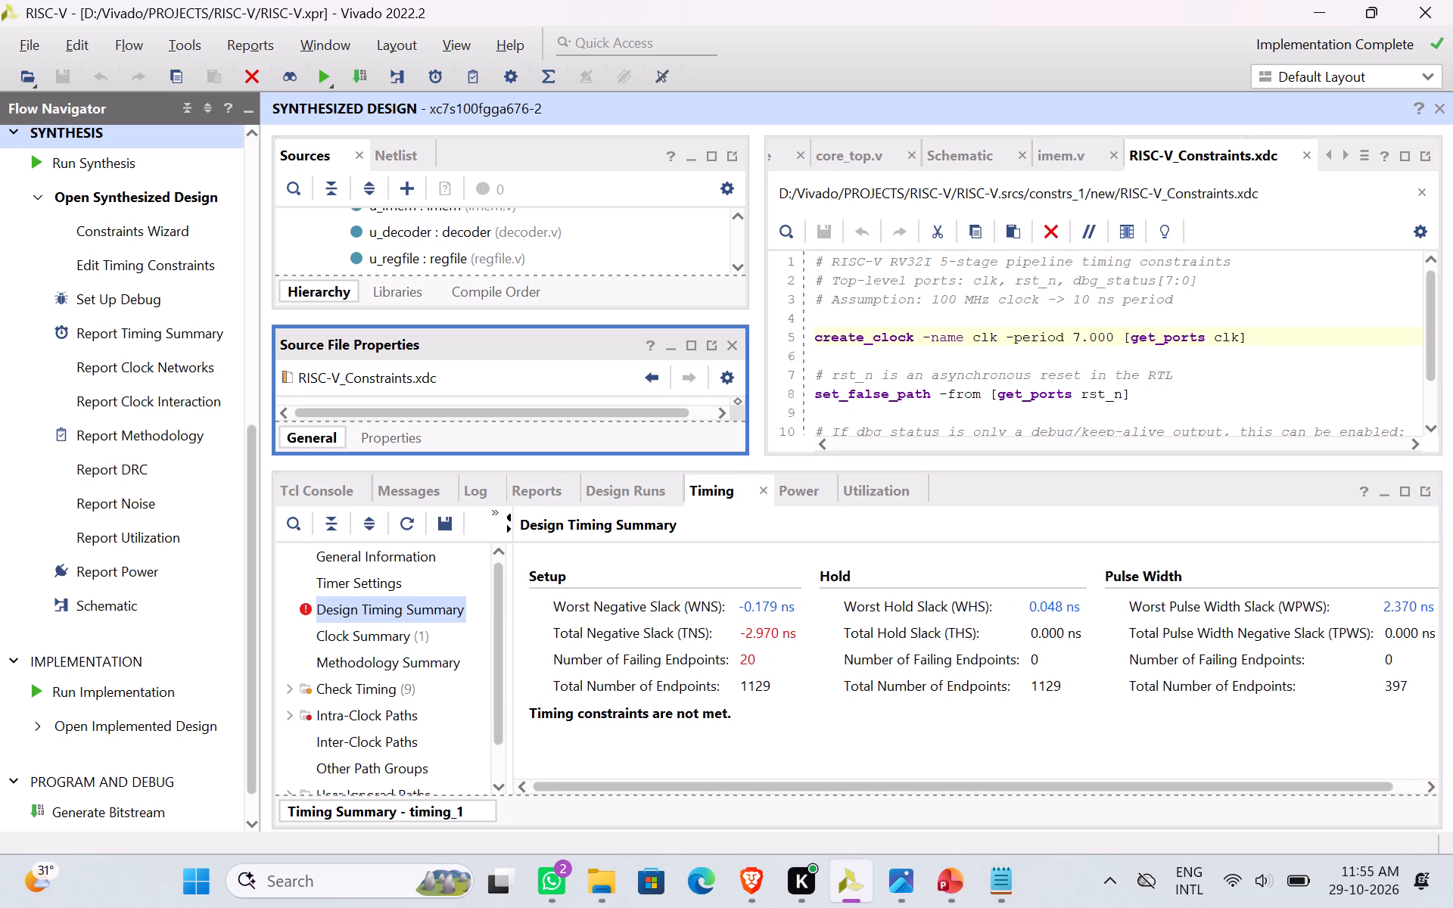
drag(754, 463, 742, 695)
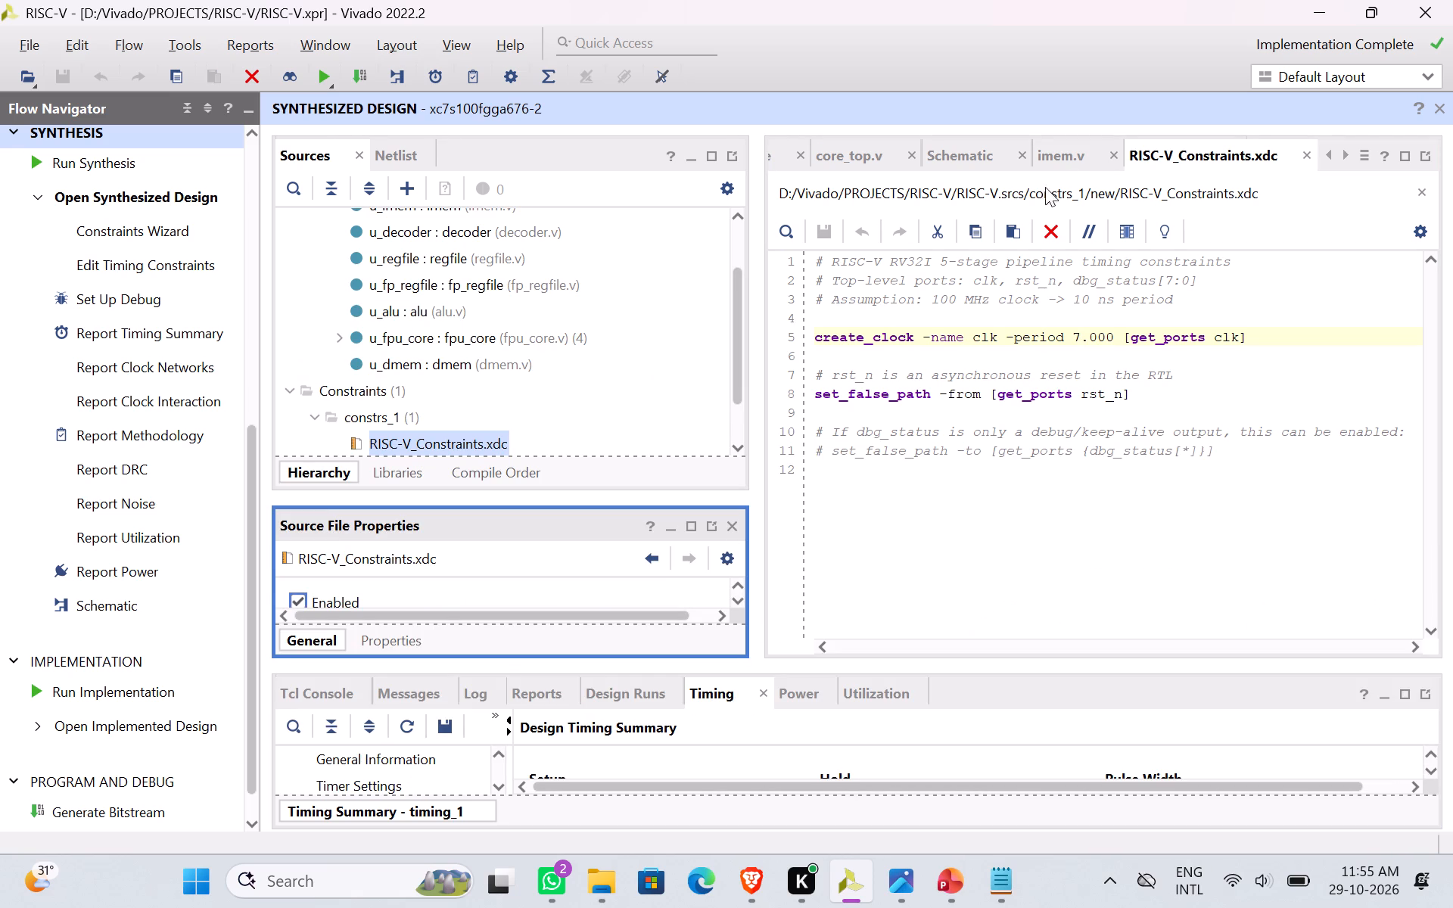
Return to the synthesized design's schematic and look over the whole netlist.
click(1064, 165)
click(1008, 165)
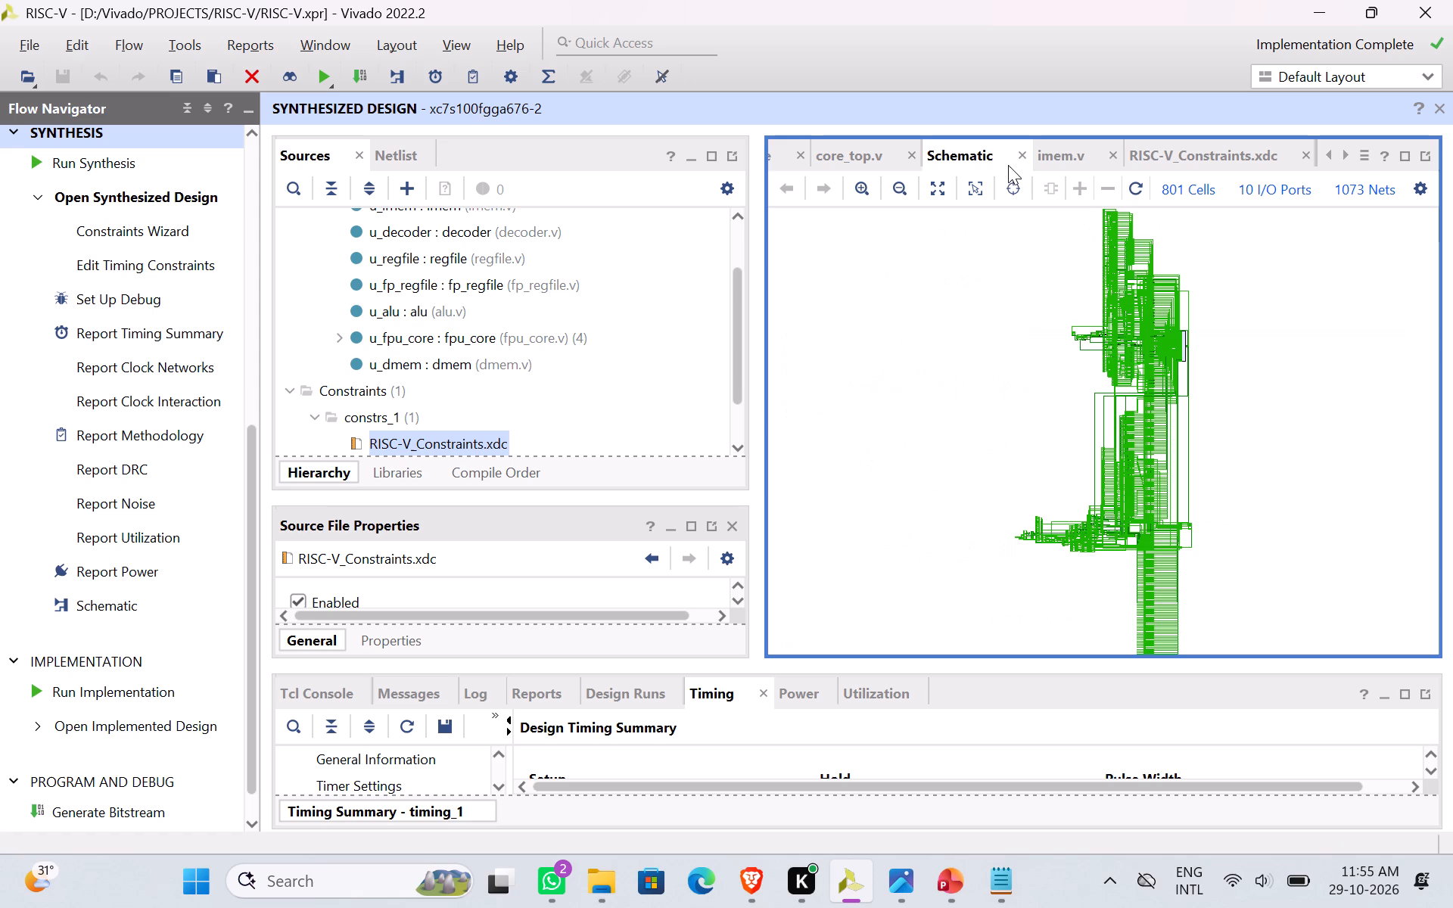
ctrl+scroll(1100, 353, down, 2)
ctrl+scroll(1100, 353, up, 1)
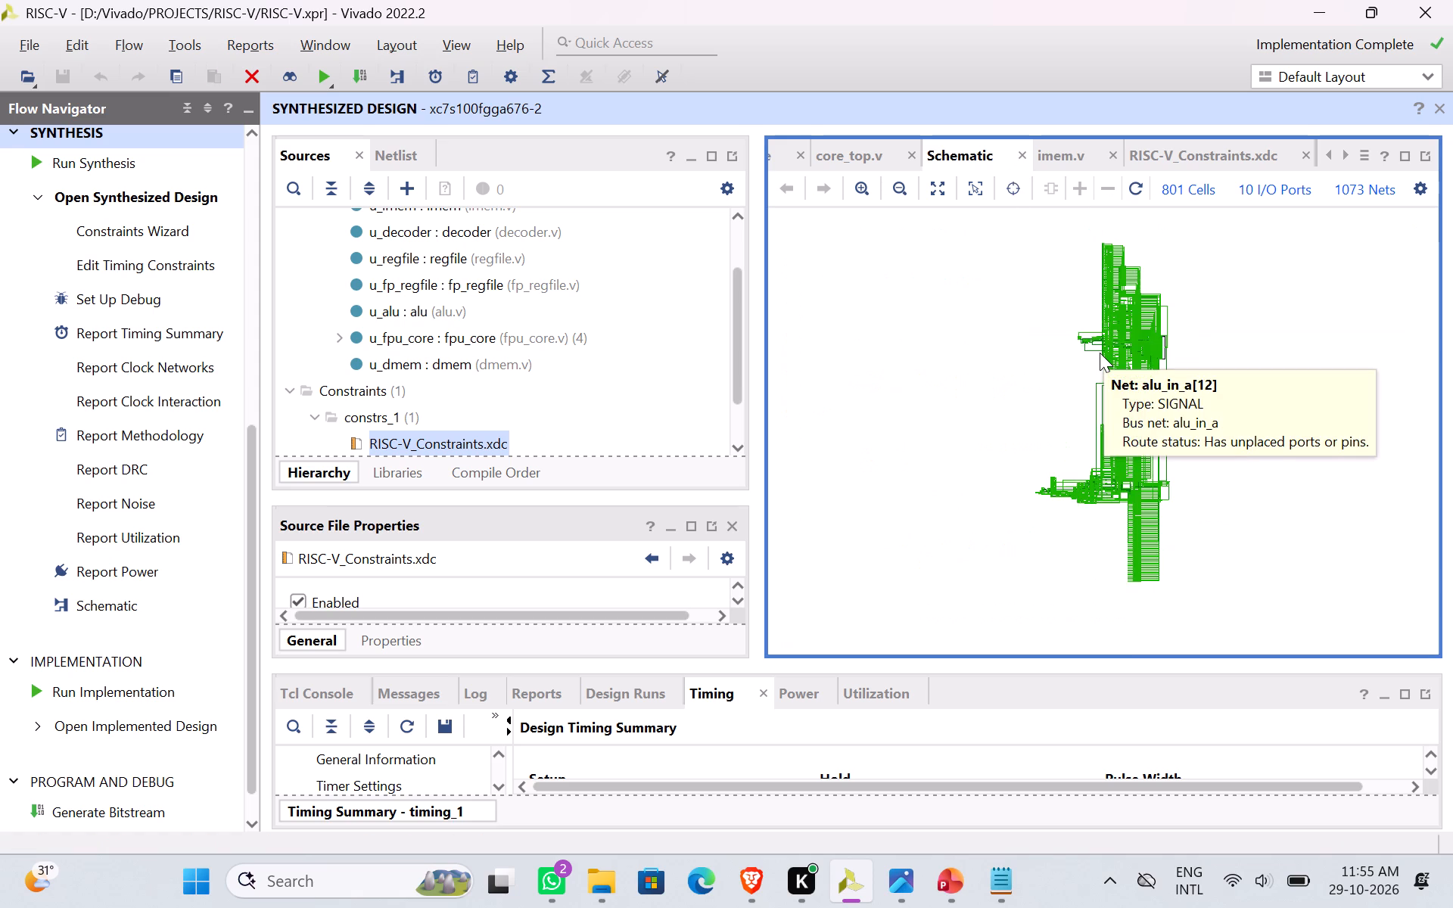
ctrl+scroll(1100, 353, up, 1)
Read through the core_top.v source, from the IF stage code down to the debug output assignments.
click(846, 148)
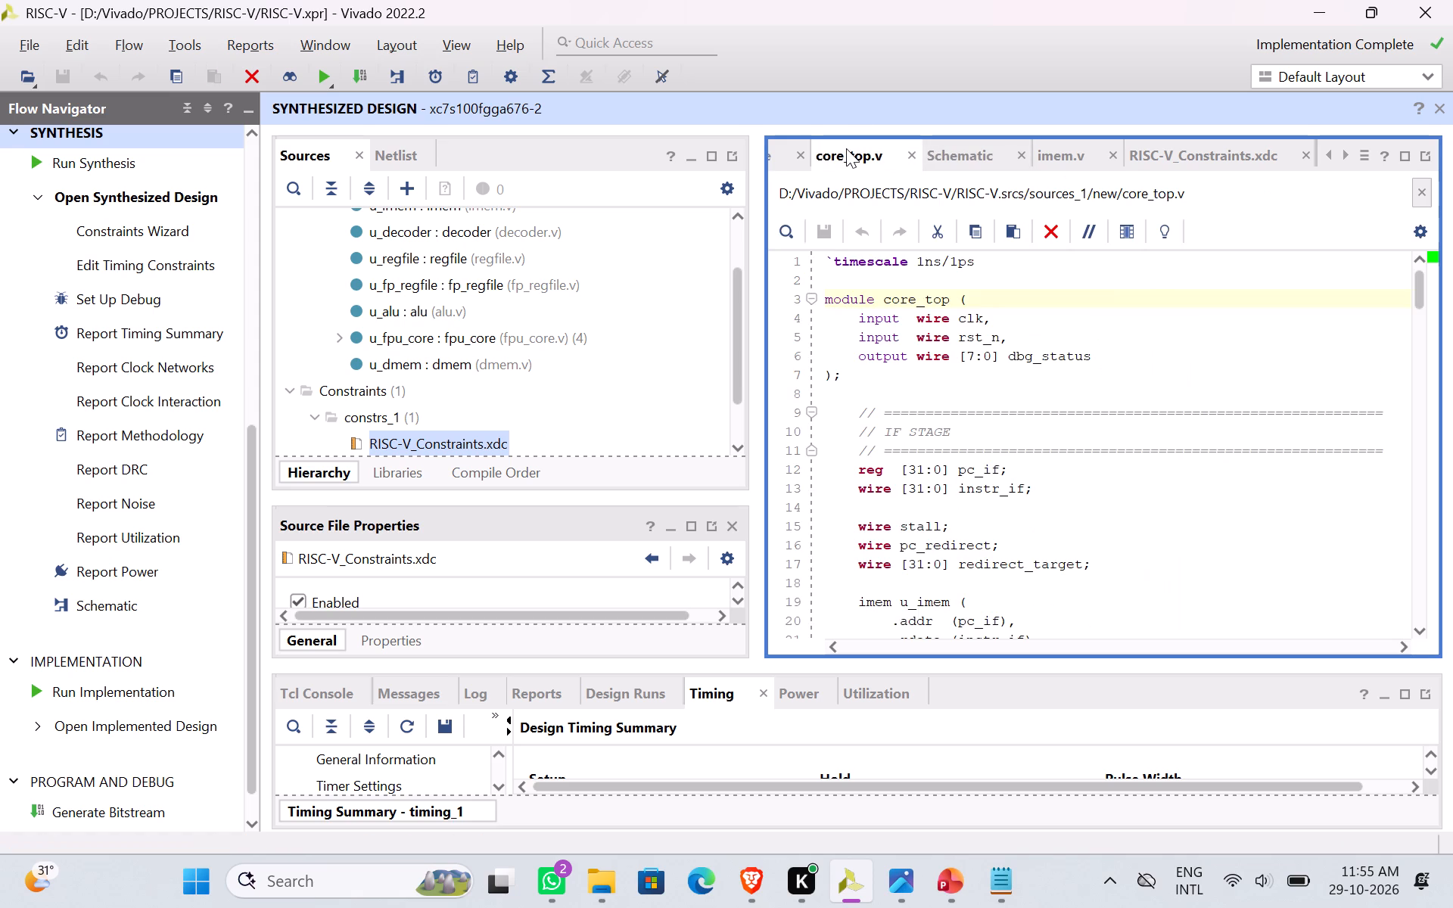
scroll(997, 420, down, 3)
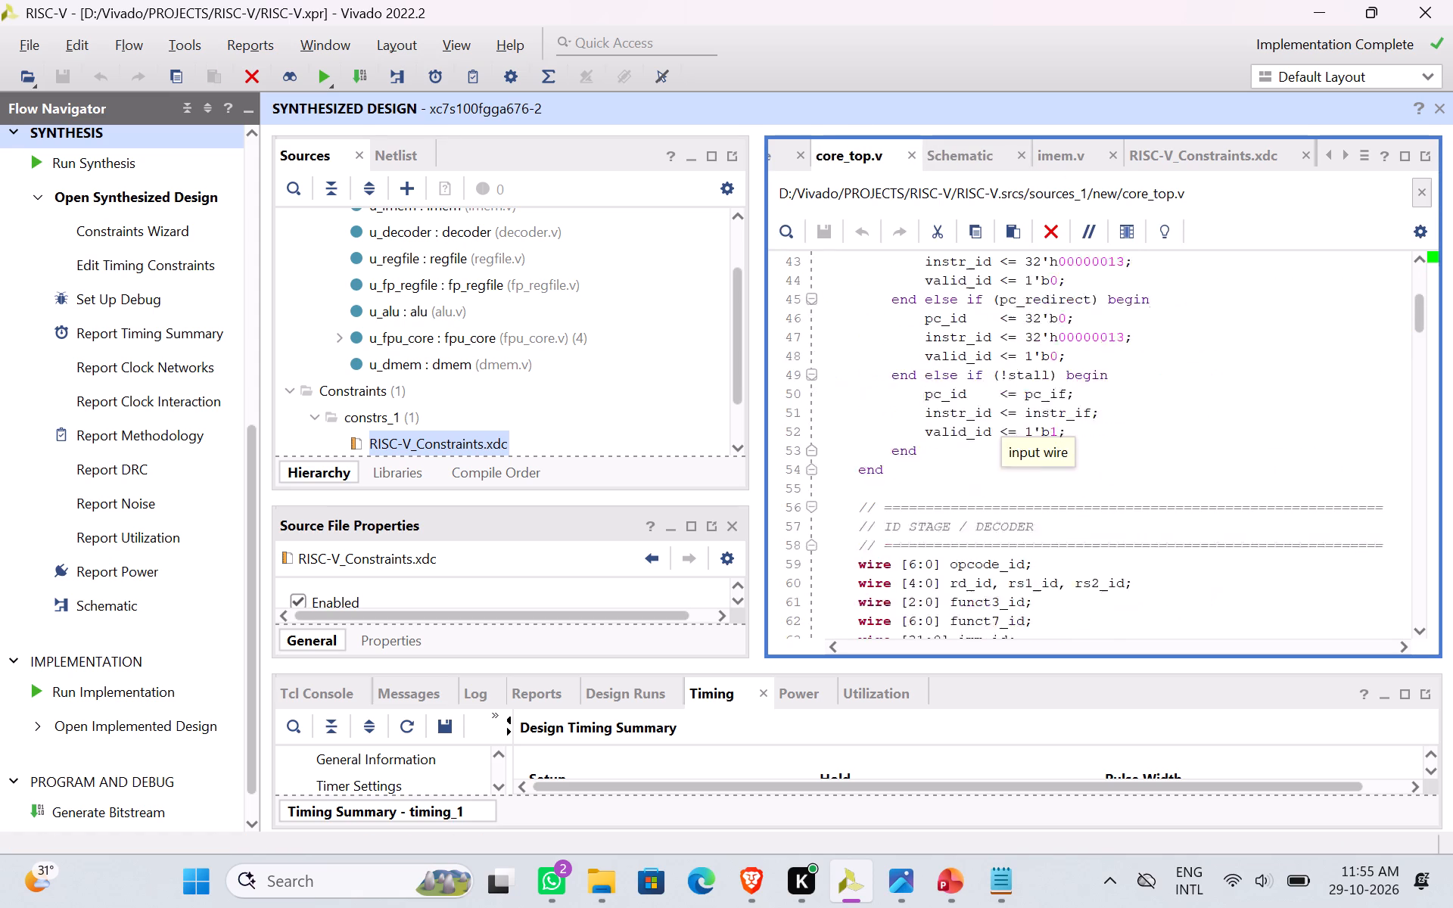
scroll(997, 420, down, 10)
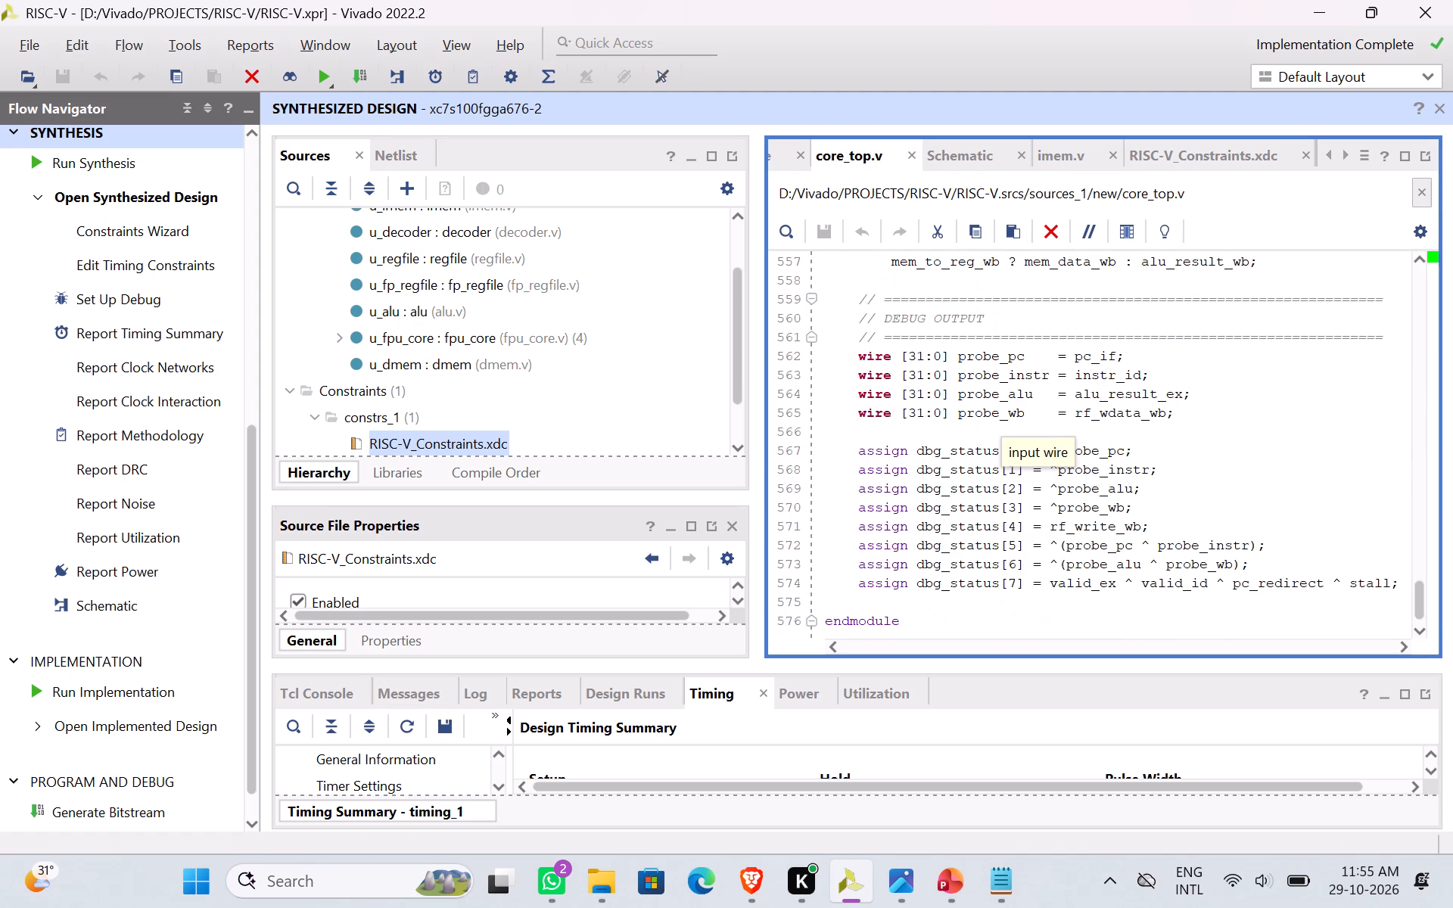
scroll(997, 420, up, 7)
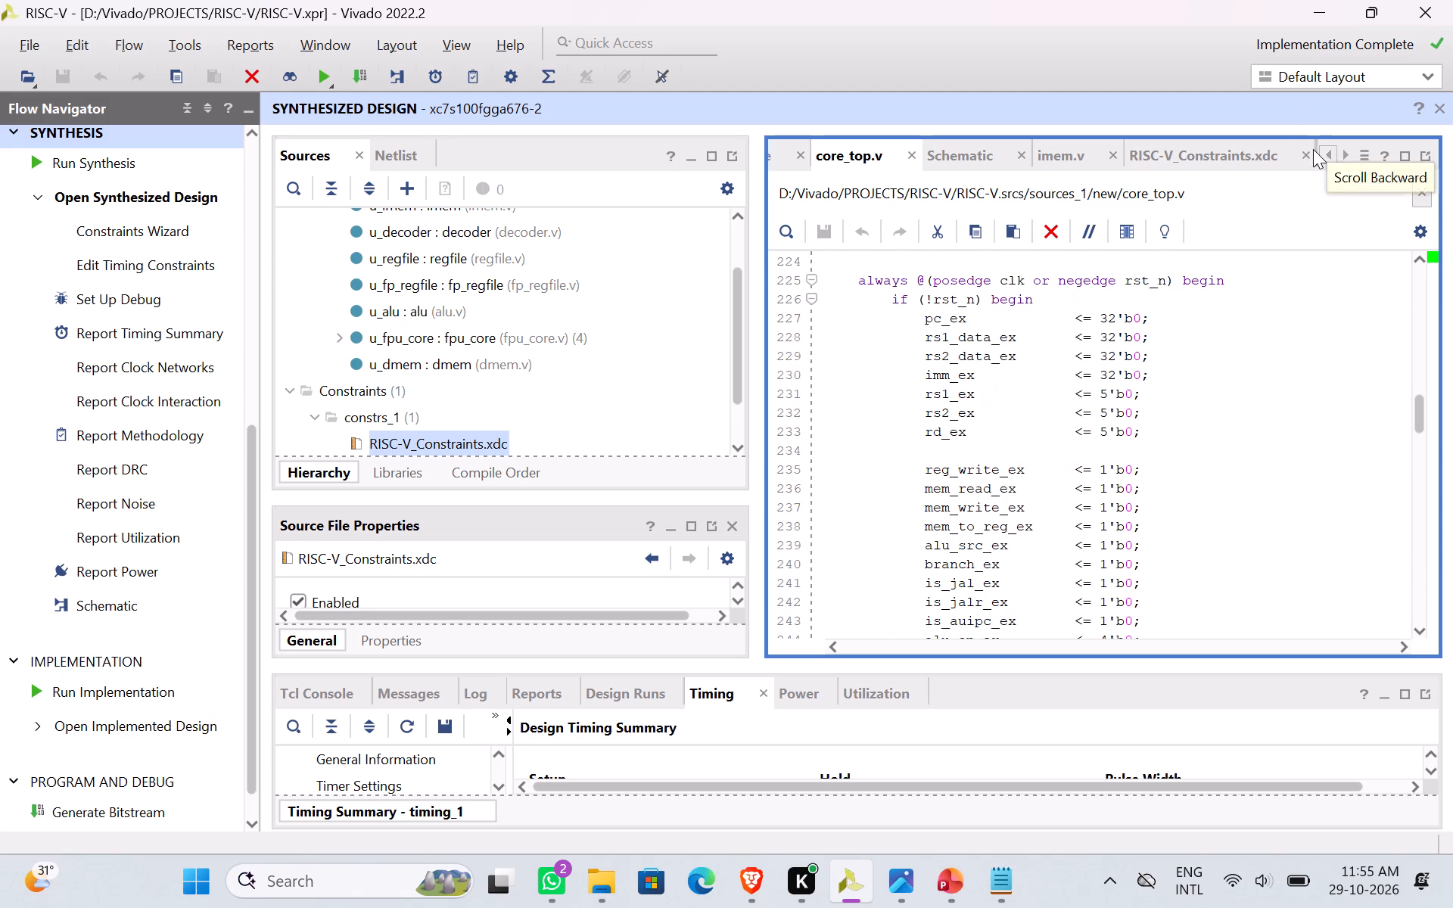
Close the RISC-V_Constraints.xdc file and the synthesized design.
click(1310, 152)
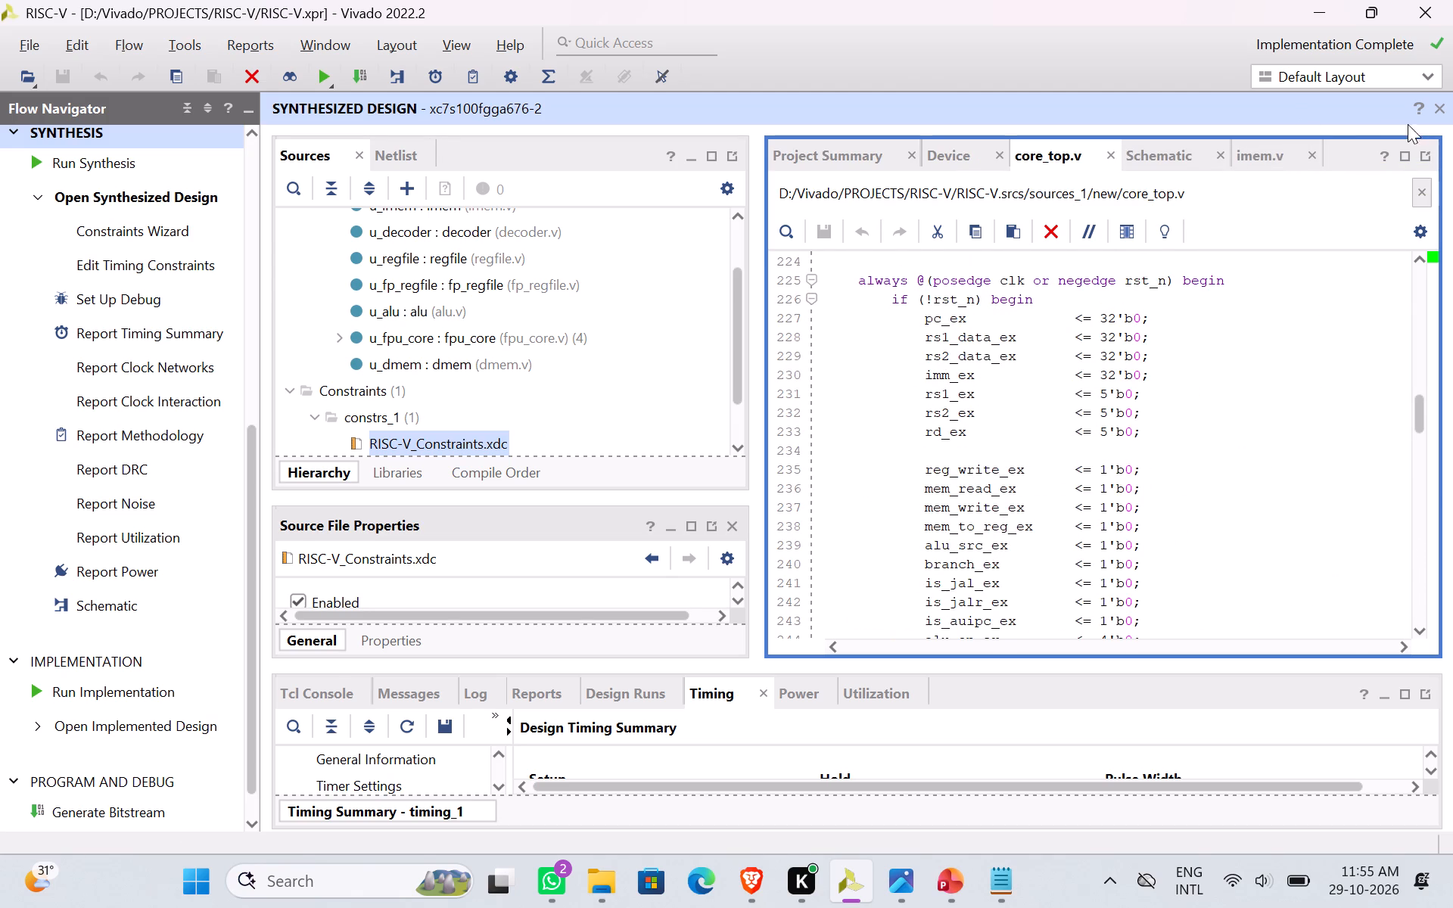
click(1439, 111)
click(709, 493)
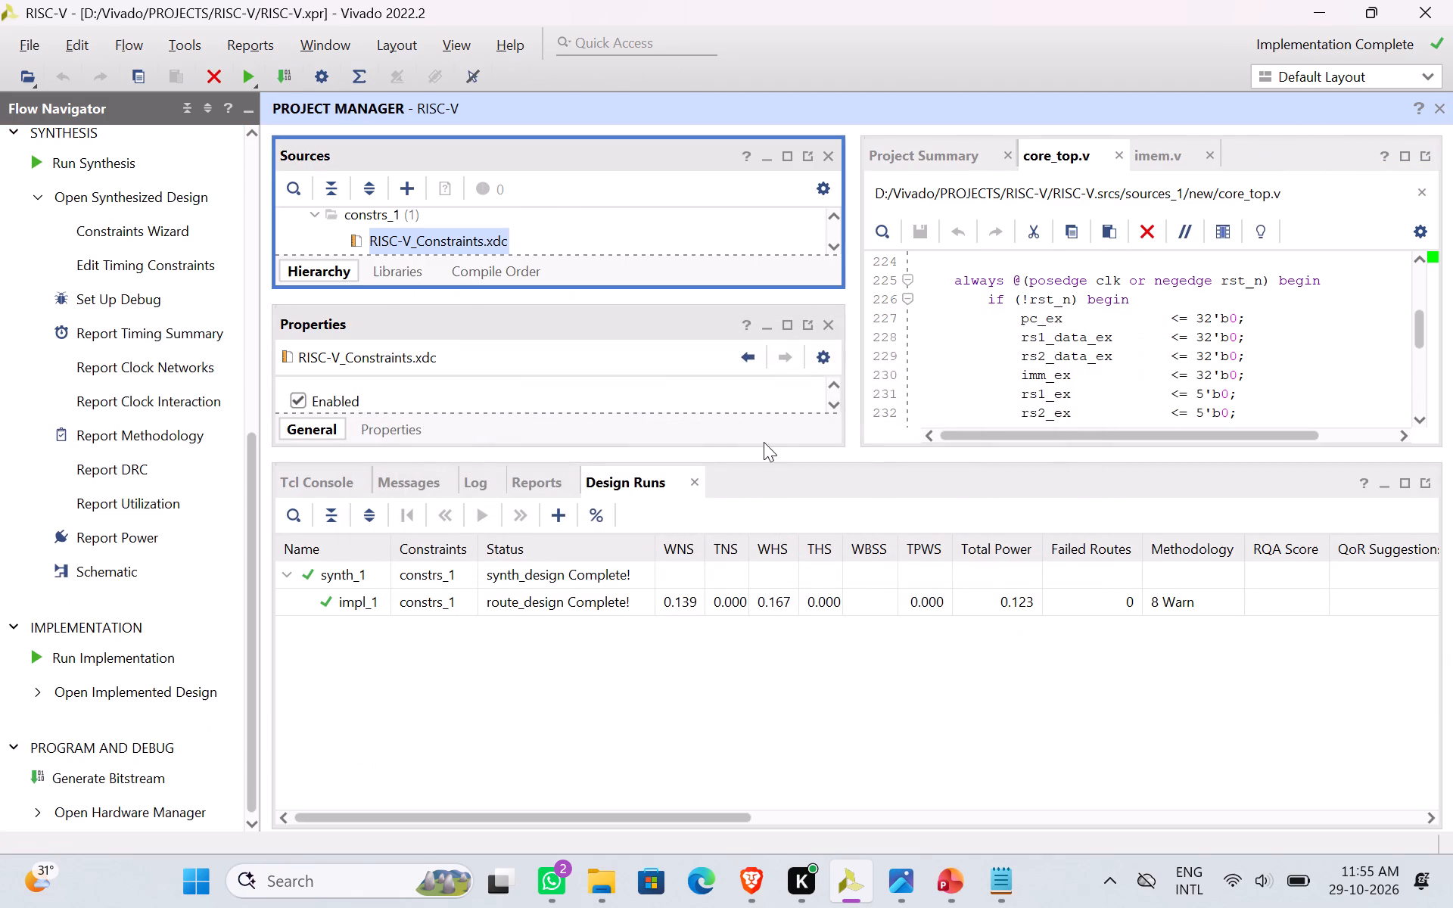
Run the behavioral simulation of the tb_core_verify testbench.
scroll(61, 392, up, 1)
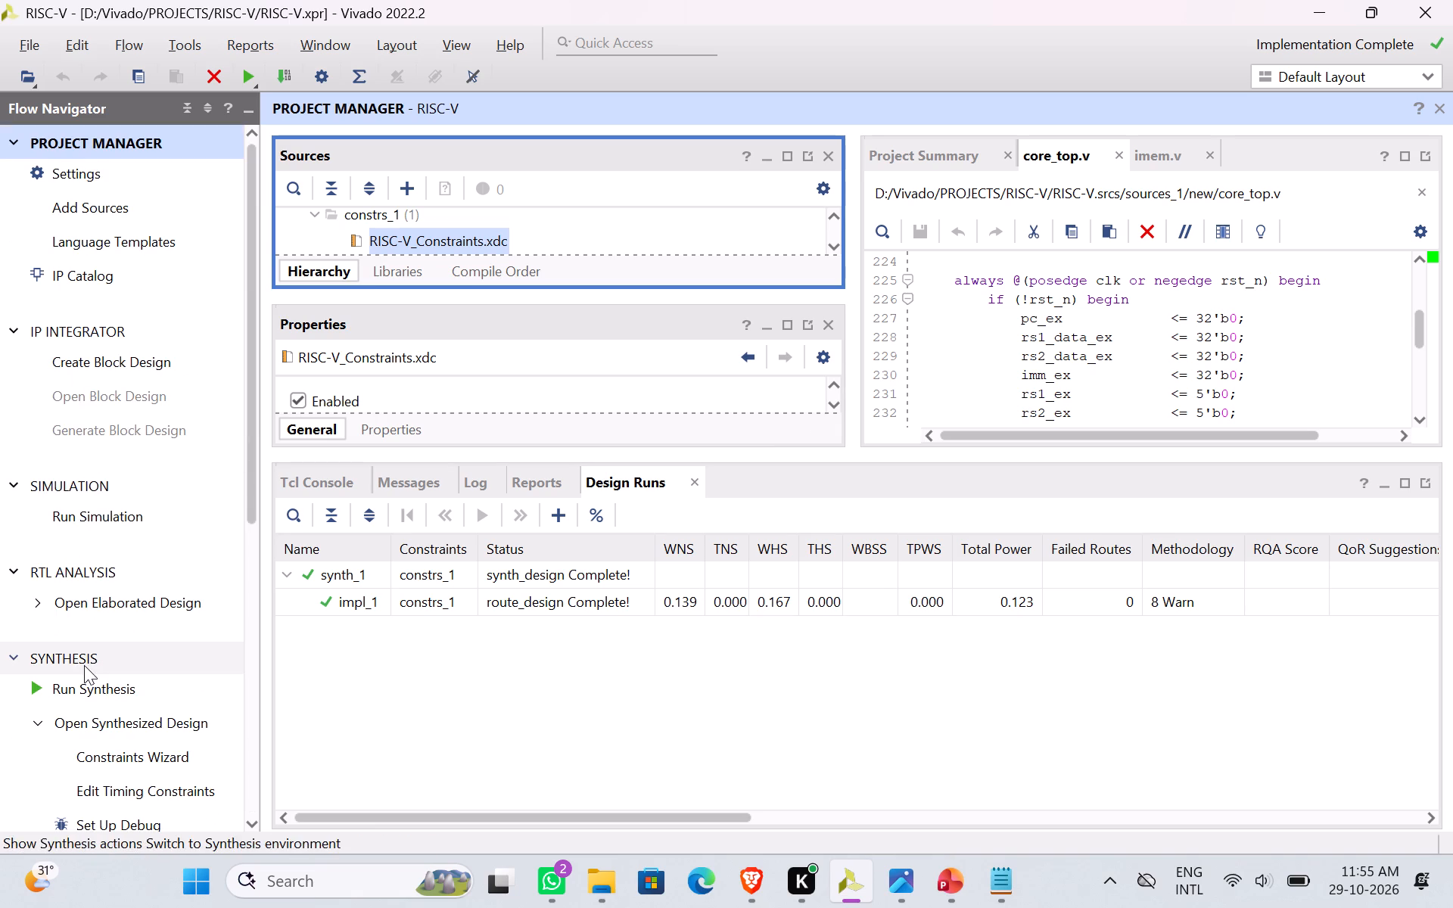
click(92, 514)
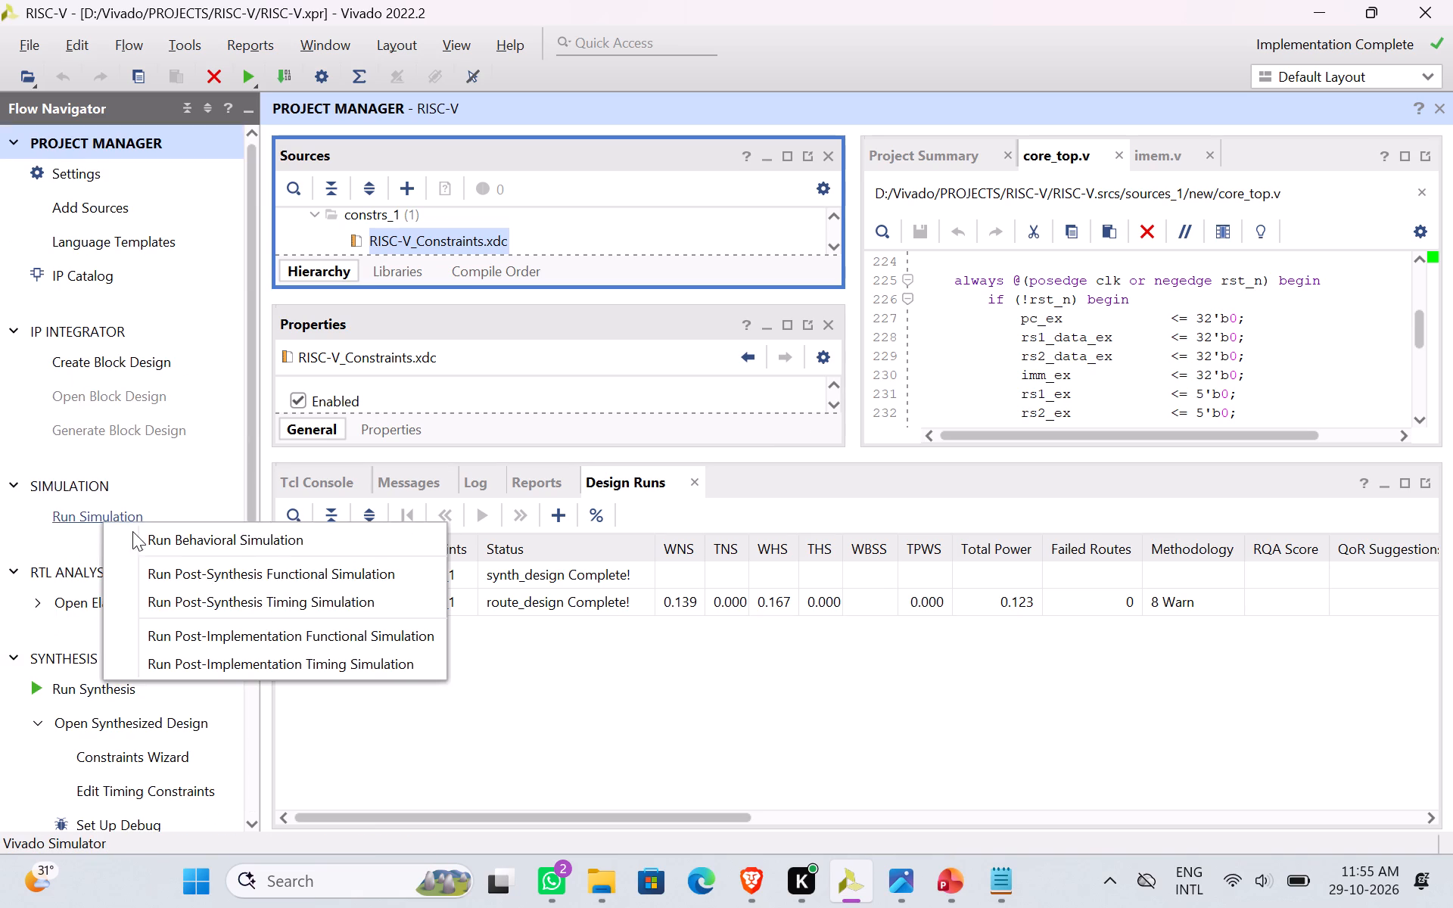
click(194, 530)
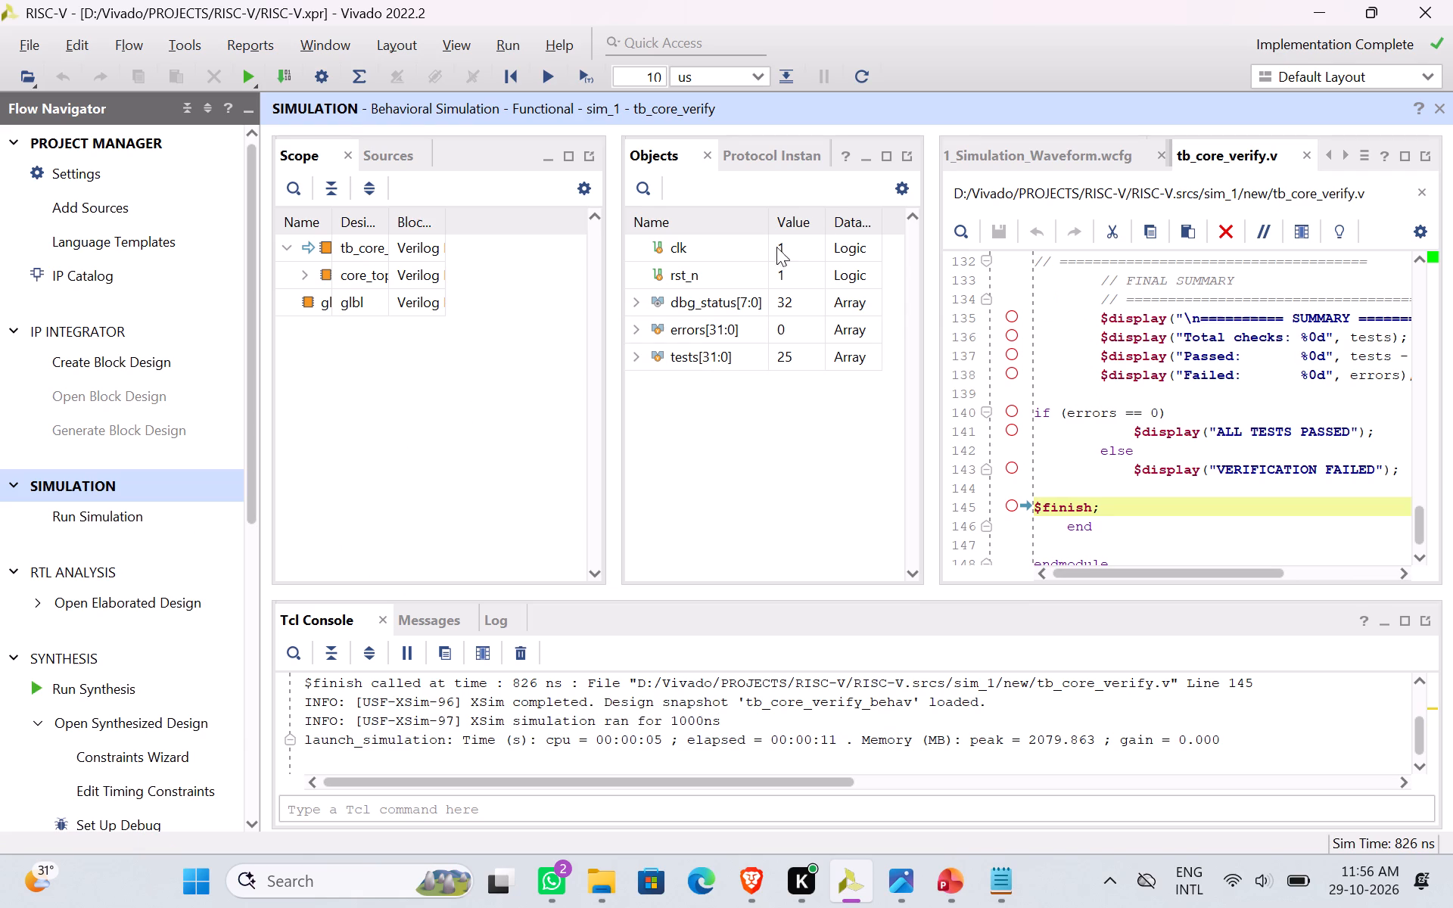
Maximize the tb_core_behav1_Simulation_Waveform.wcfg waveform and examine the pipeline and ALU signals closely around the first clock cycles.
click(1002, 165)
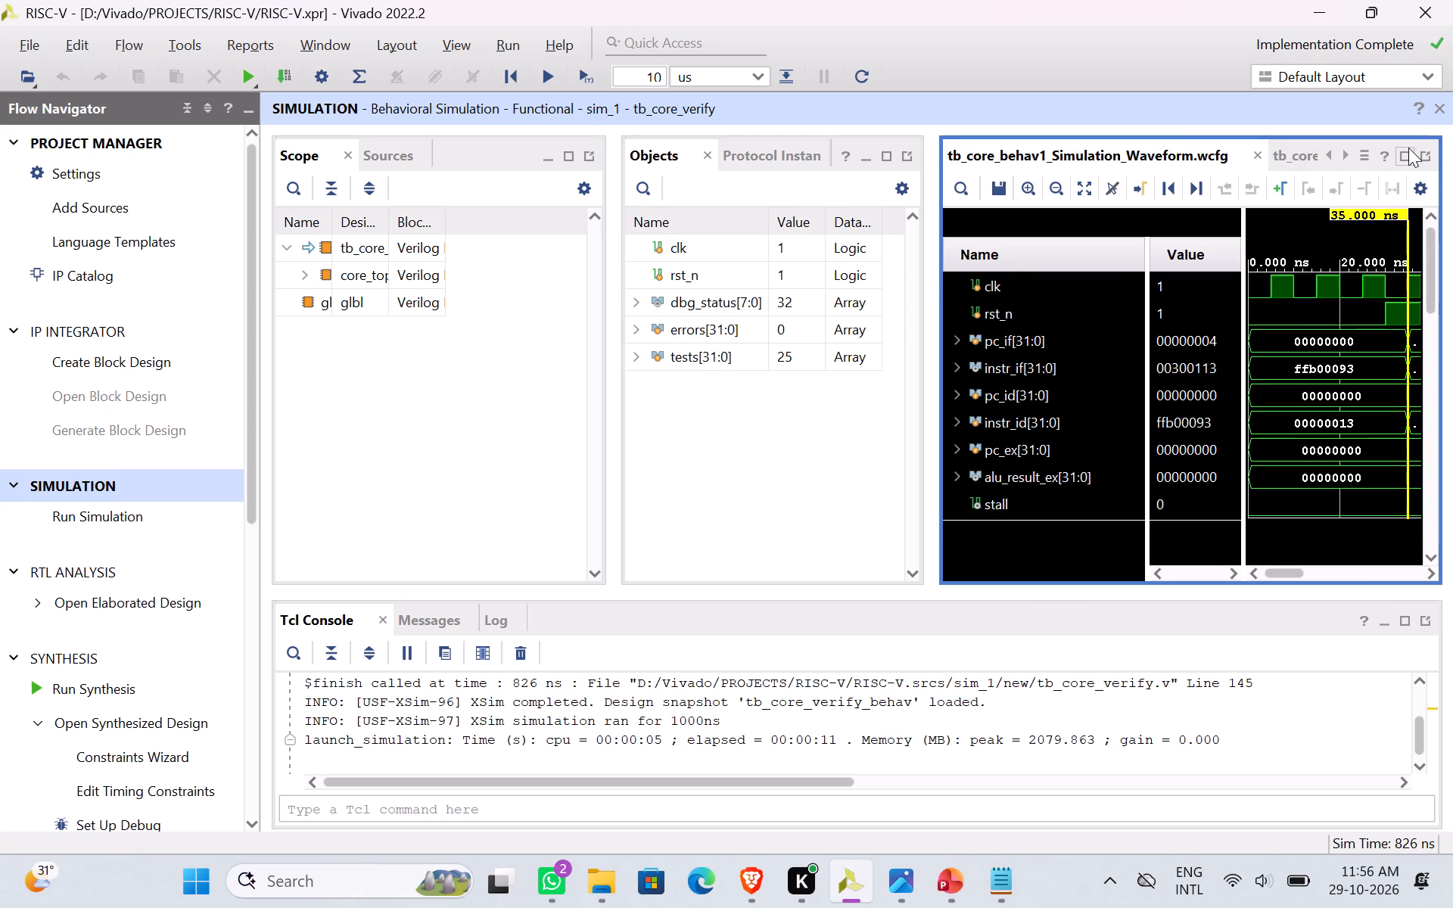
click(1408, 148)
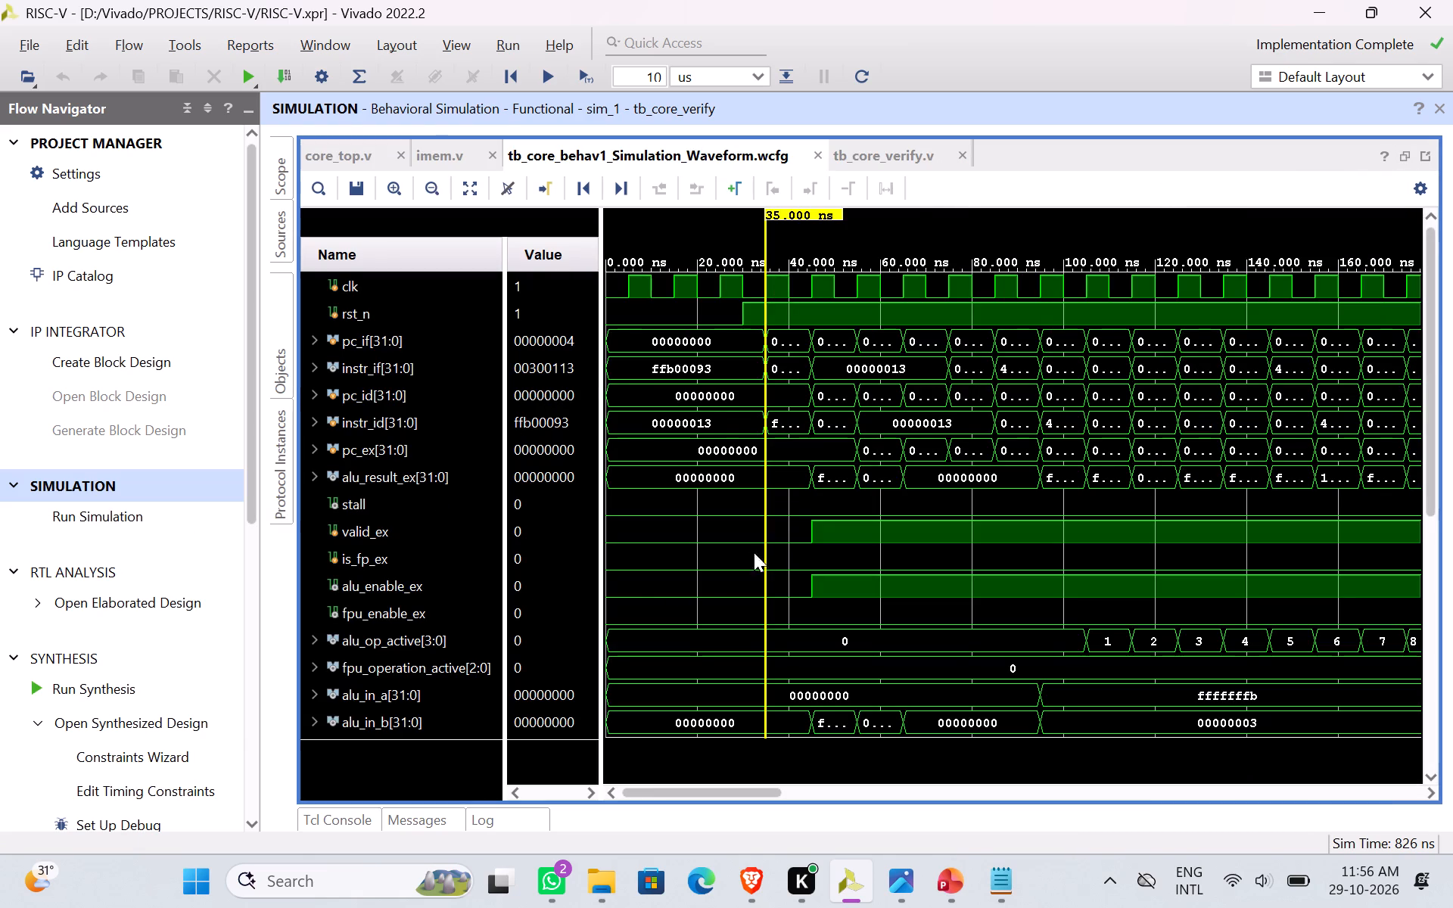
click(462, 201)
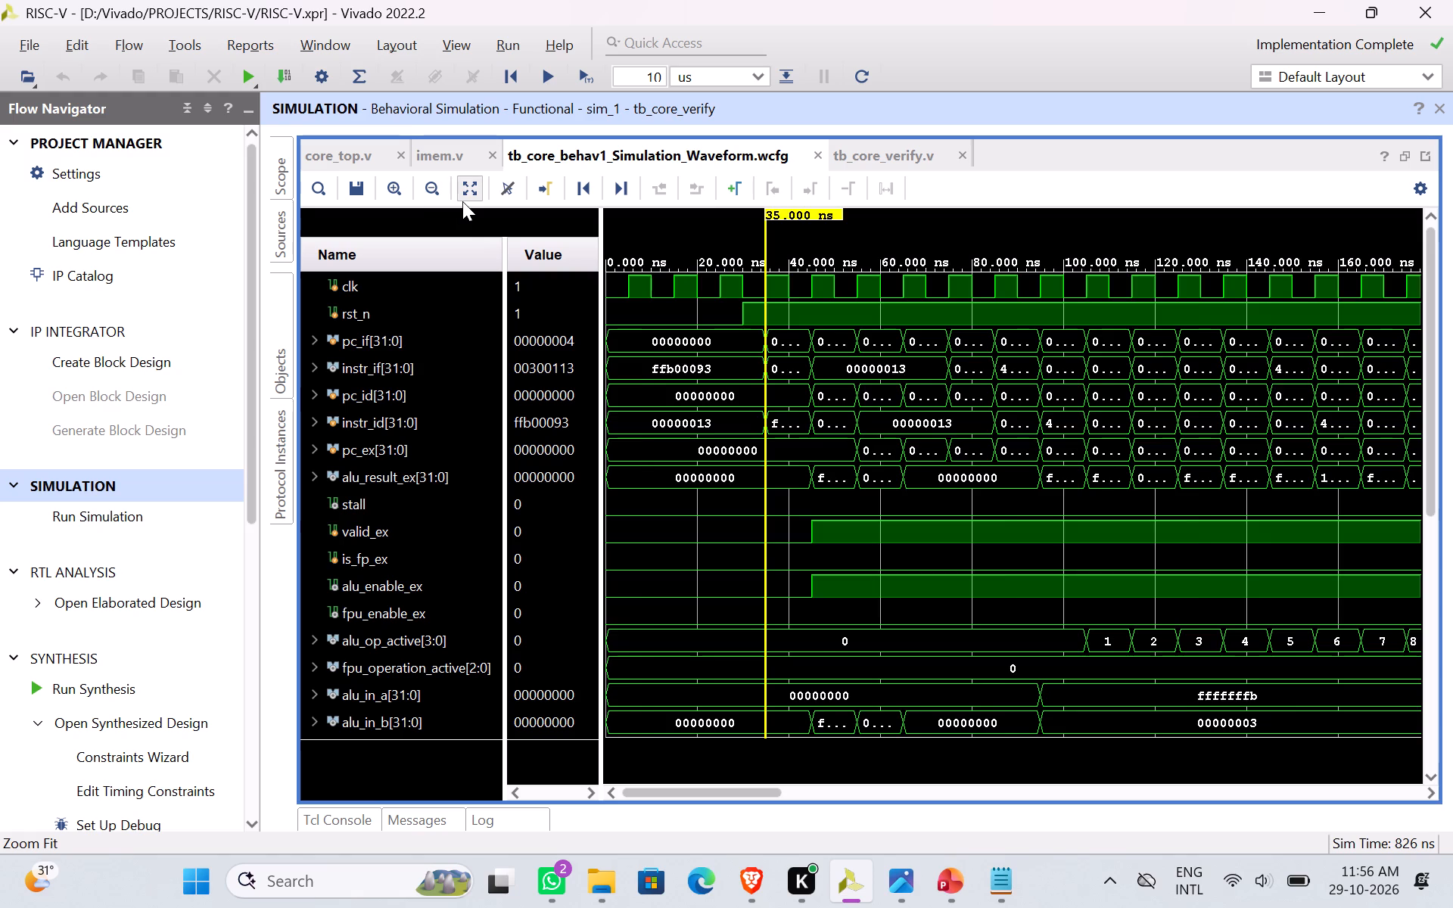
triple_click(387, 197)
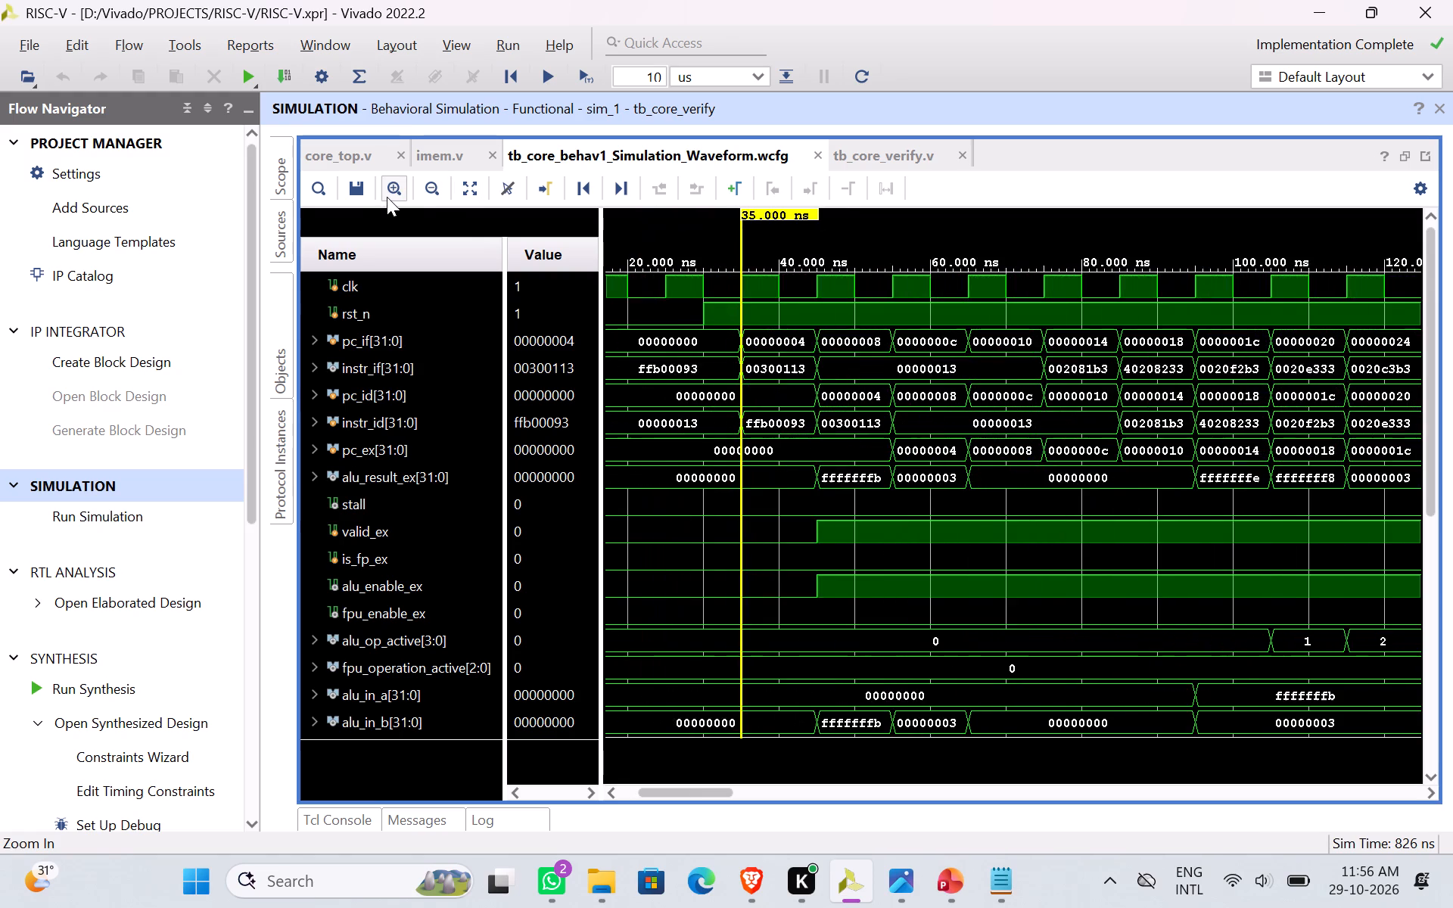
click(387, 197)
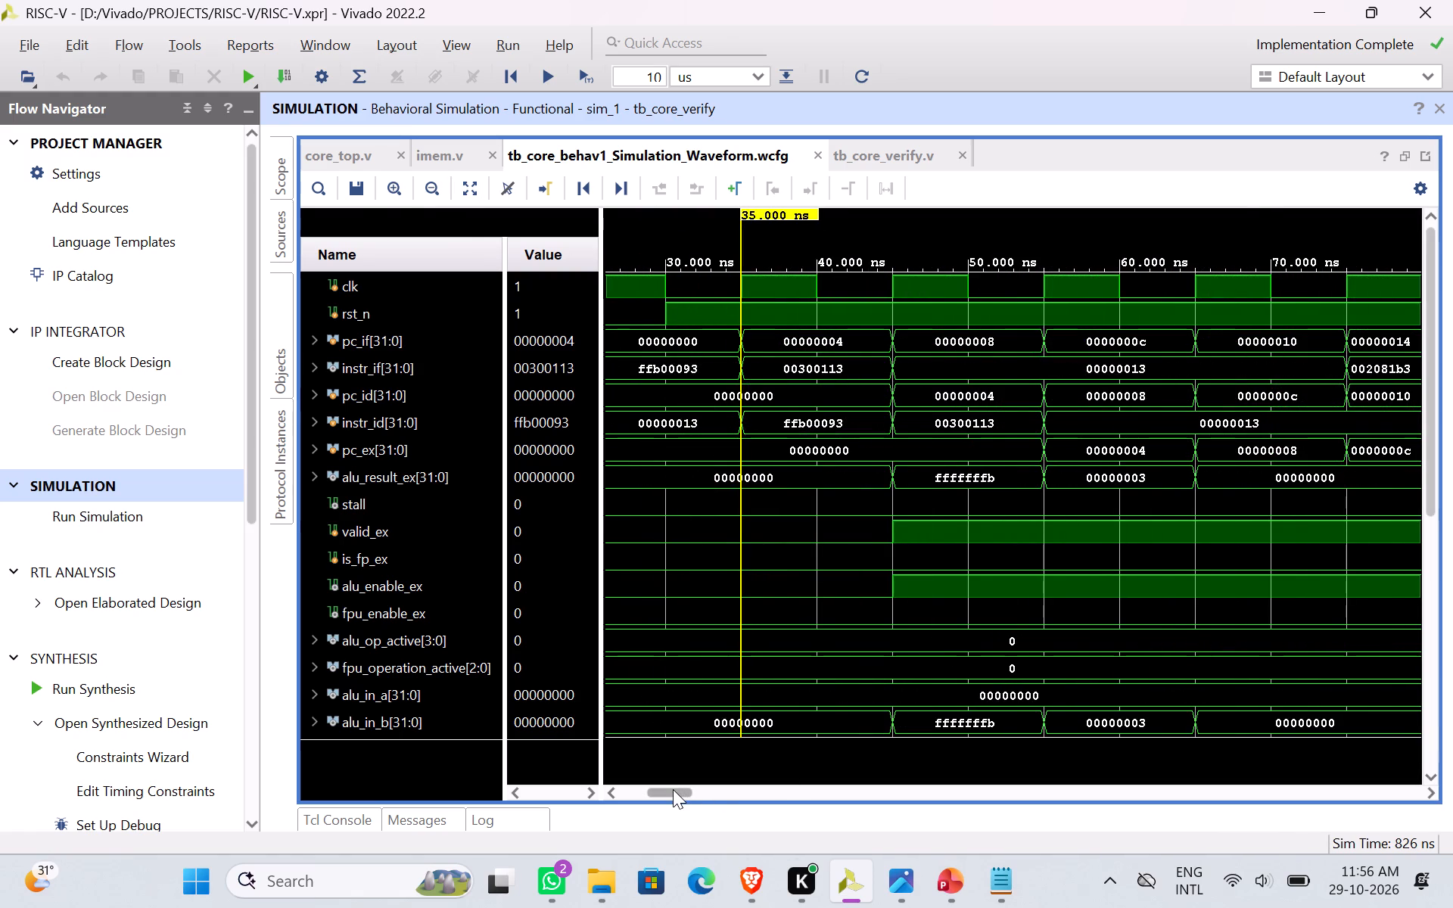
drag(673, 789, 622, 790)
click(622, 790)
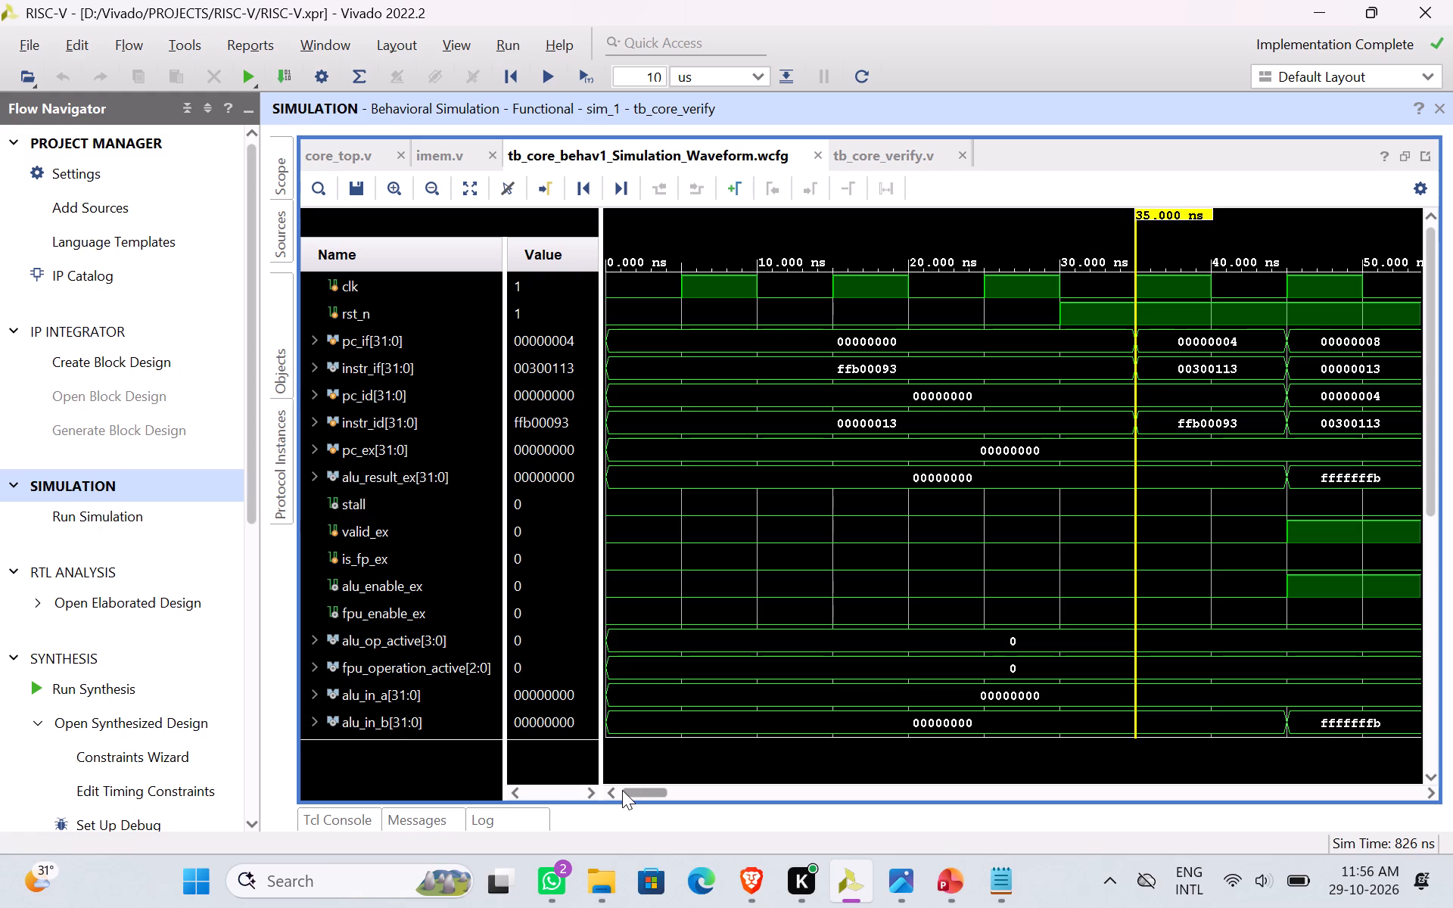
drag(635, 792, 660, 795)
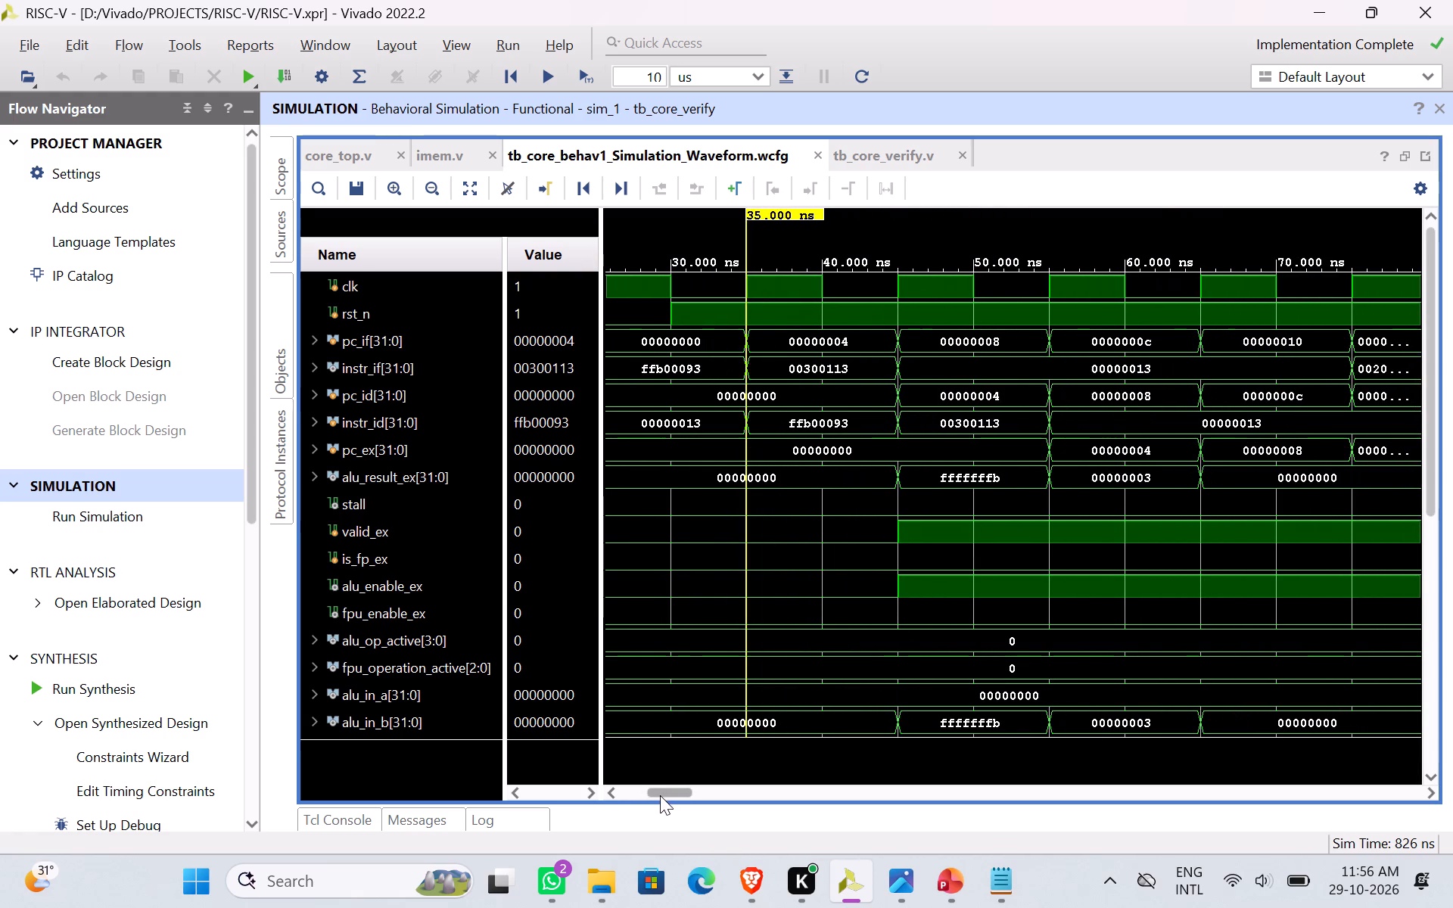
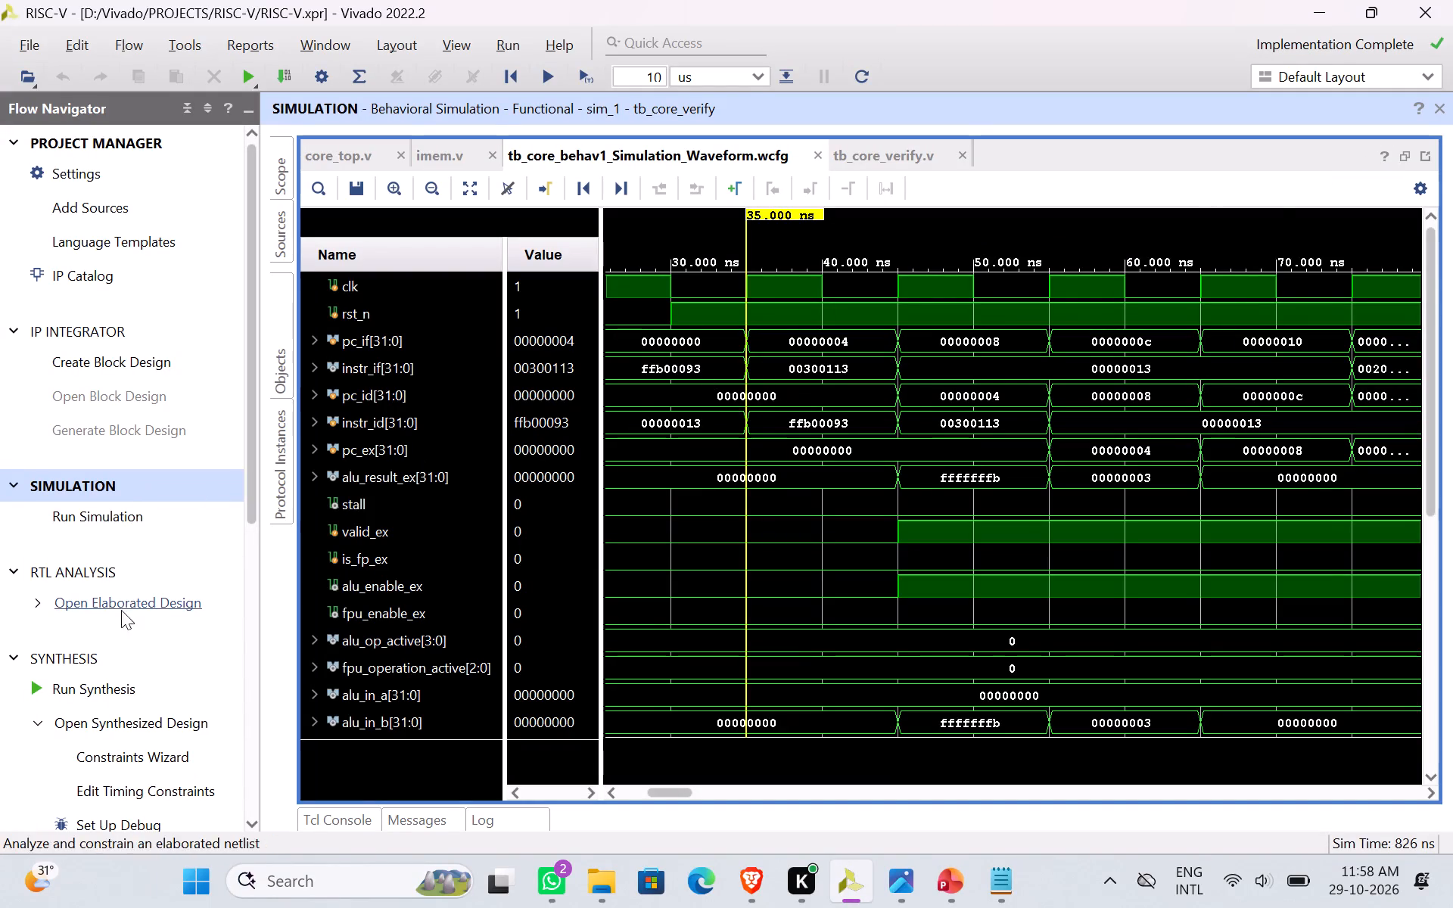
Re-run synthesis of the RISC-V project, allowing the implementation reset, with 6 jobs on the local host and the default launch directory.
click(96, 695)
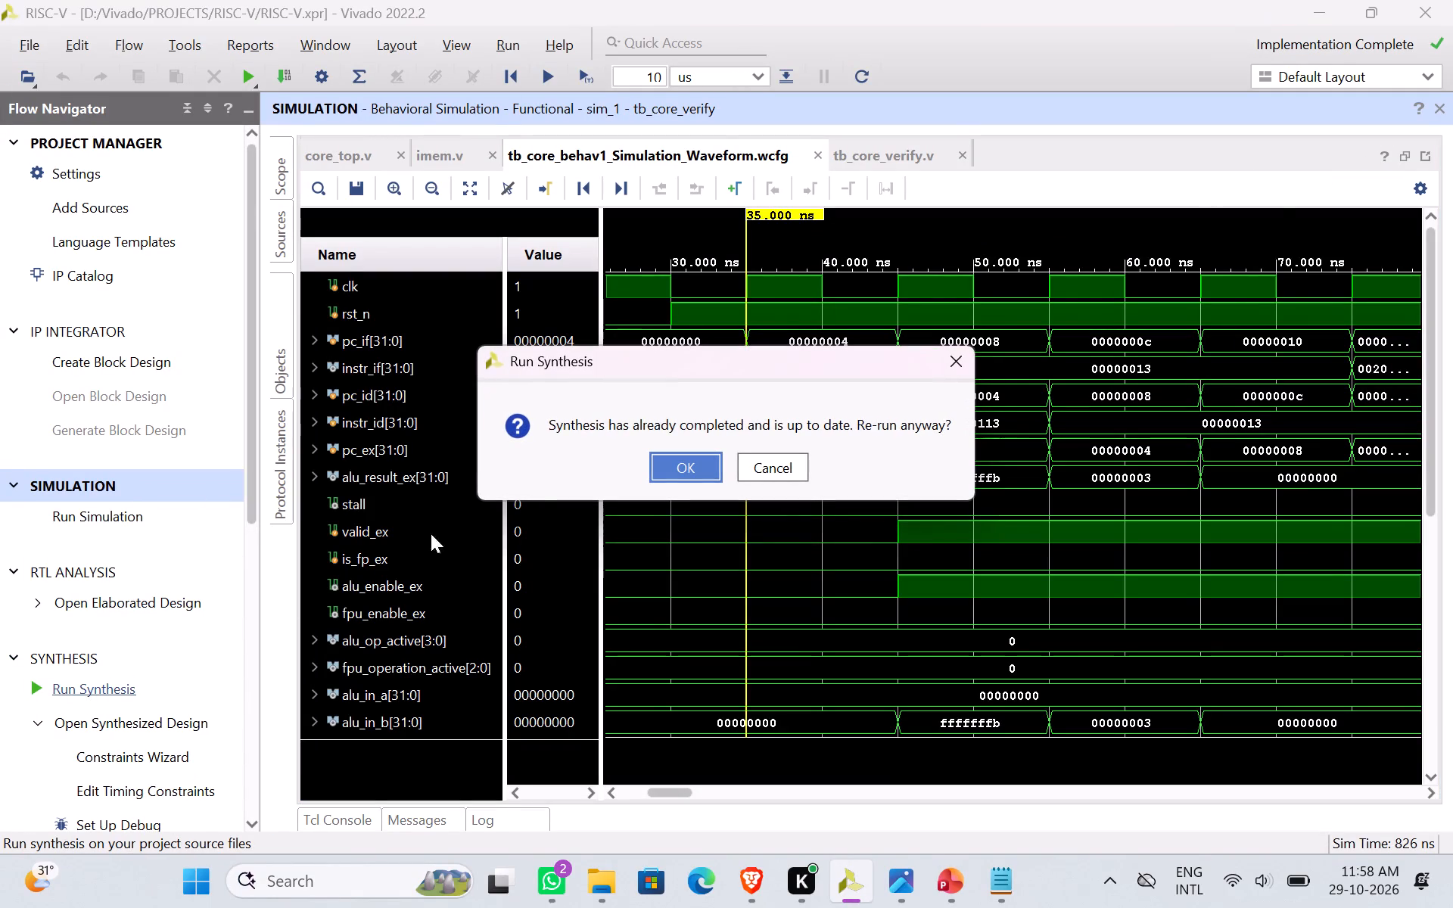
click(673, 466)
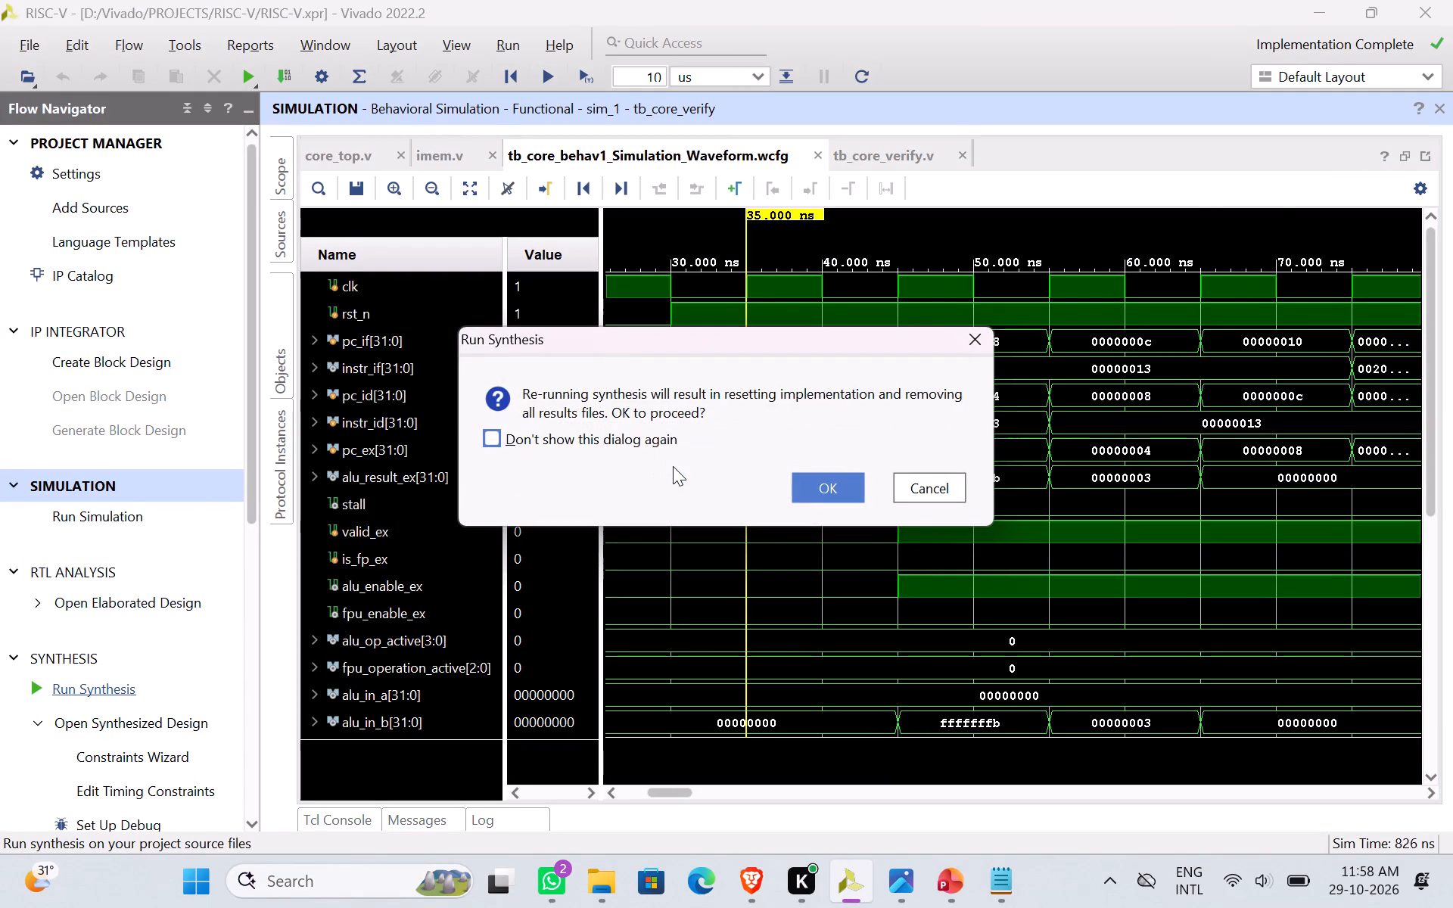
click(844, 484)
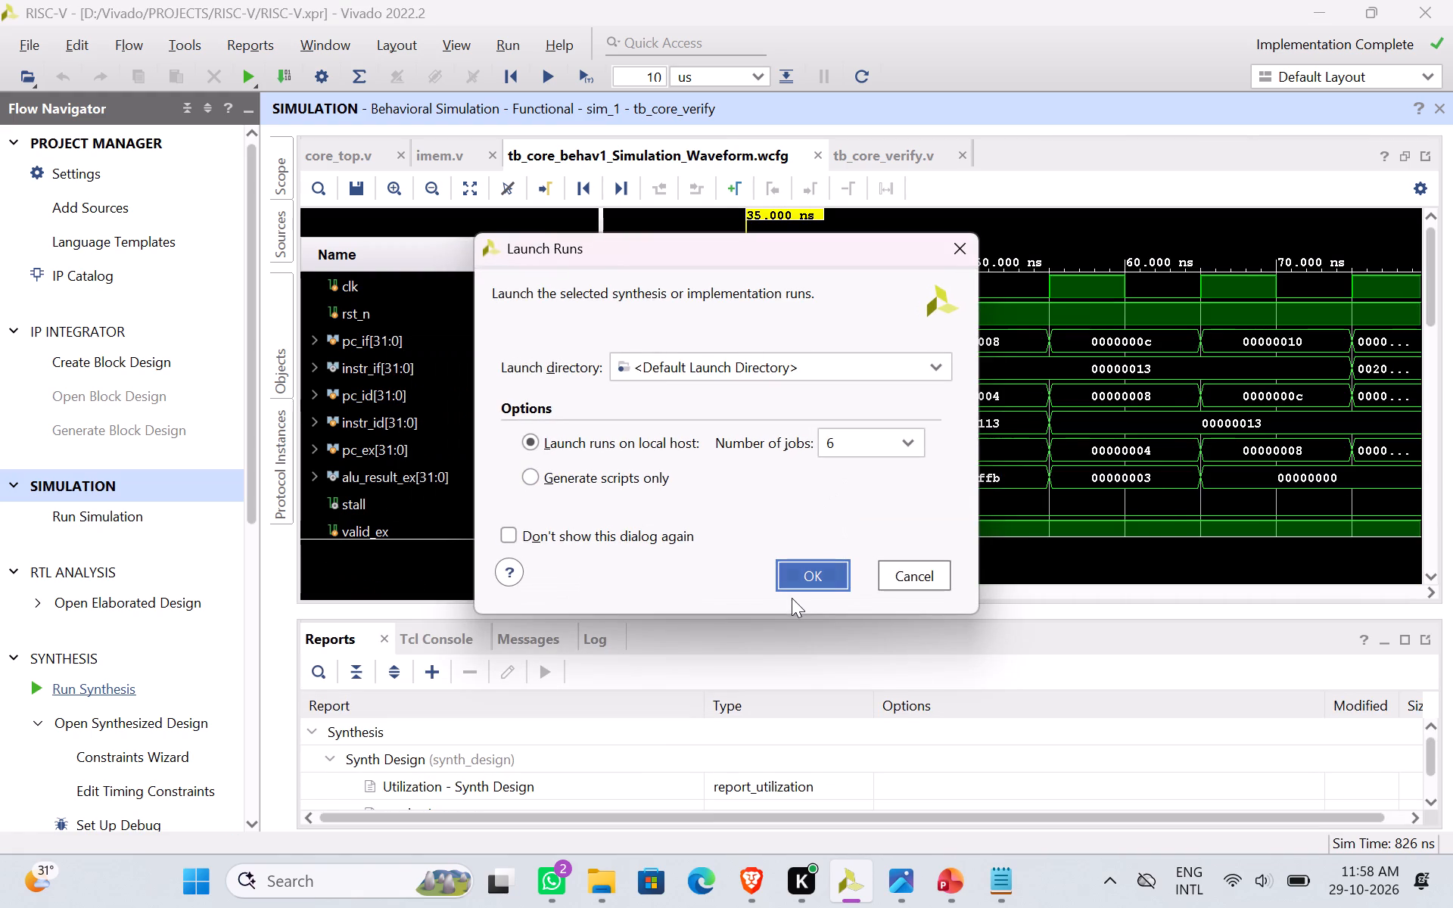
click(821, 589)
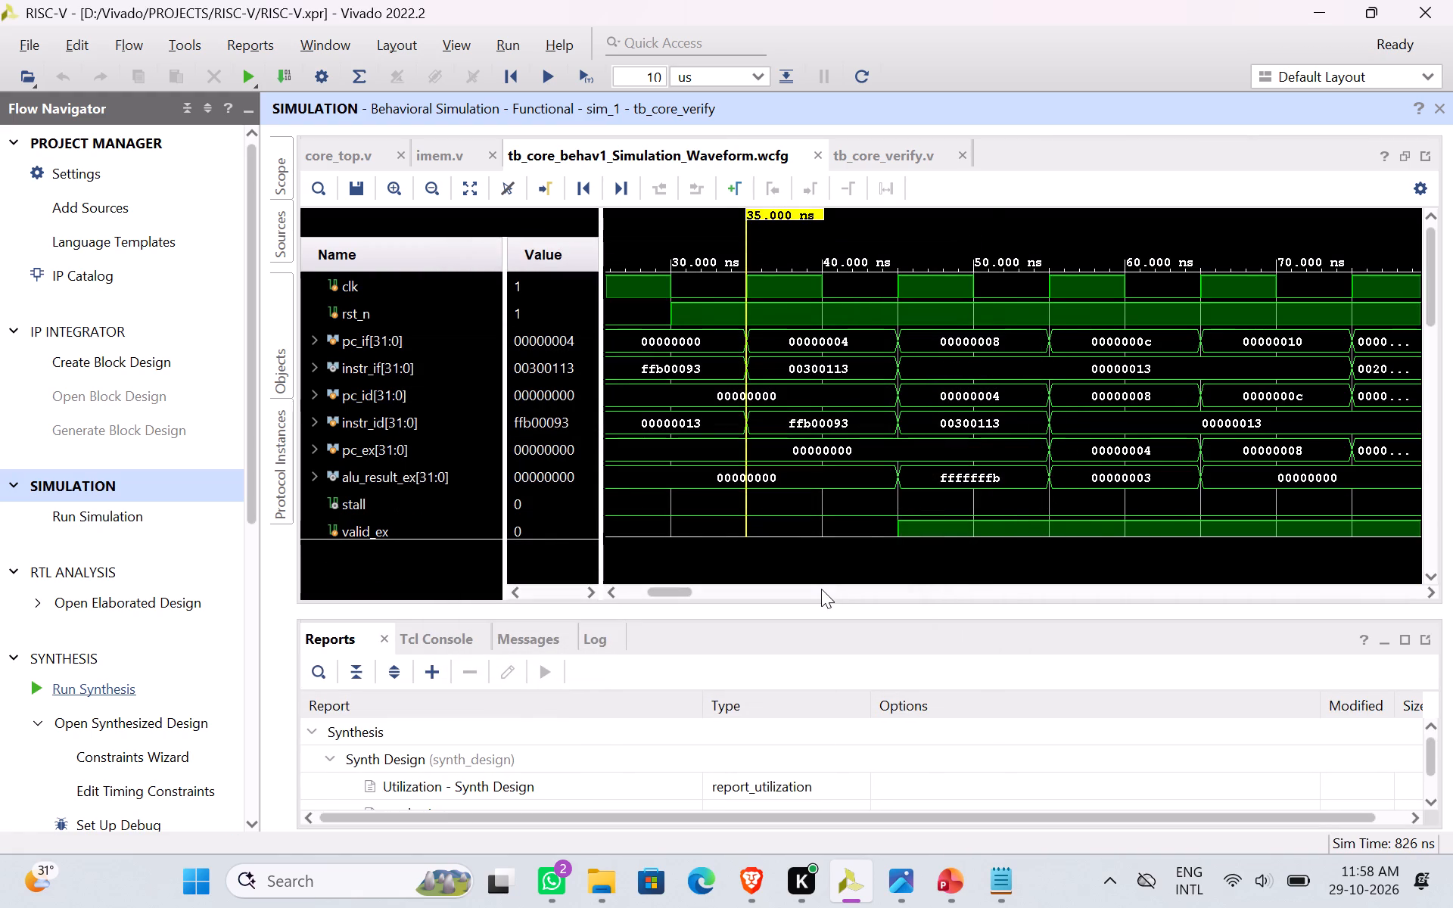
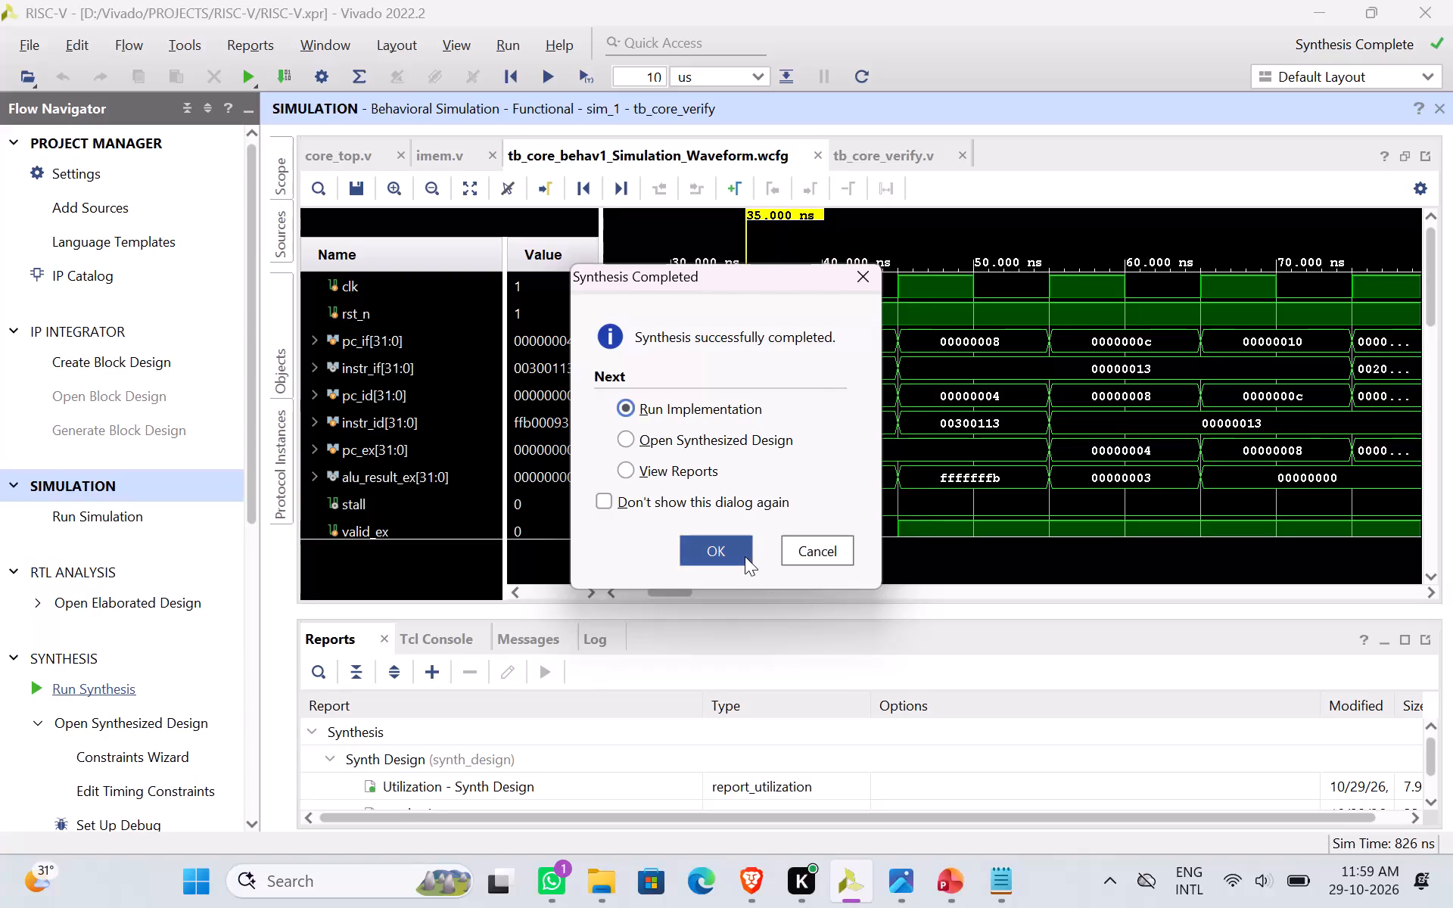
Run implementation of the synthesized RISC-V design with 6 jobs on the local host and the default launch directory.
click(745, 556)
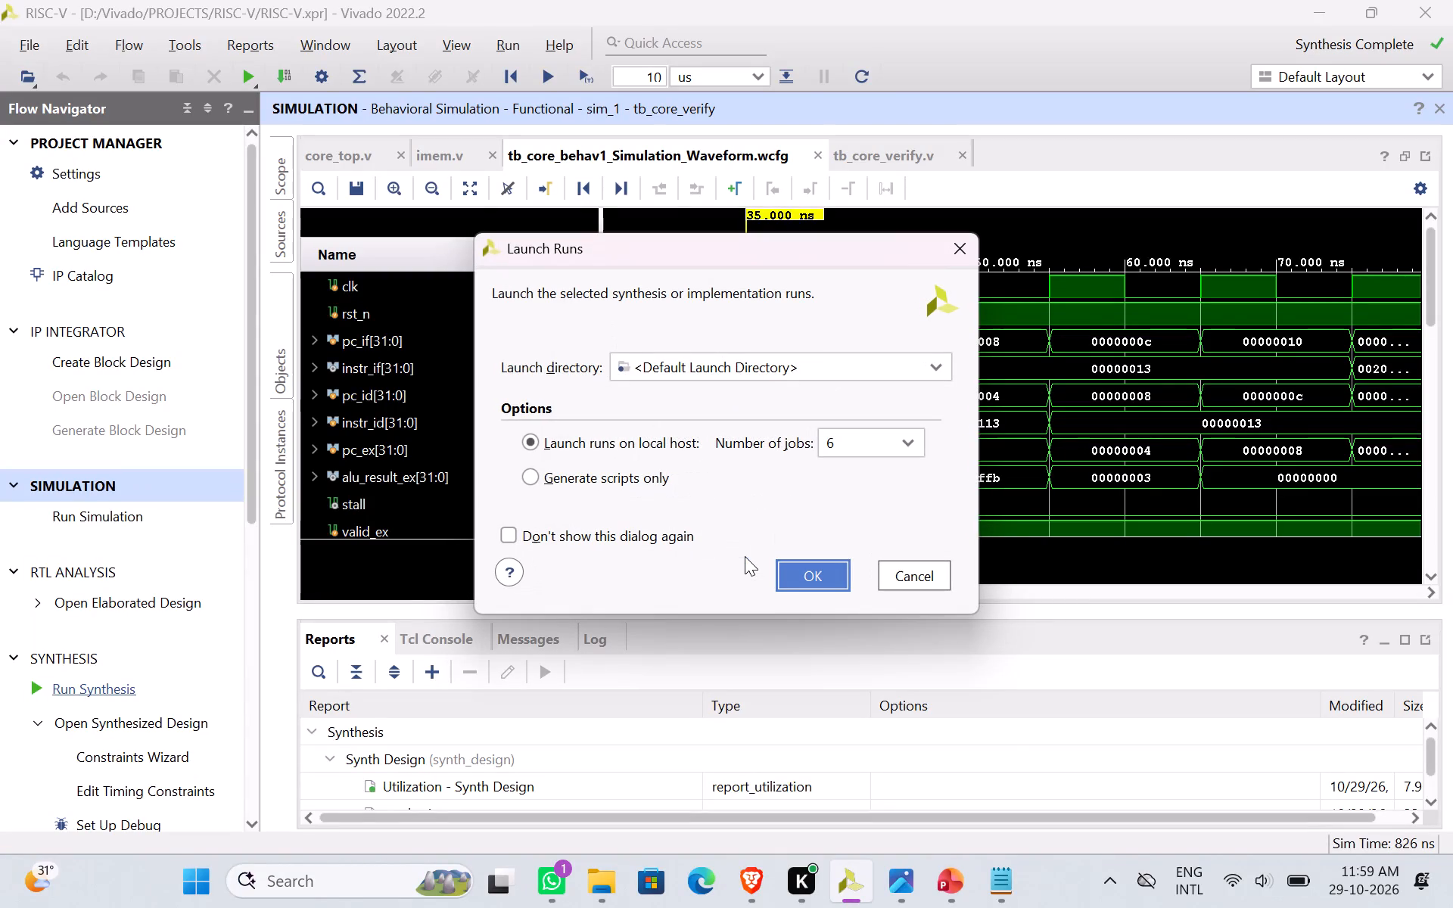
click(784, 583)
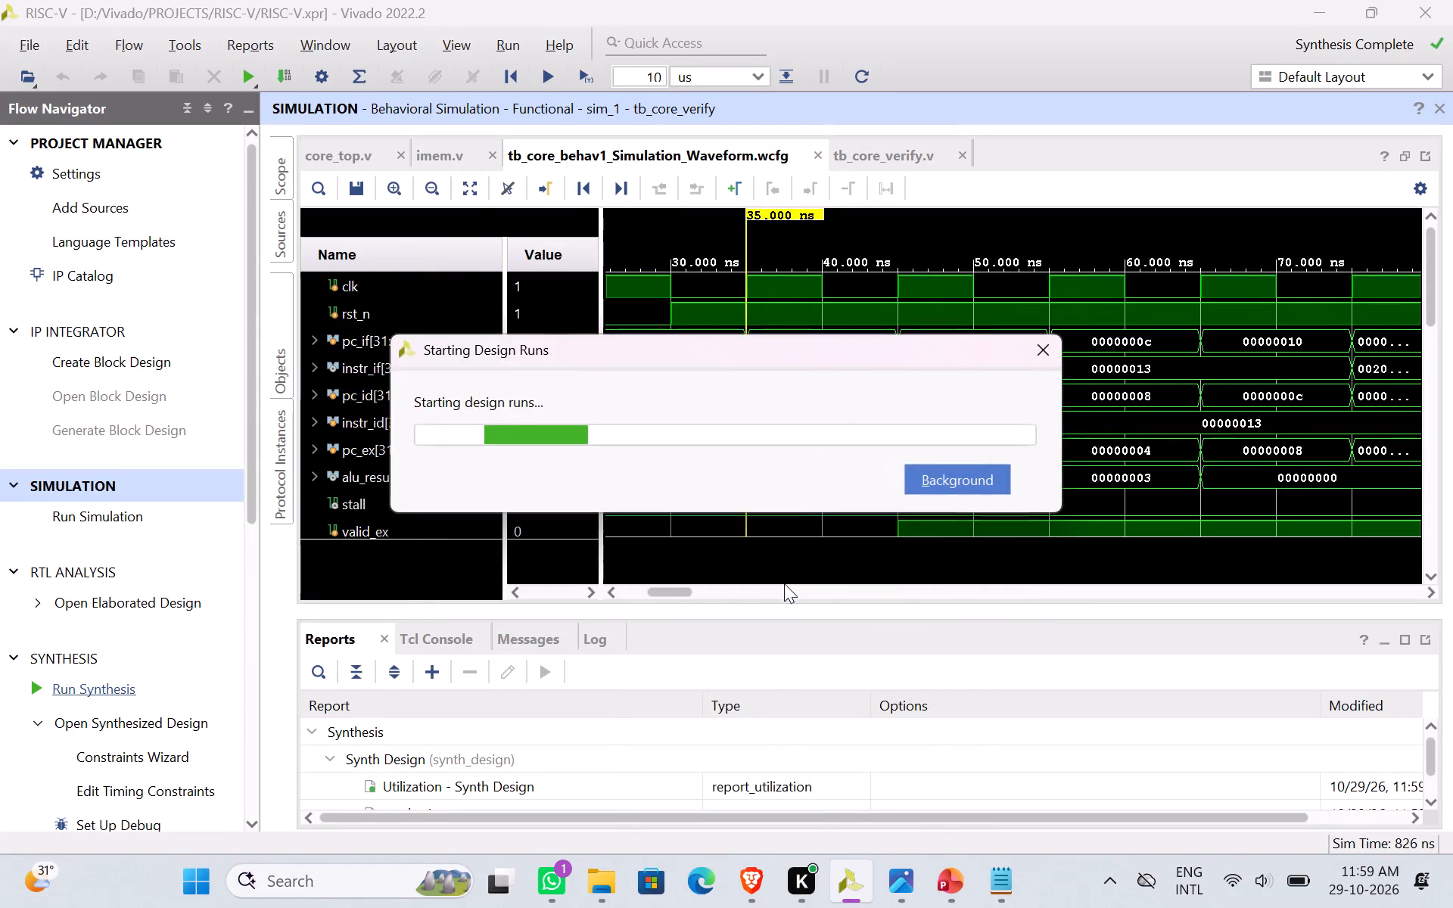
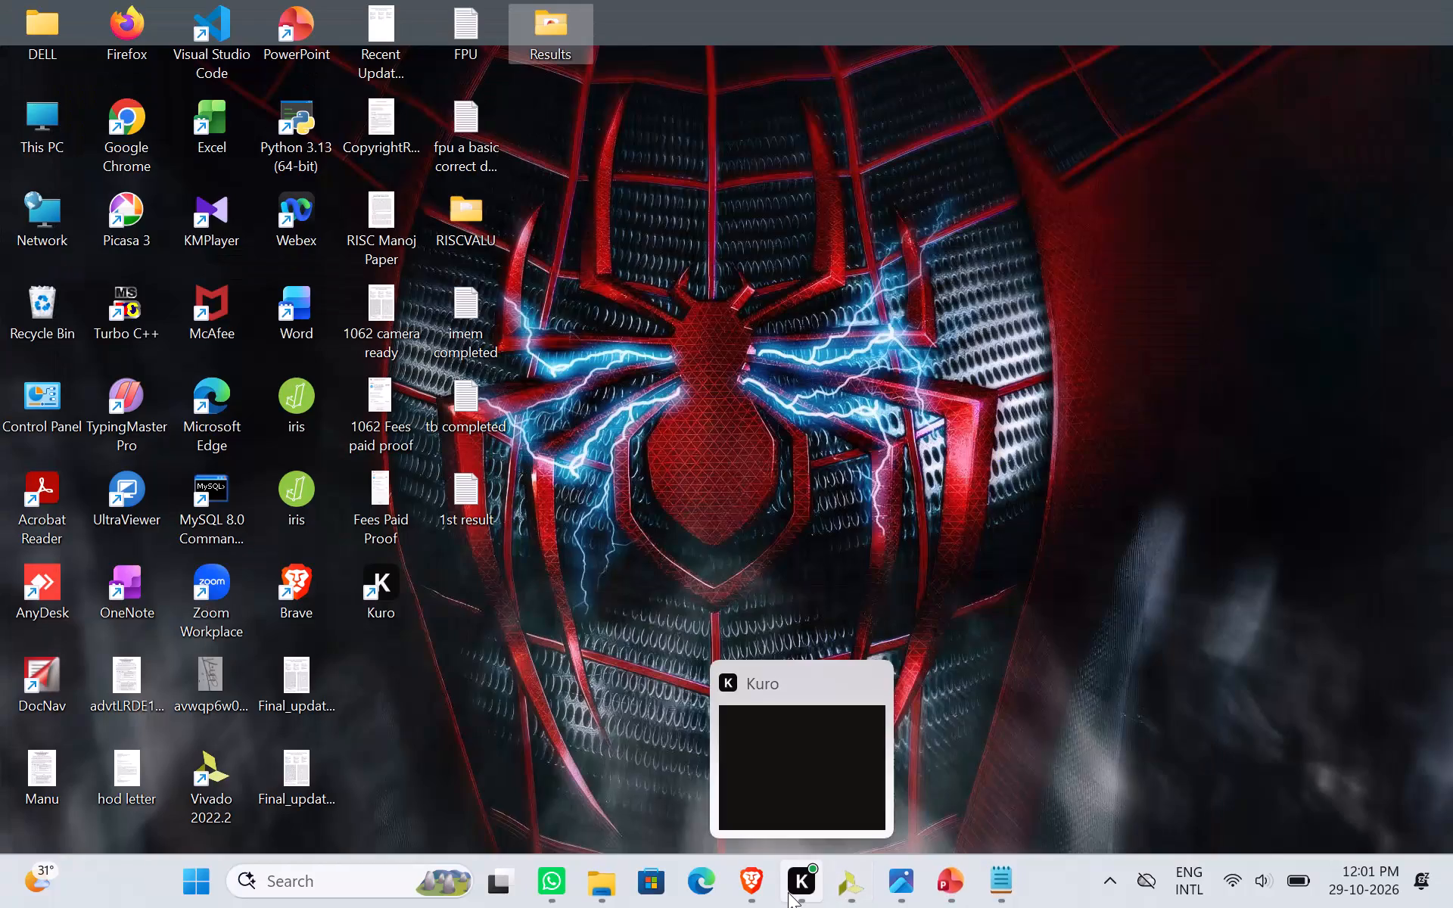
Check Vivado's design timing summary, and in the PowerPoint Present Result table set WNS in the 142.86 MHz column to 0.139 ns.
click(845, 907)
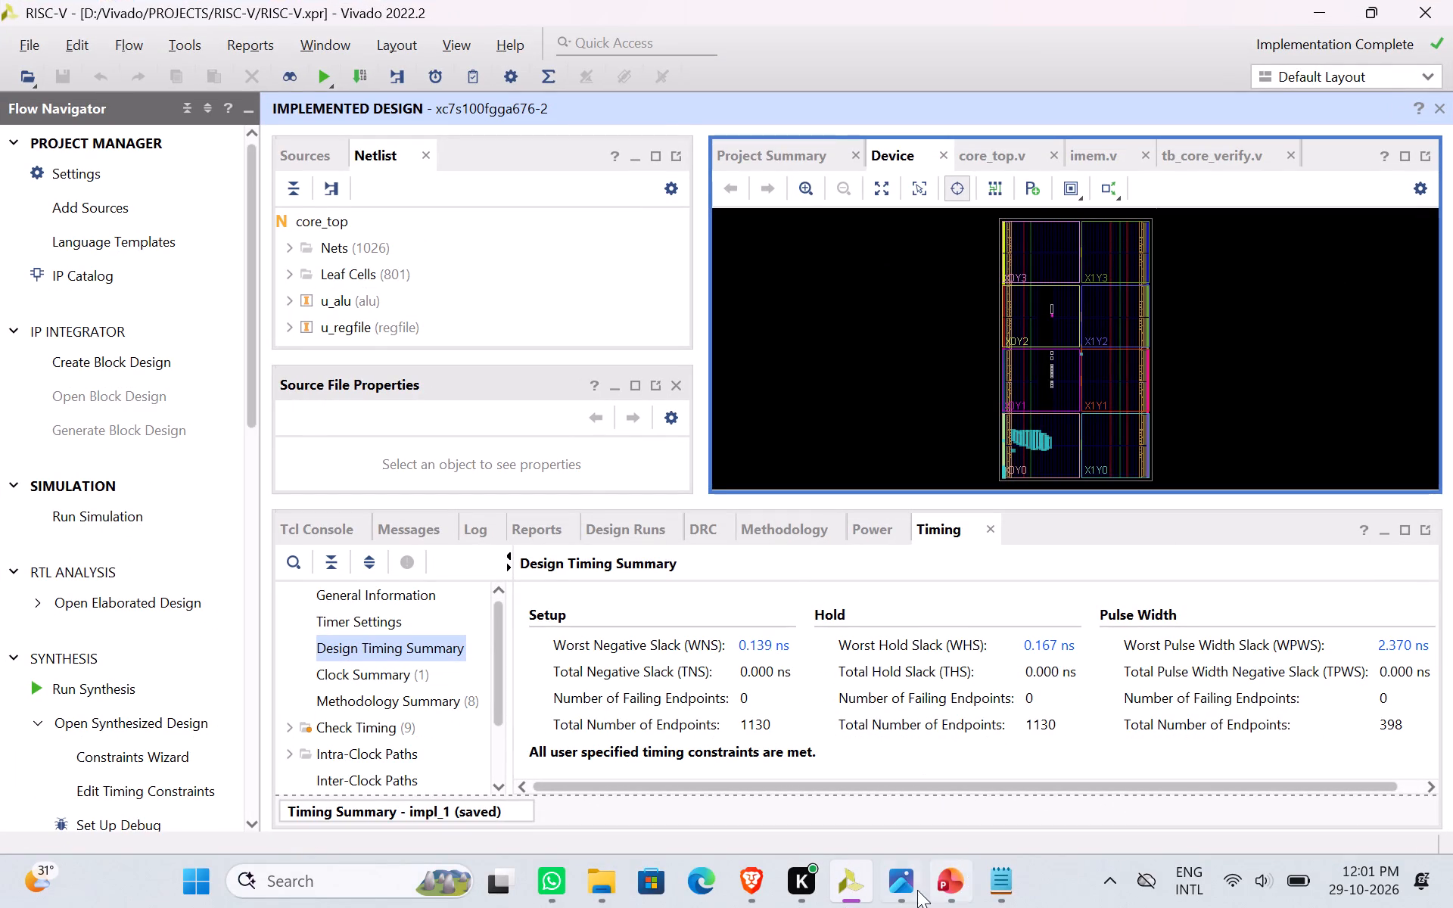
click(945, 728)
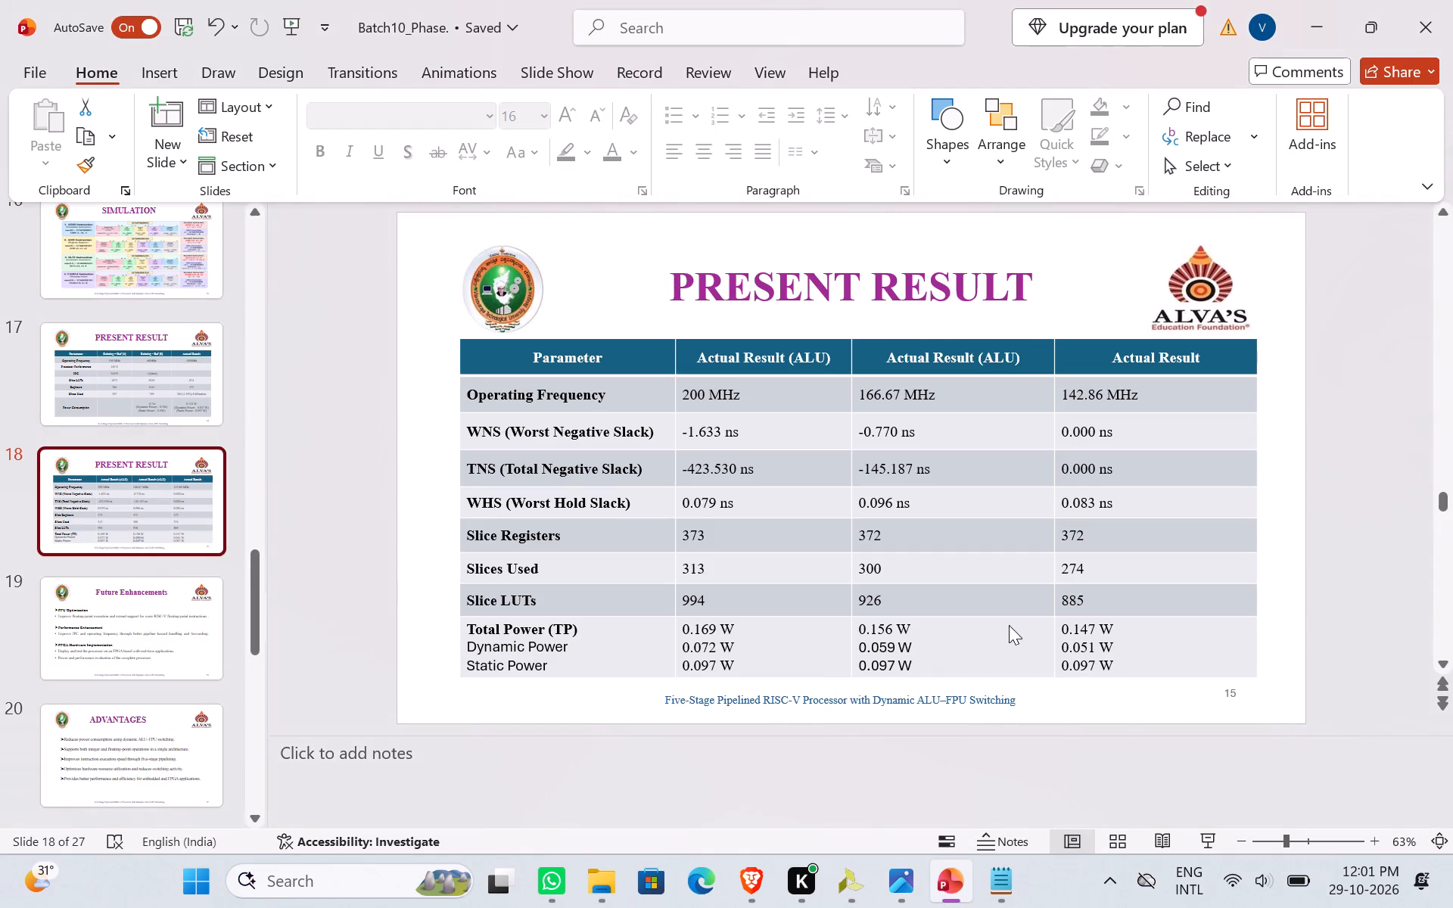
click(1097, 429)
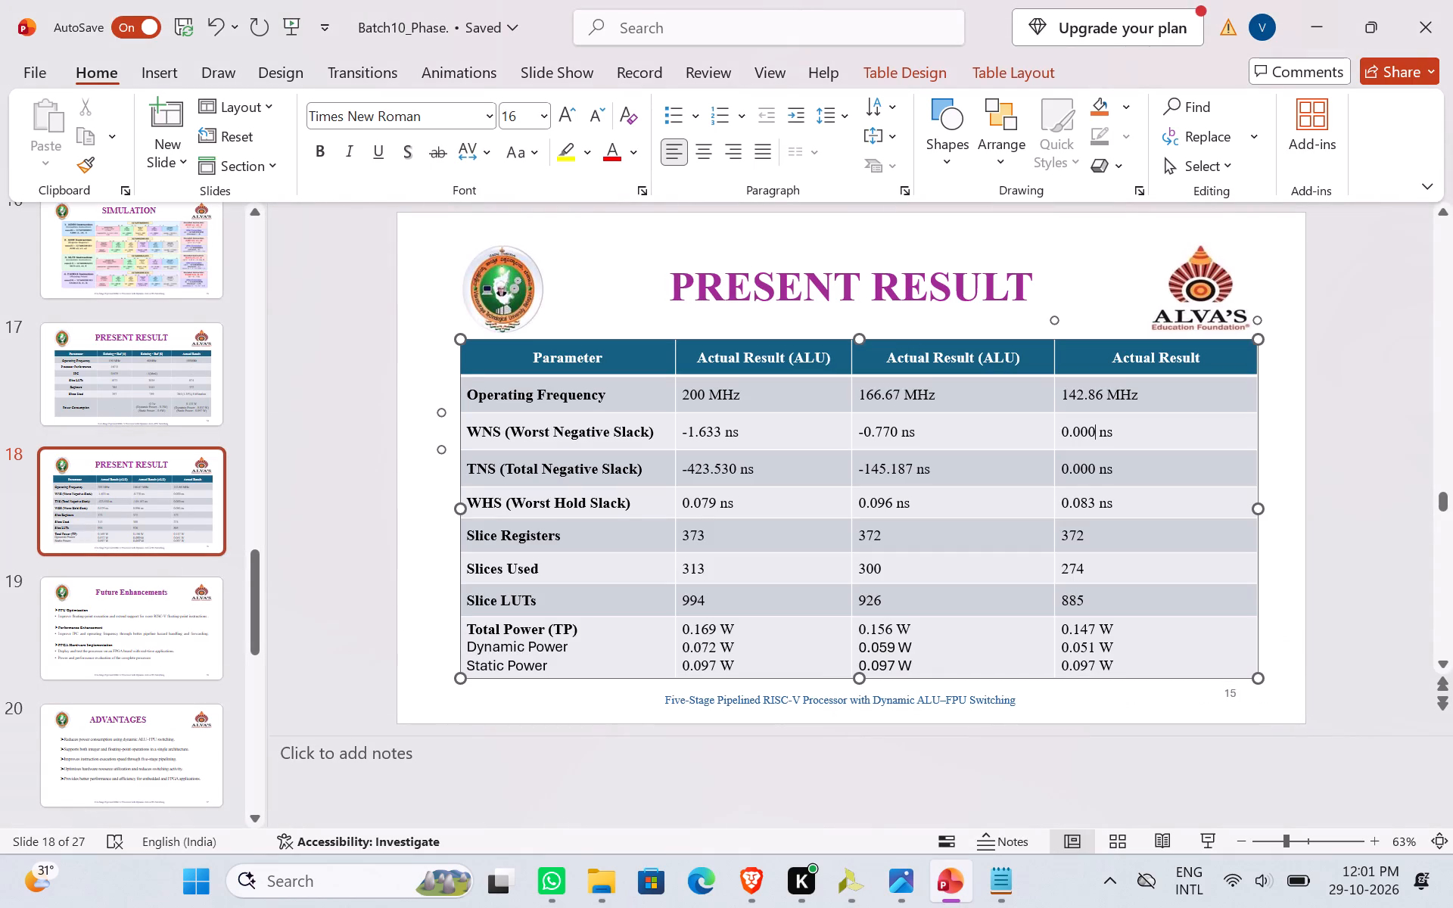
key(BackSpace)
key(BackSpace)
key(BackSpace)
key(BackSpace)
text(.139)
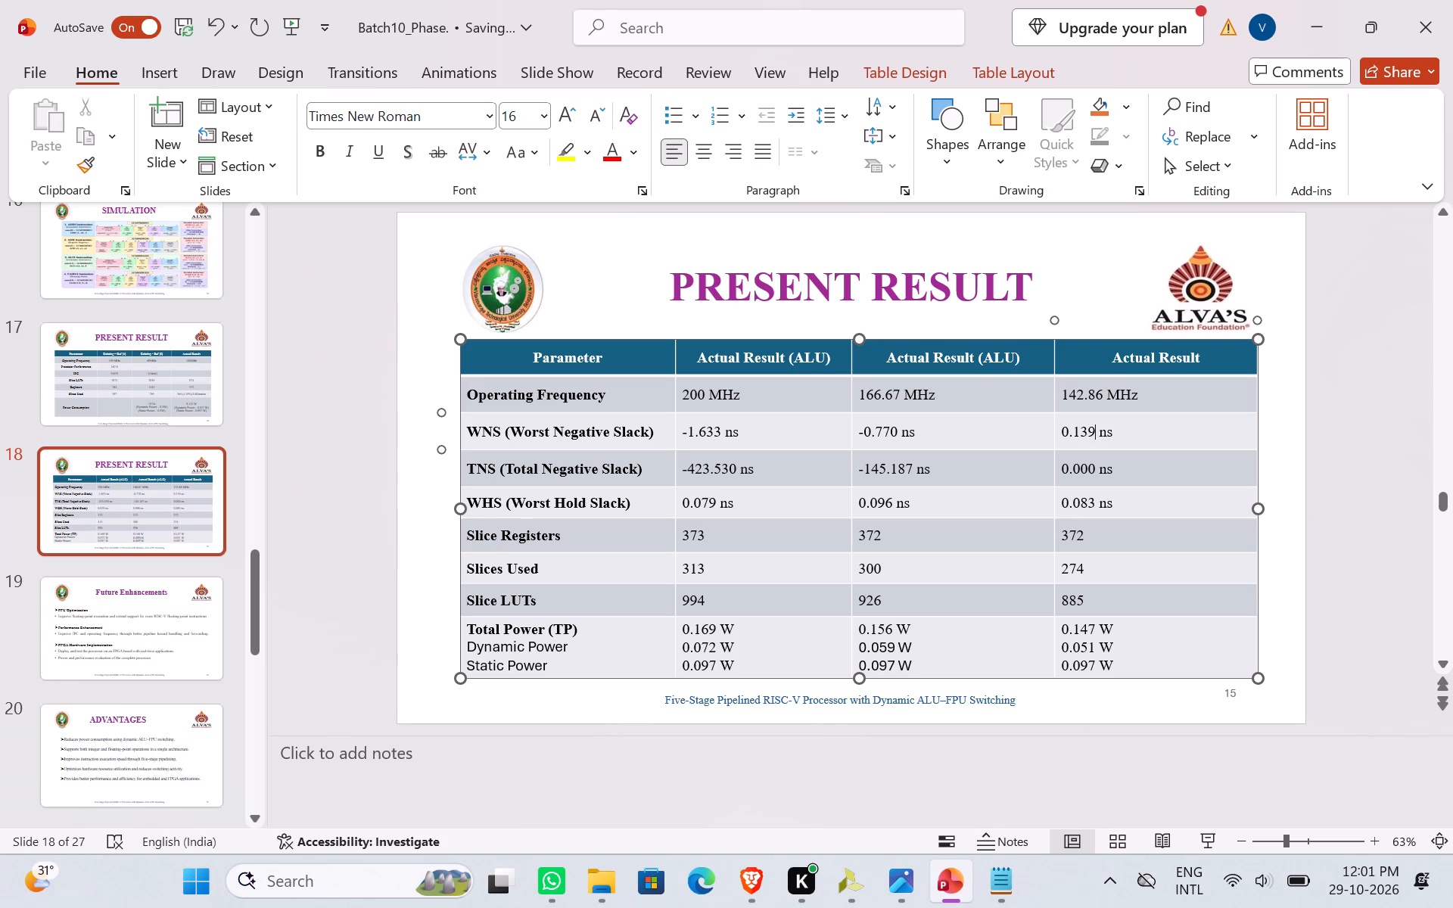
Compare the table with Vivado's timing summary and set WHS in the 142.86 MHz column to 0.167 ns.
key(alt+Tab)
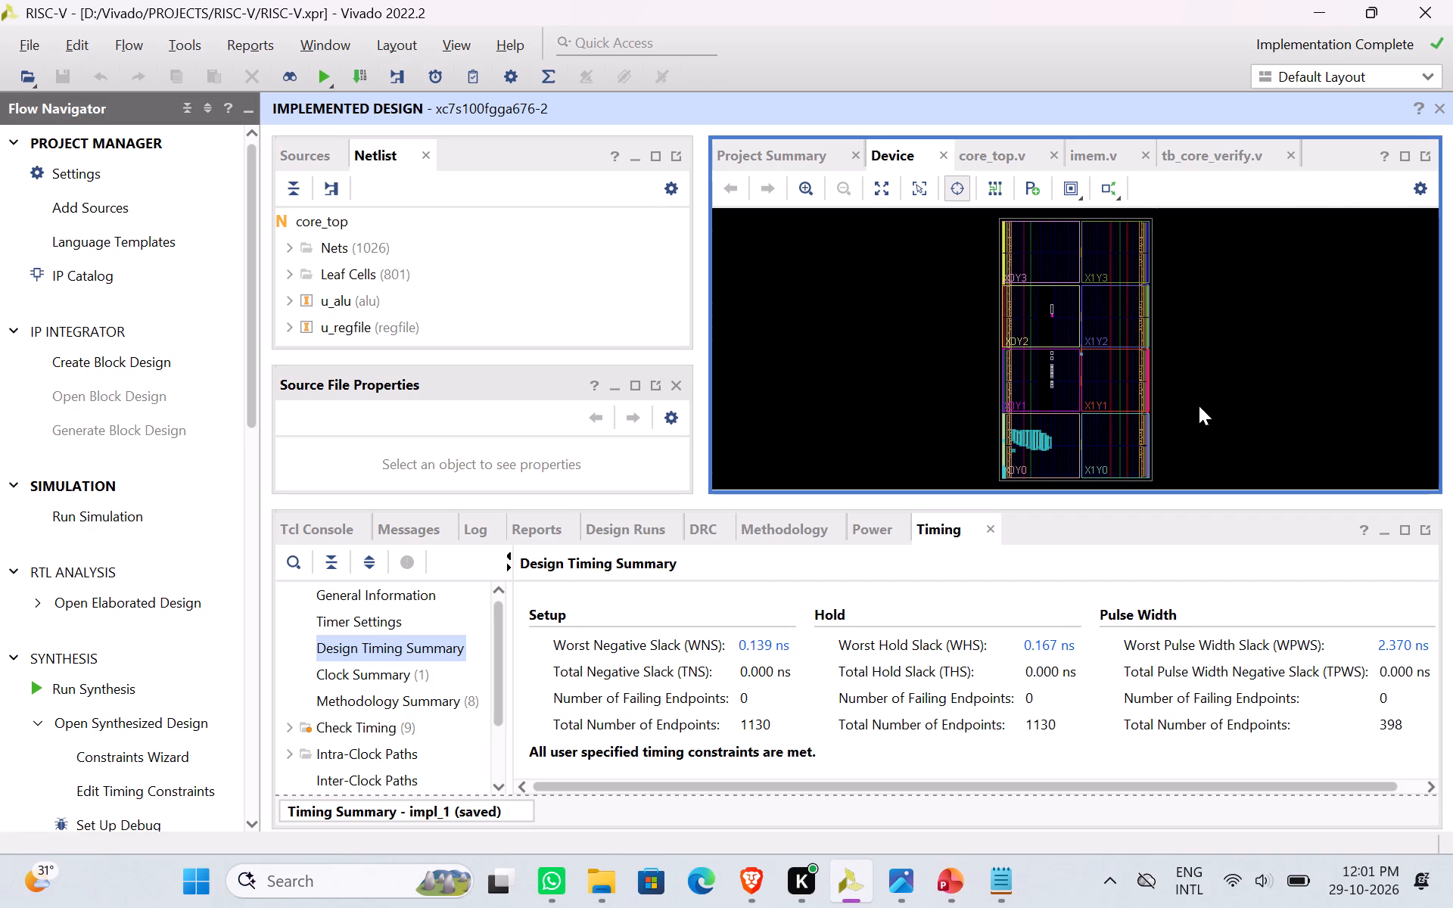
key(alt+Tab)
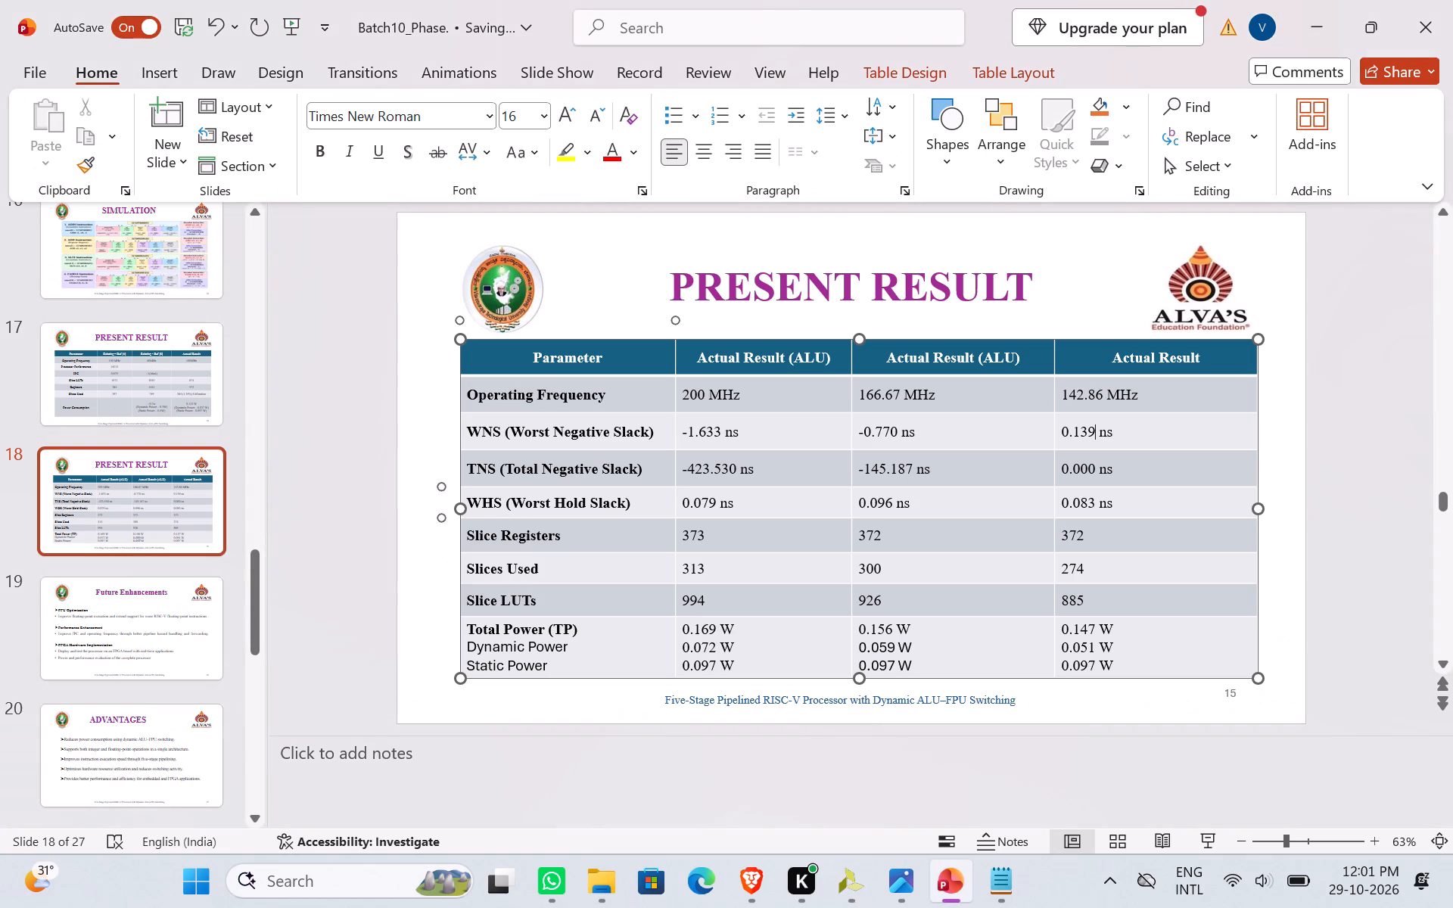
key(alt+Tab)
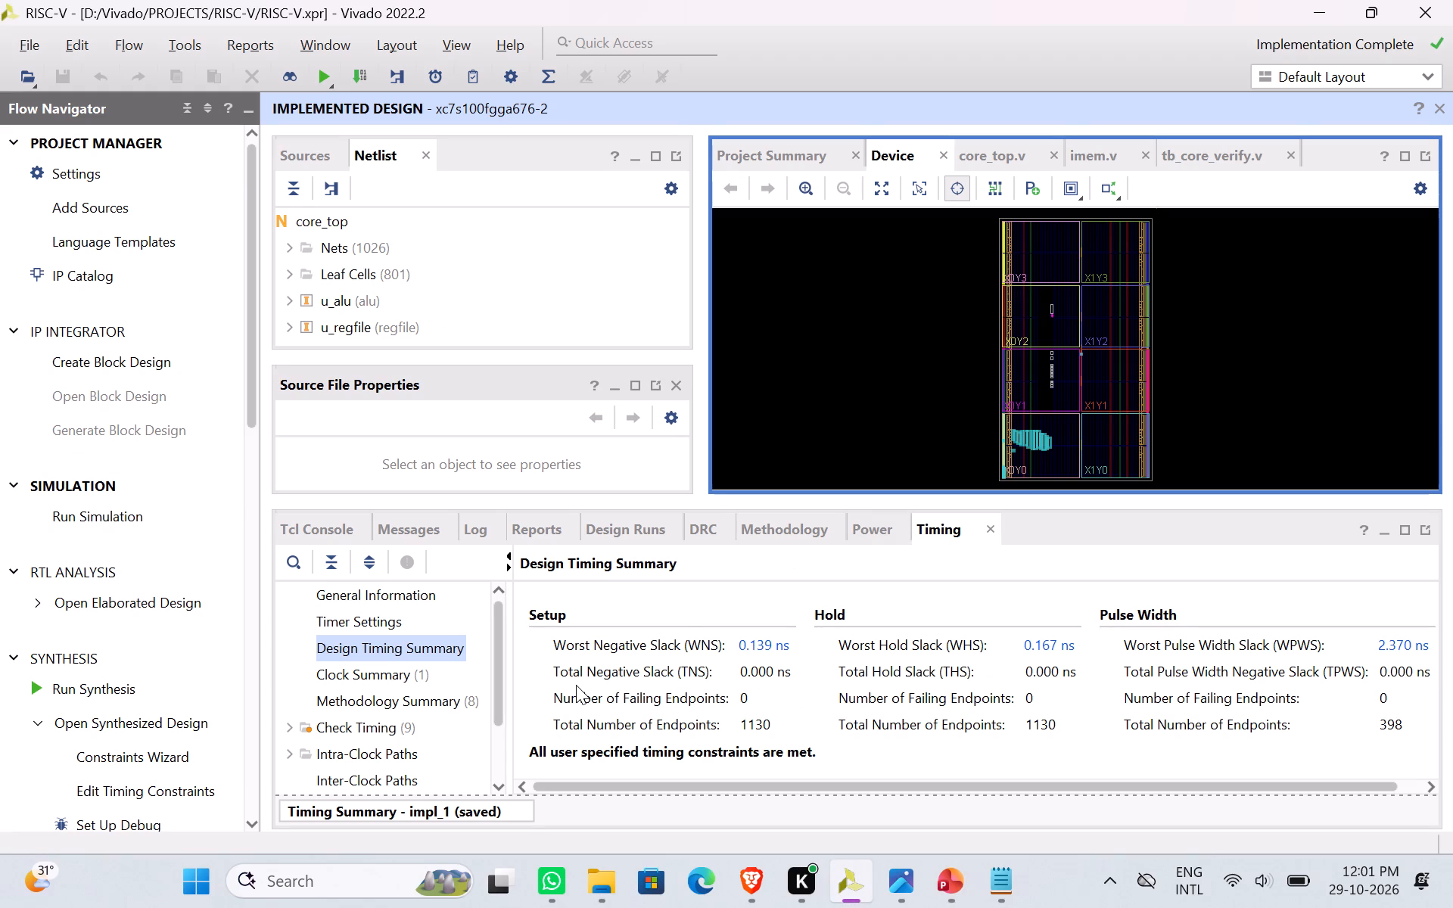
key(alt+Tab)
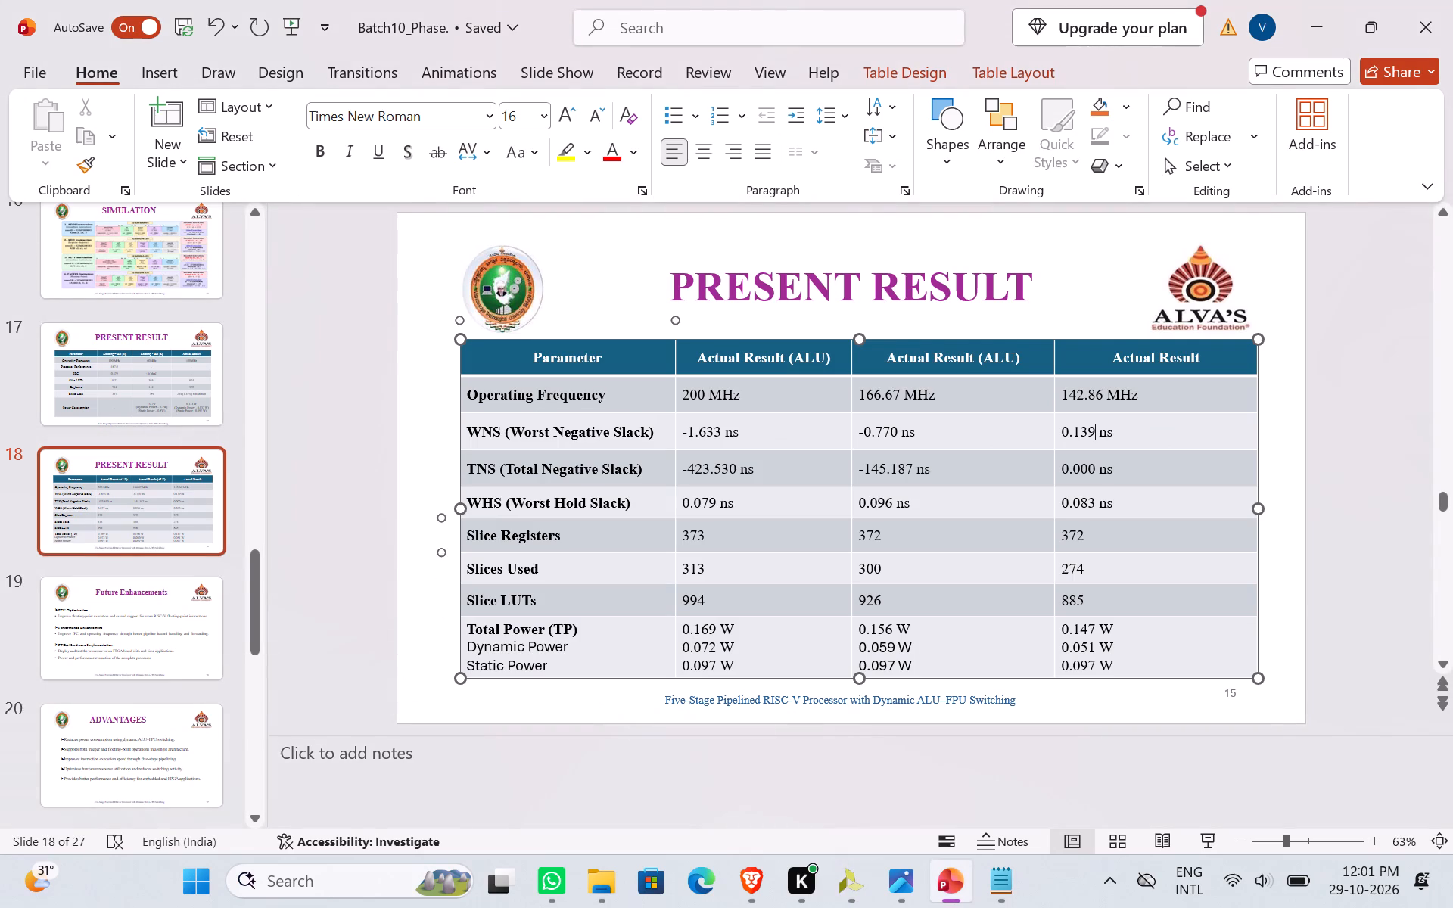
key(alt+Tab)
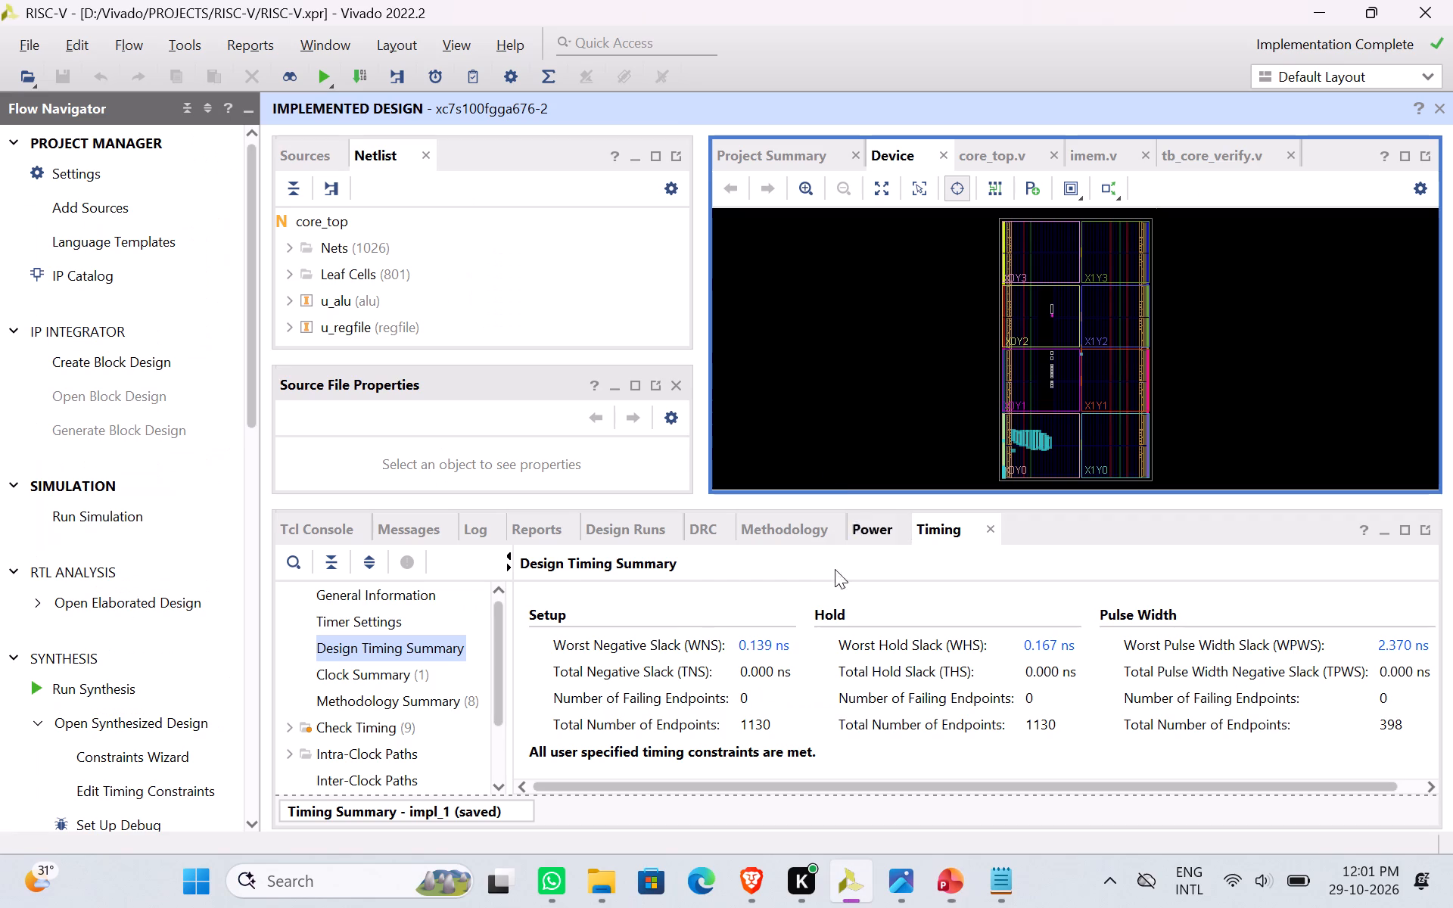
key(alt+Tab)
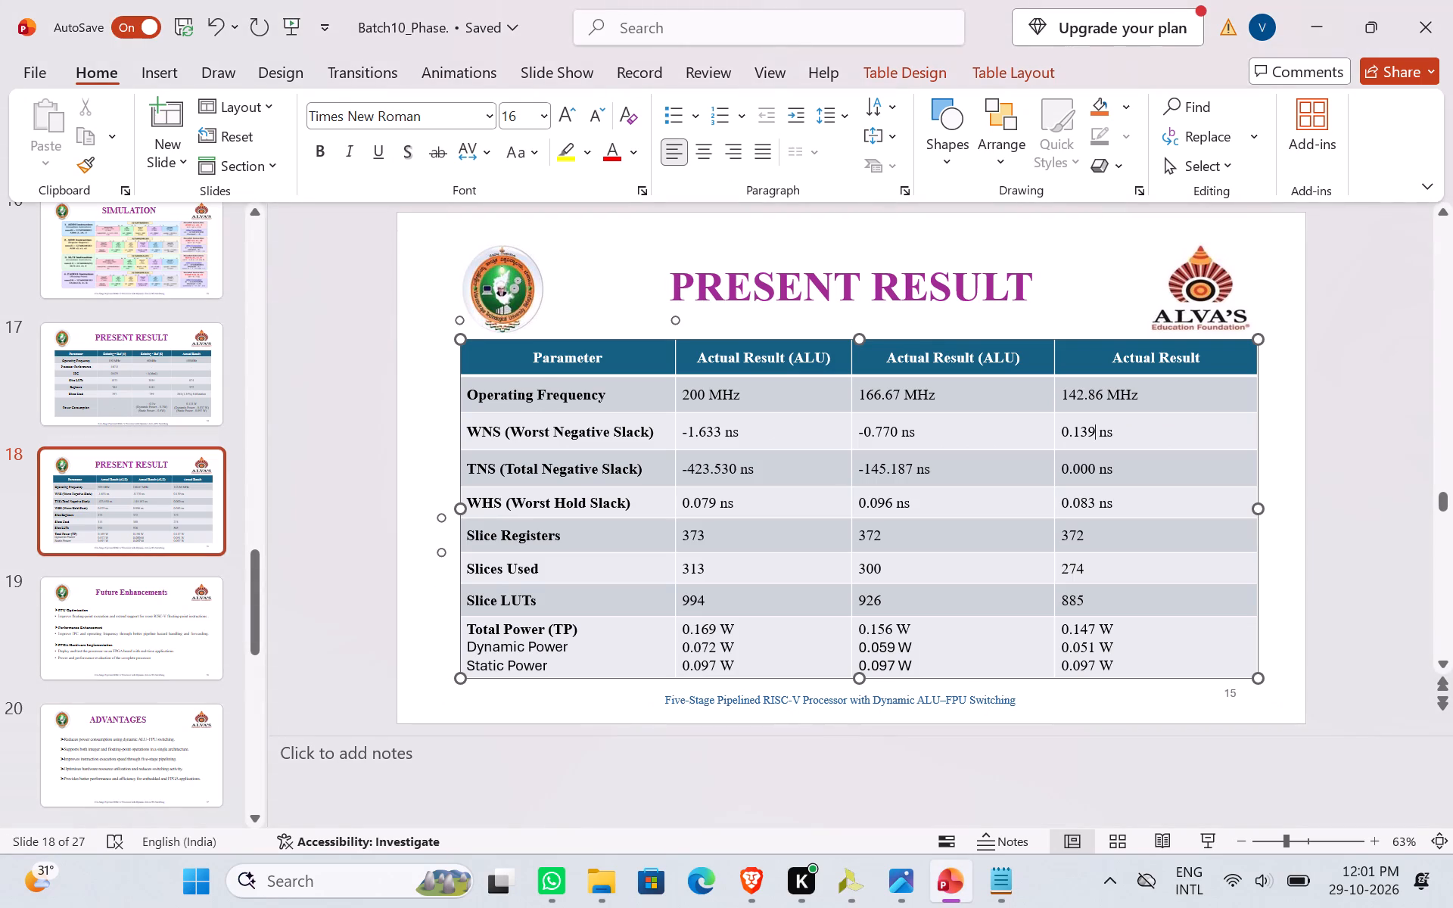
key(alt+Tab)
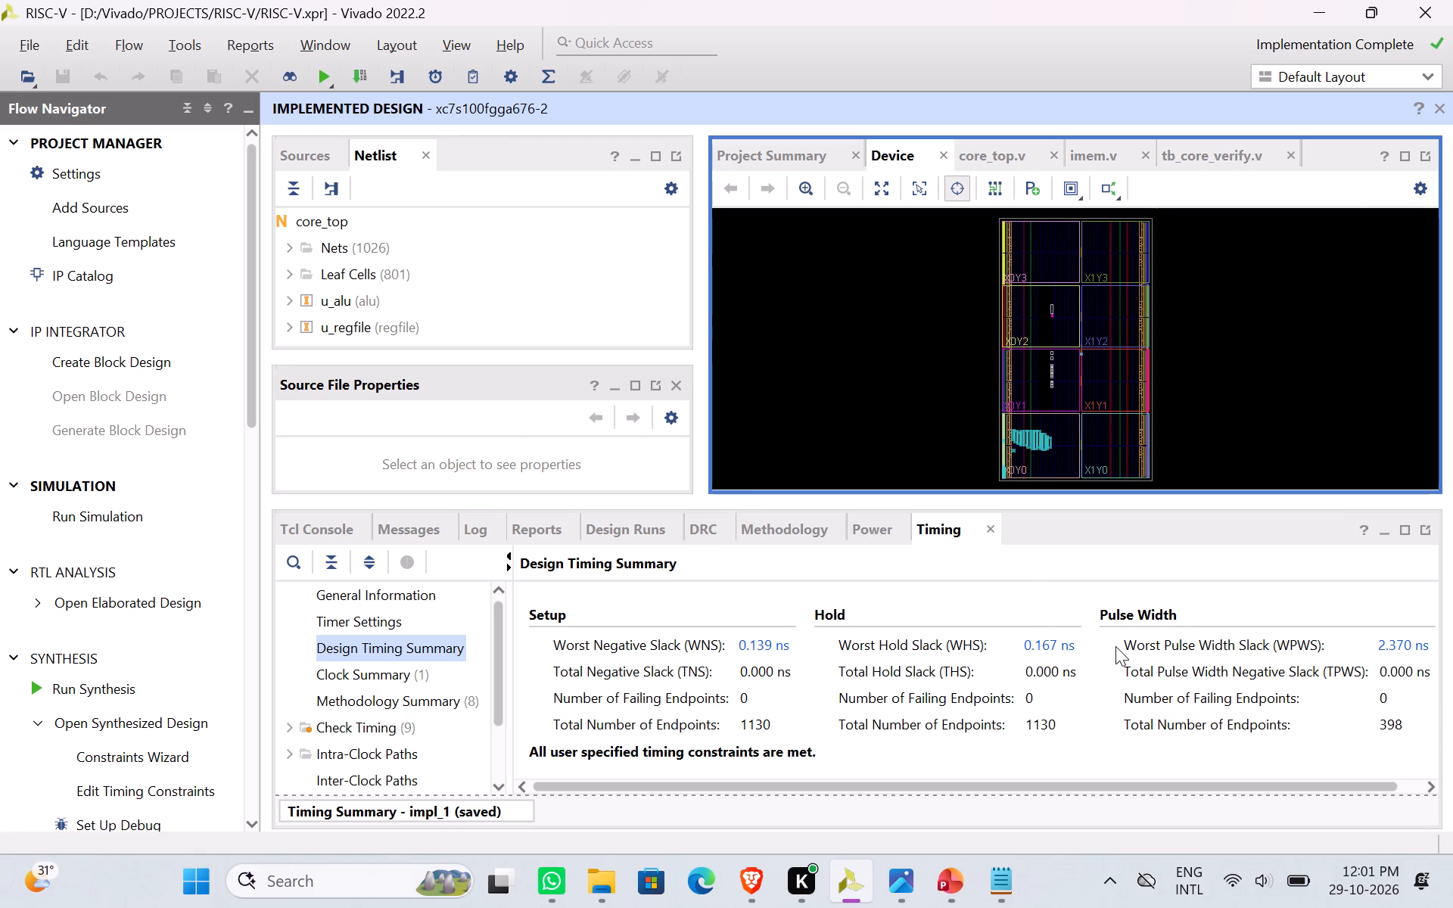
key(alt+Tab)
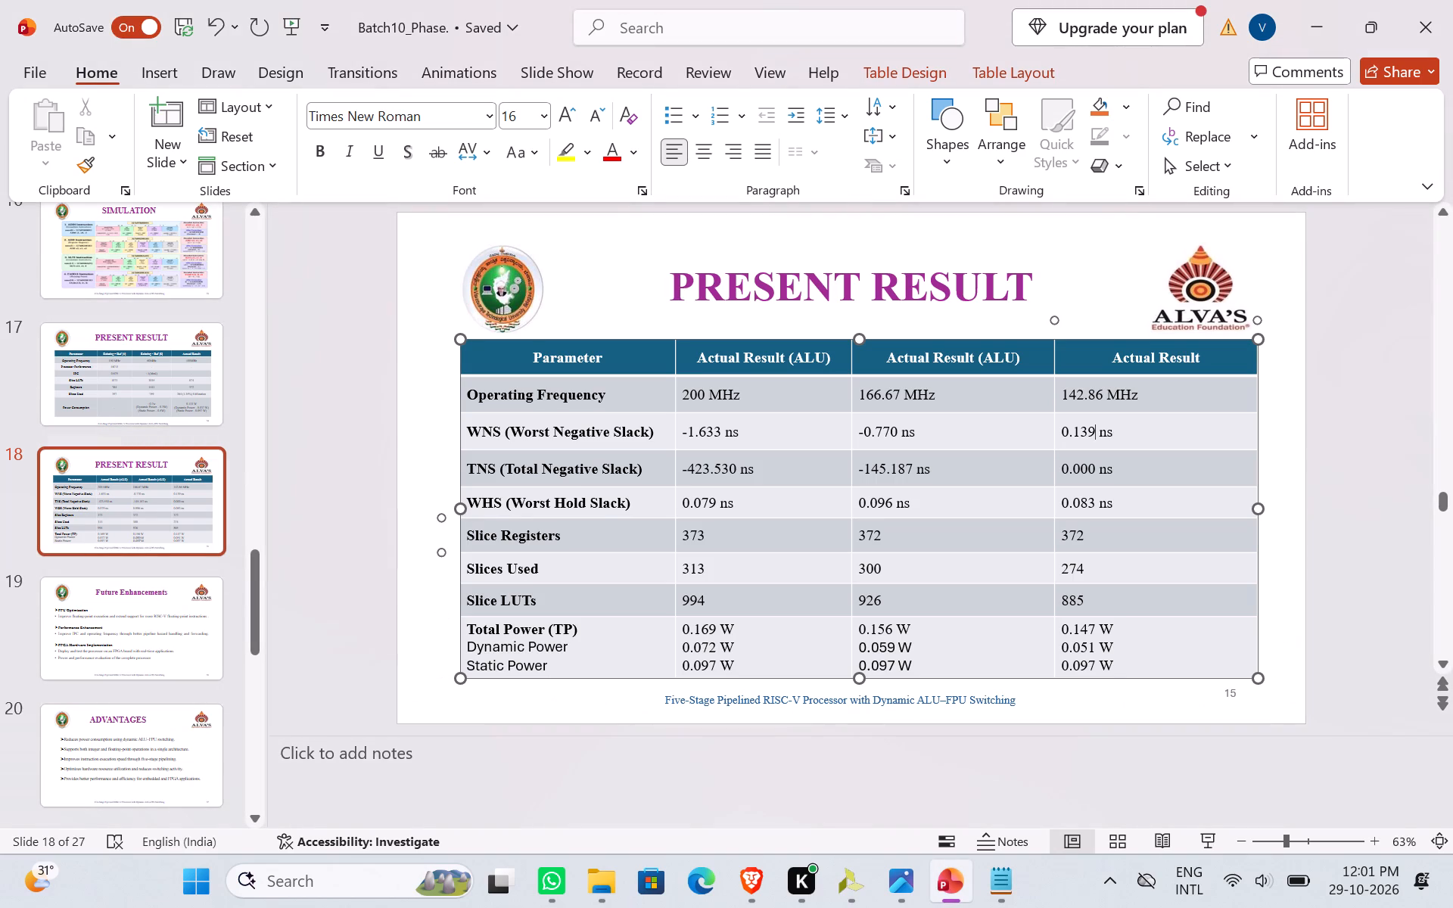
click(1100, 506)
key(Left)
key(BackSpace)
key(BackSpace)
key(BackSpace)
text(167)
In Vivado, generate a resource utilization report for the synthesized design, named utilization_1, in a new tab.
key(alt+Tab)
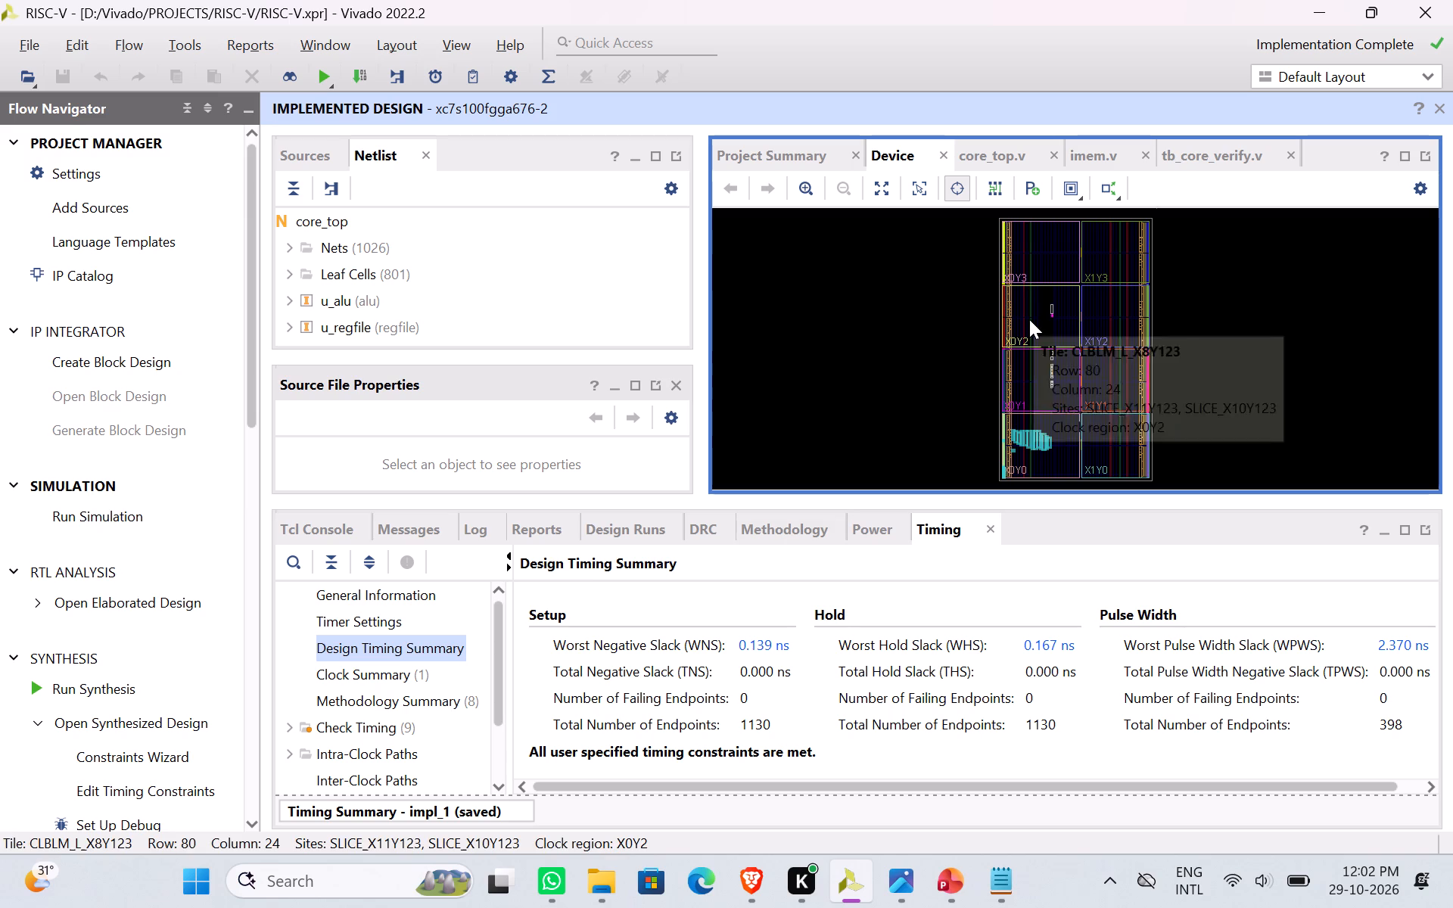
key(alt+Tab)
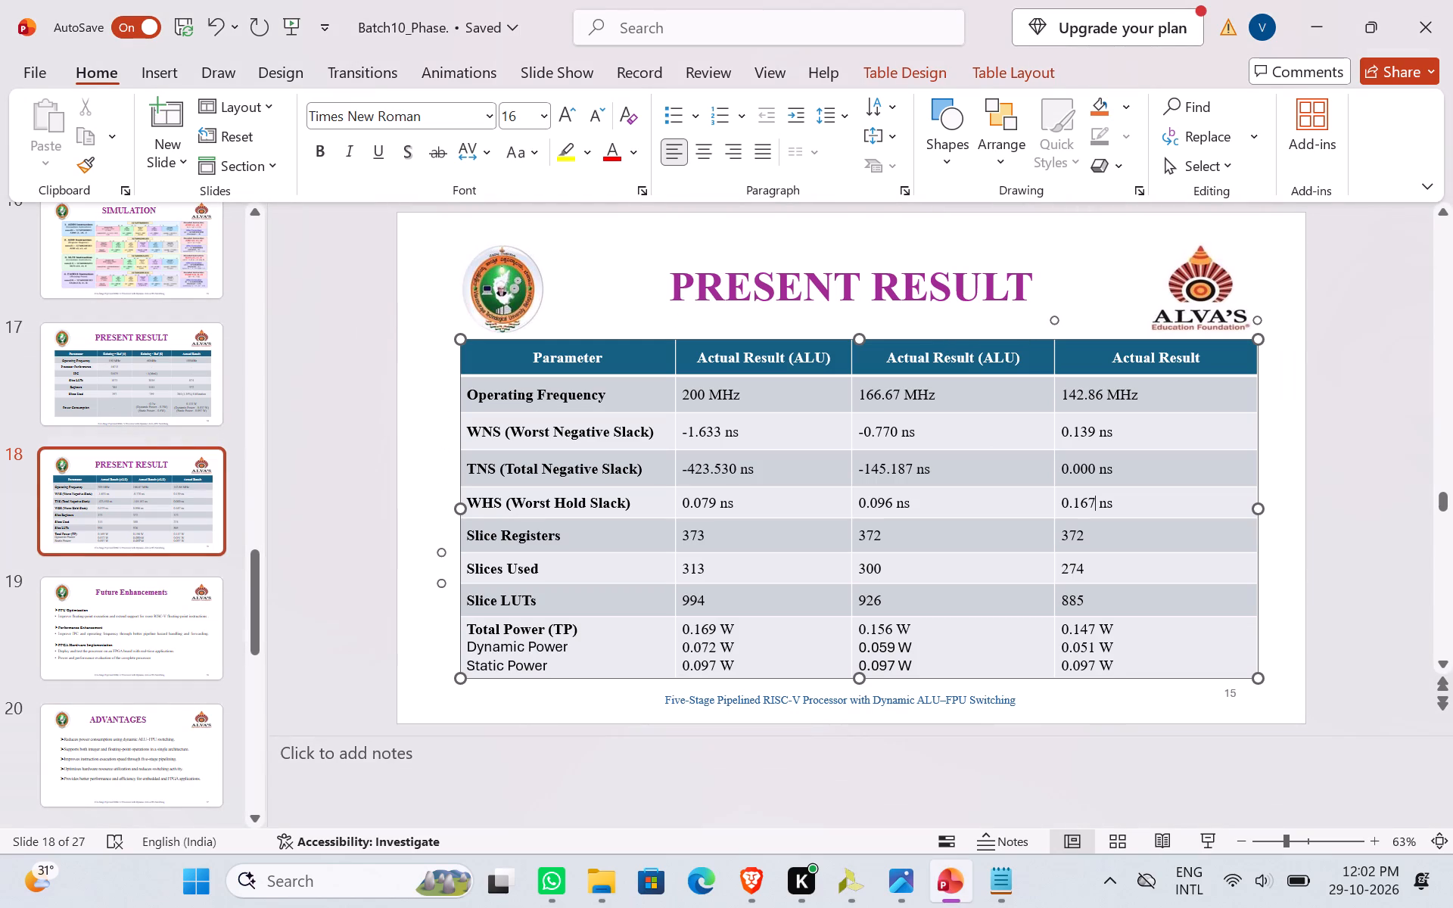
key(alt+Tab)
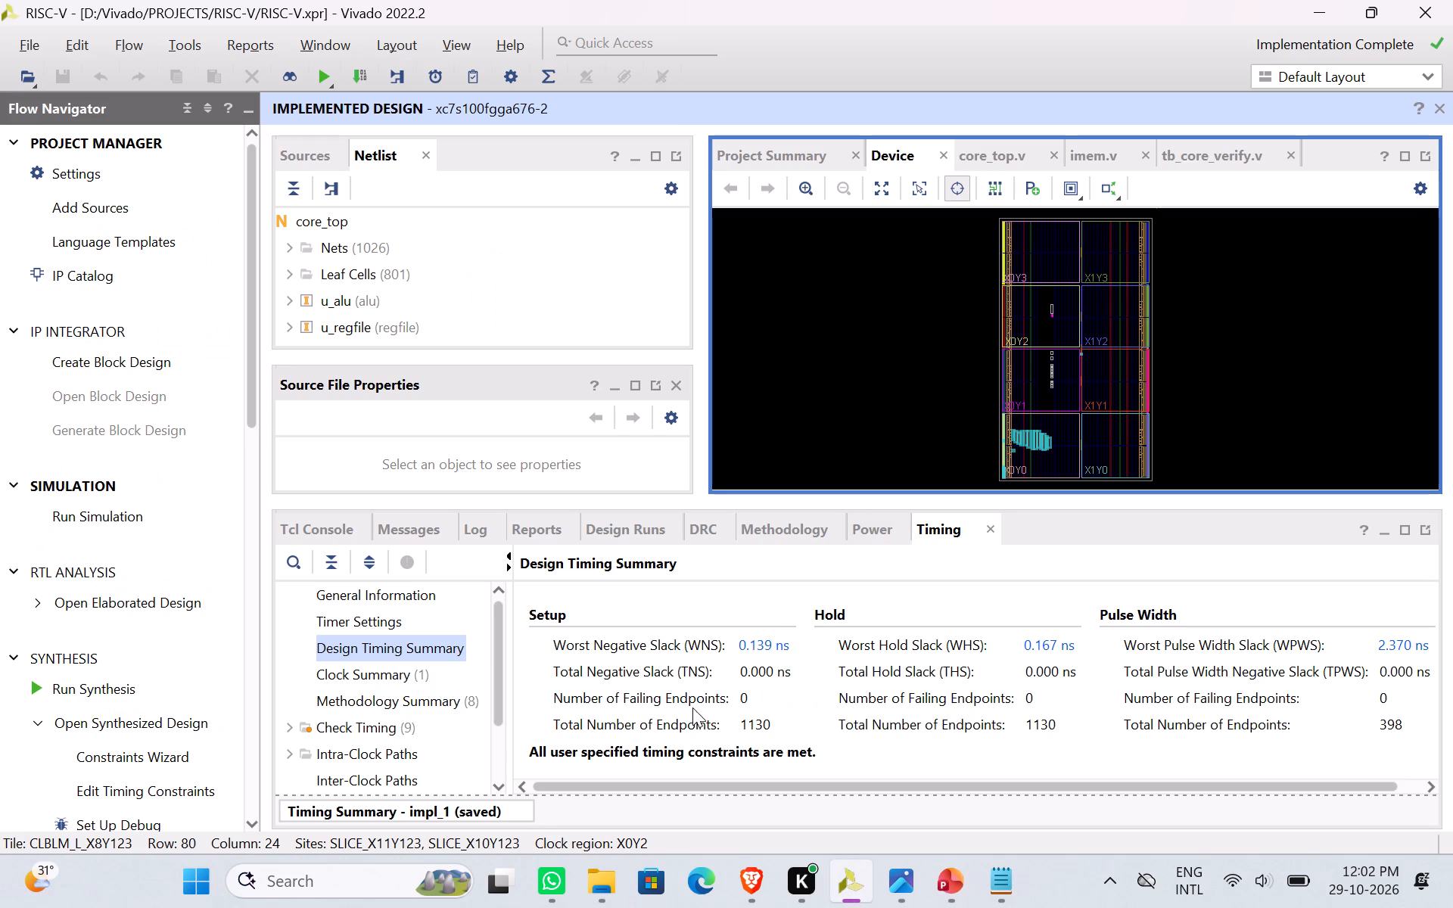
scroll(45, 679, down, 1)
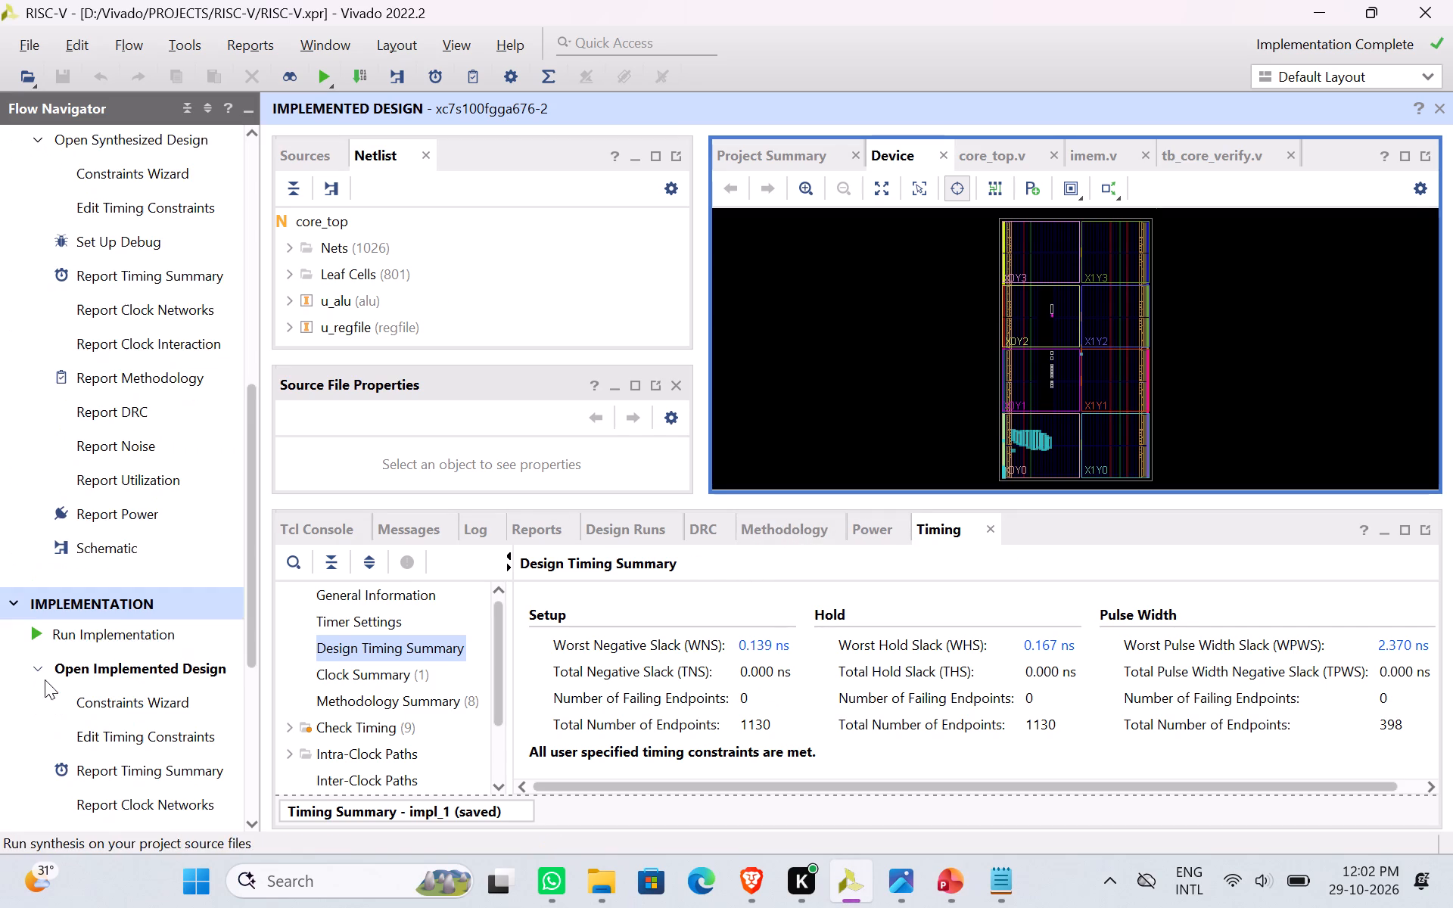
double_click(142, 477)
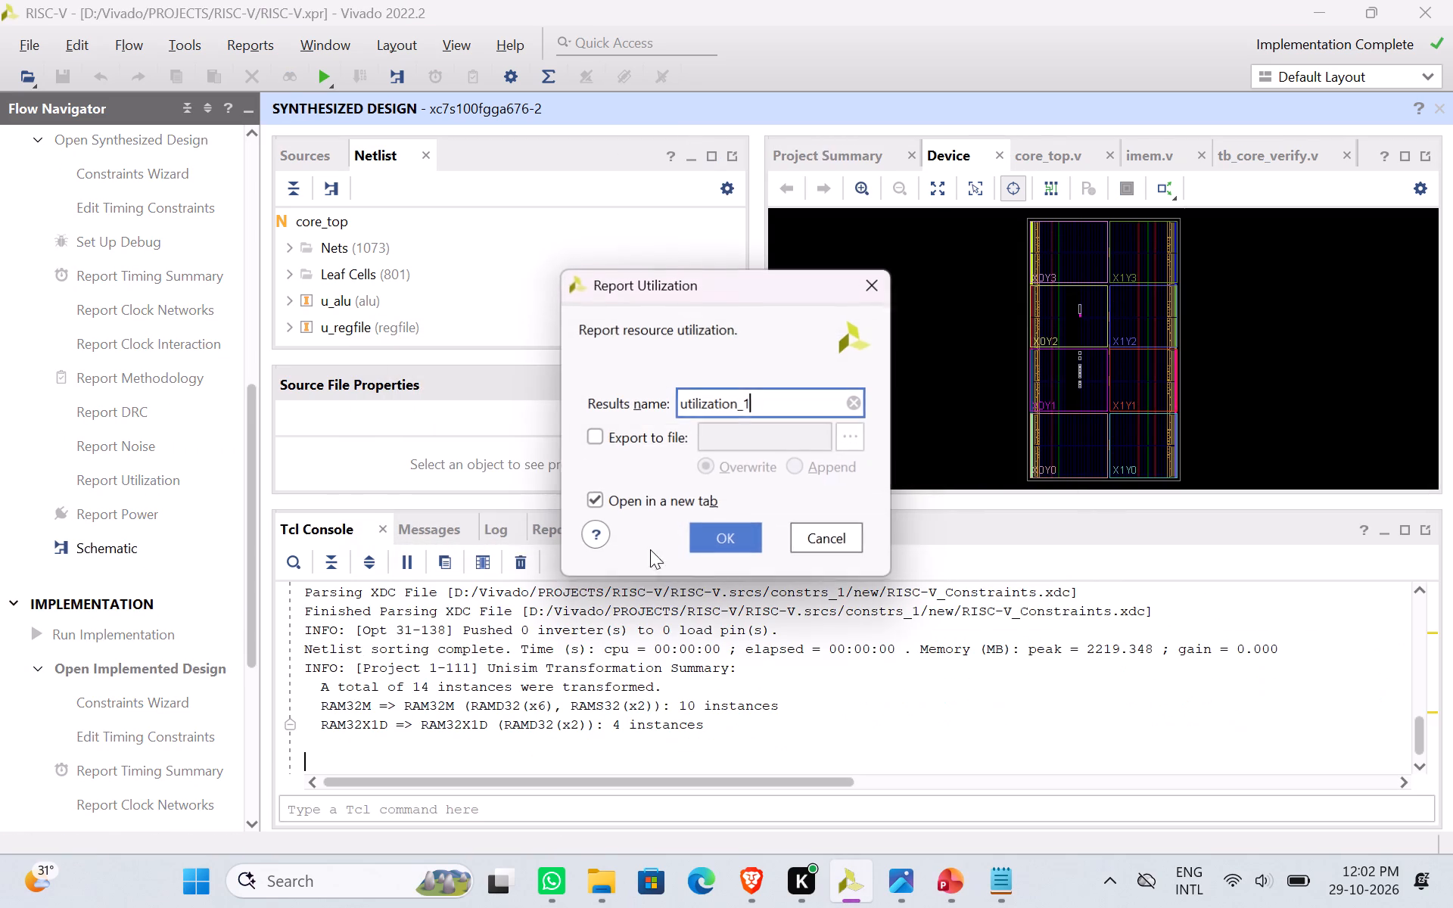
click(730, 557)
click(742, 540)
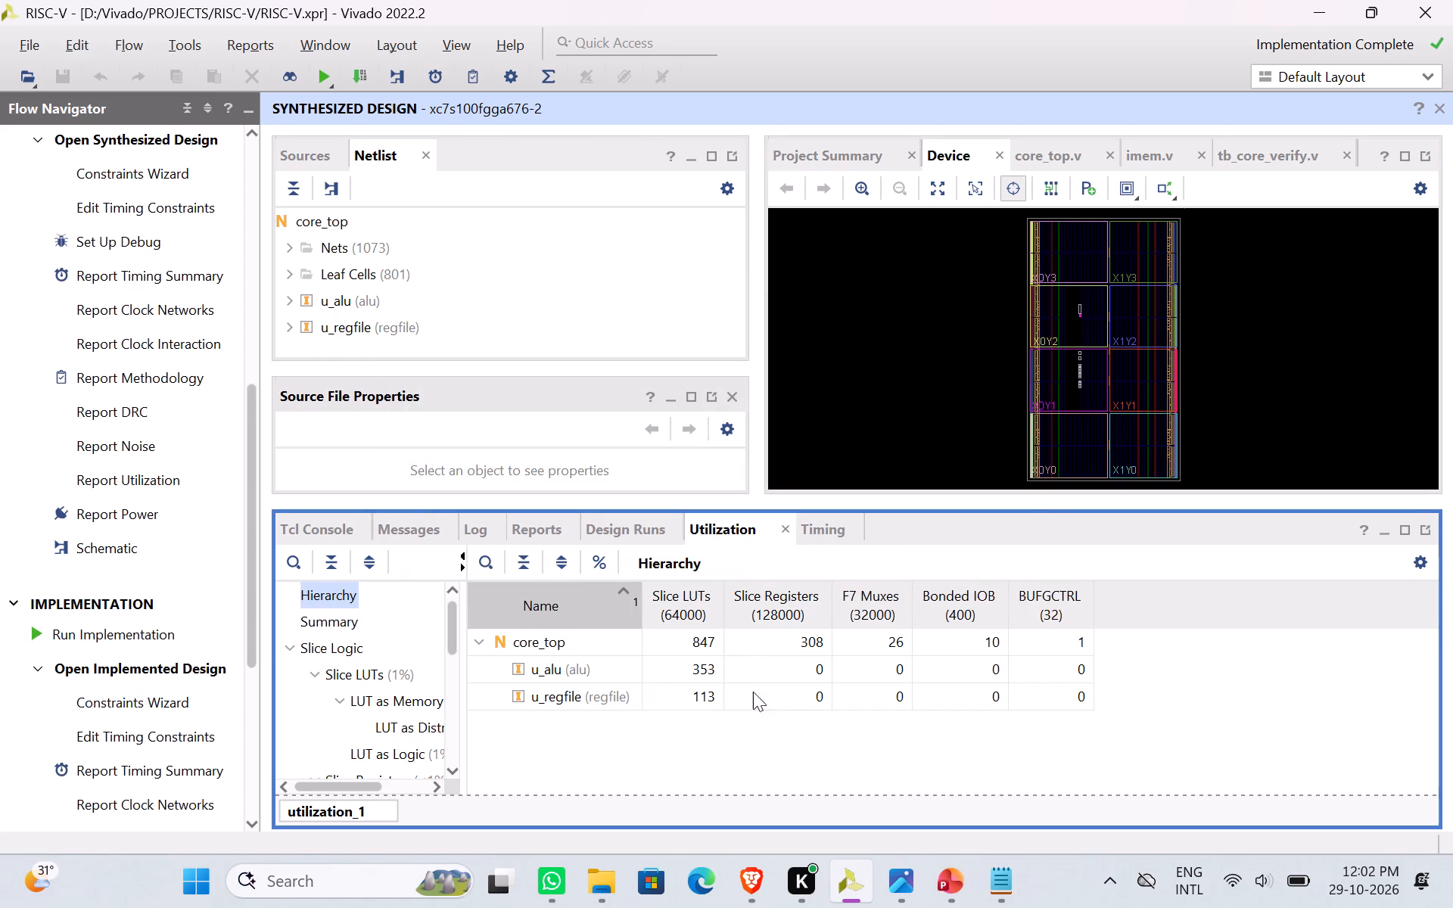
Open the saved Utilization - Synth Design report in an enlarged view and examine its Slice Logic table.
key(alt+Tab)
key(alt+Tab)
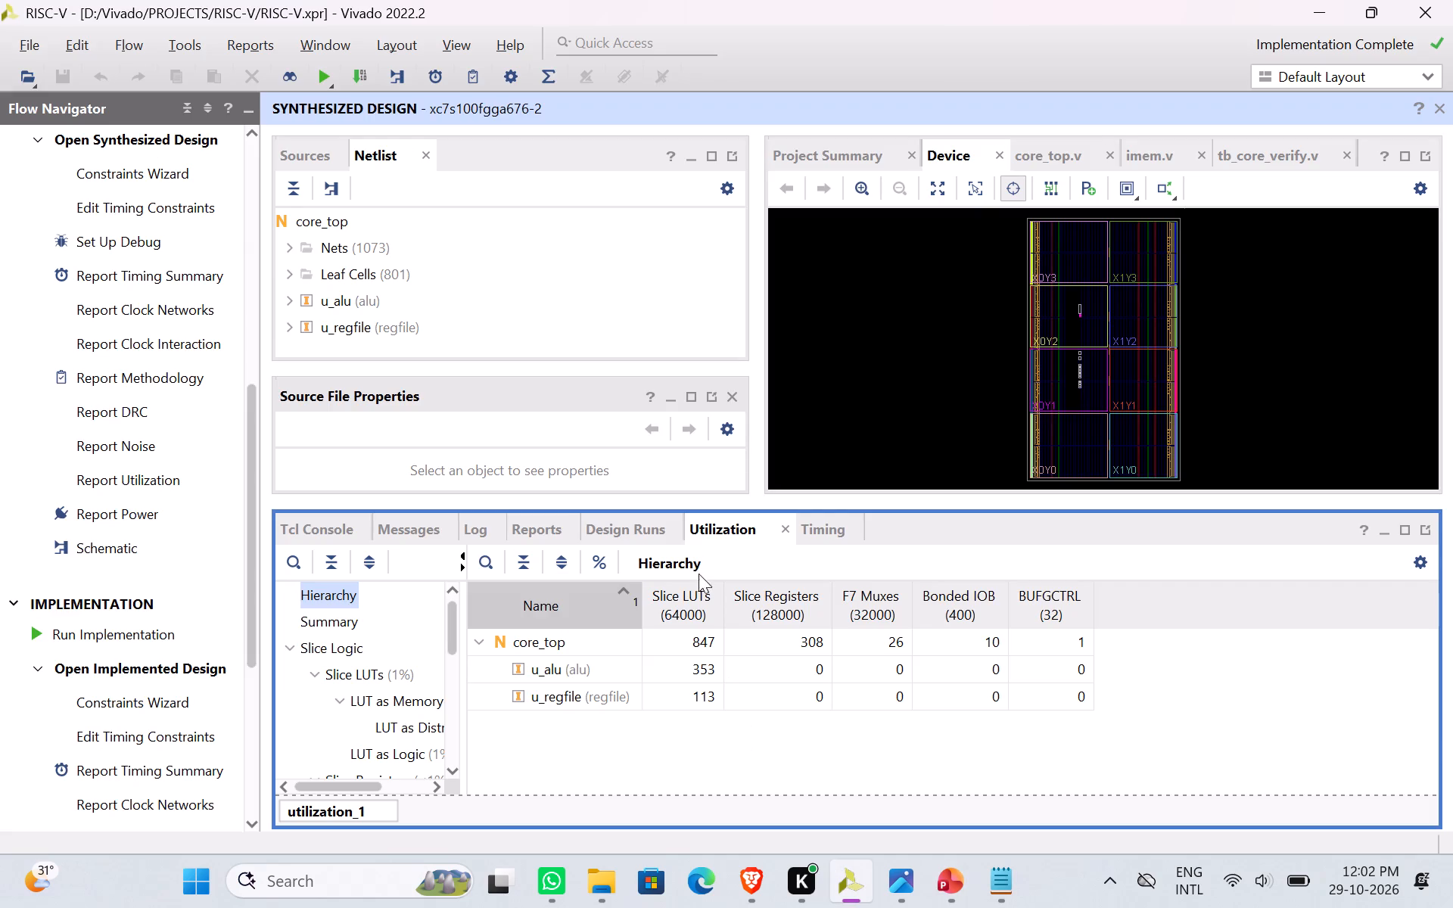
click(560, 533)
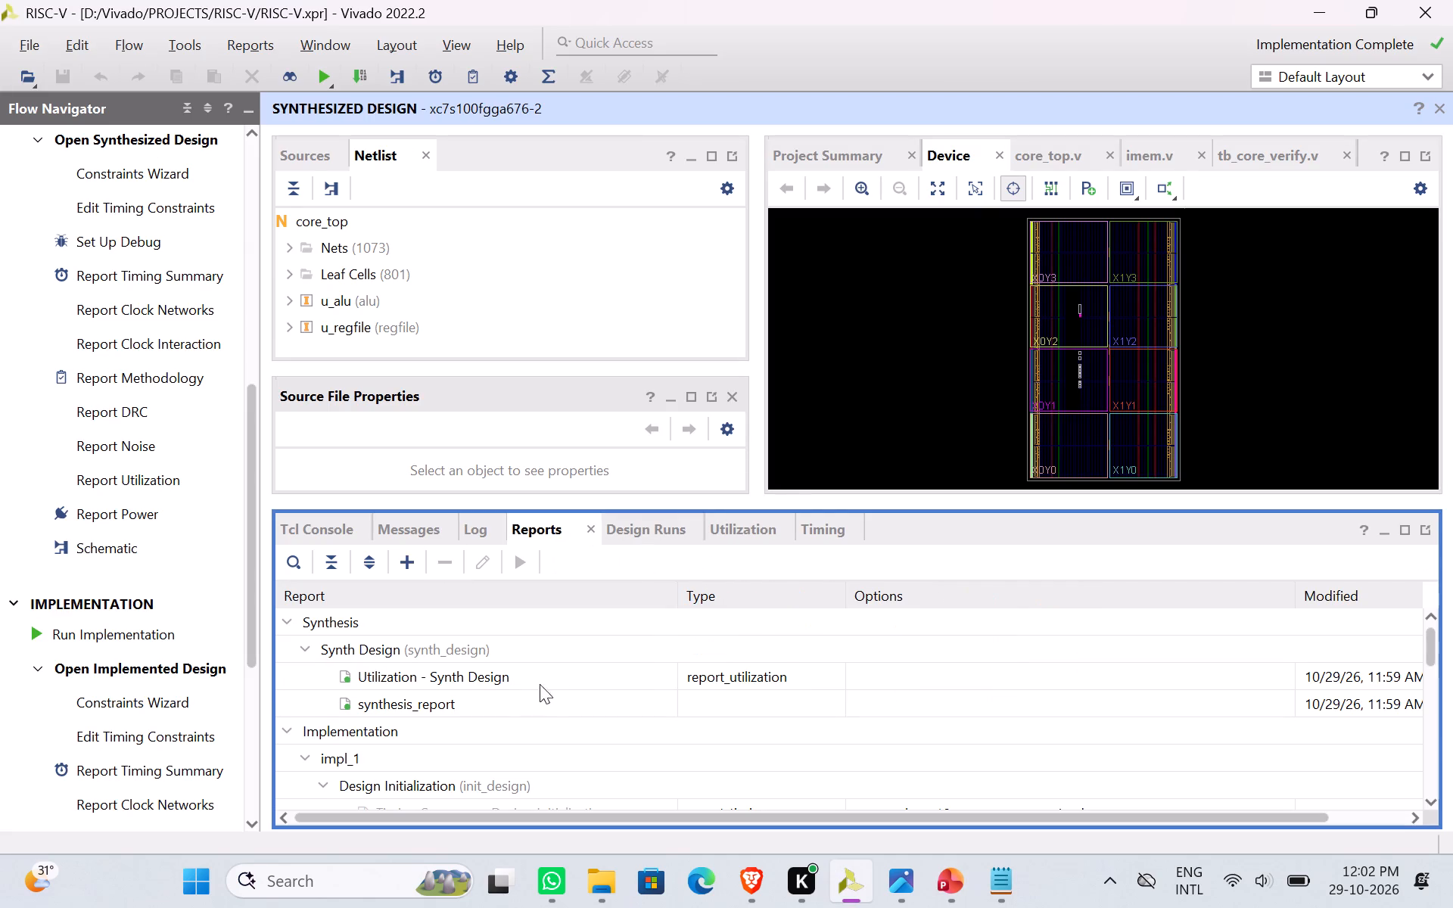
double_click(487, 679)
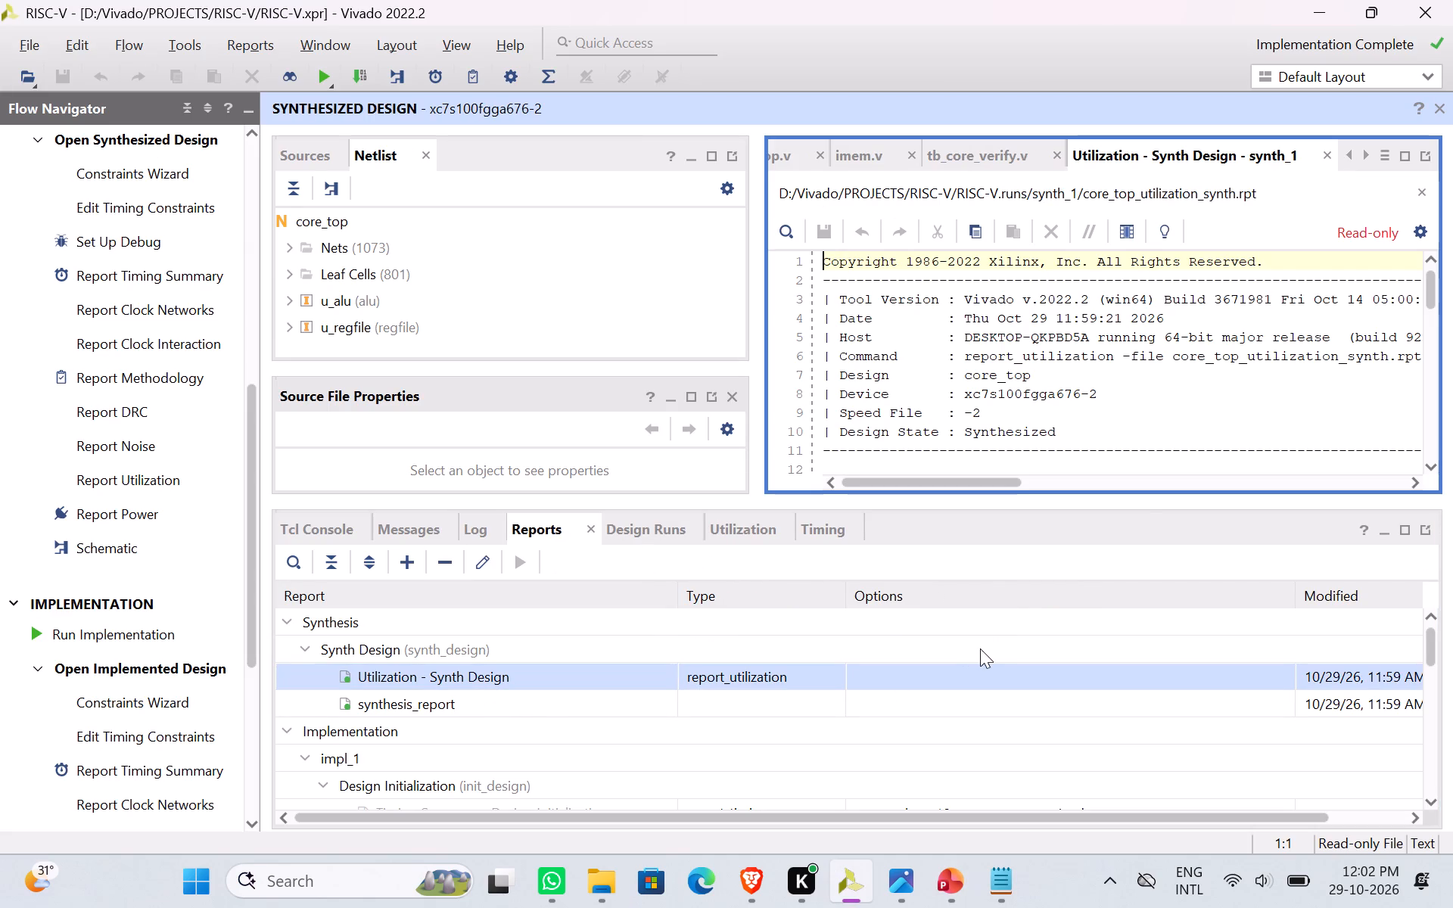
drag(1152, 505, 1140, 610)
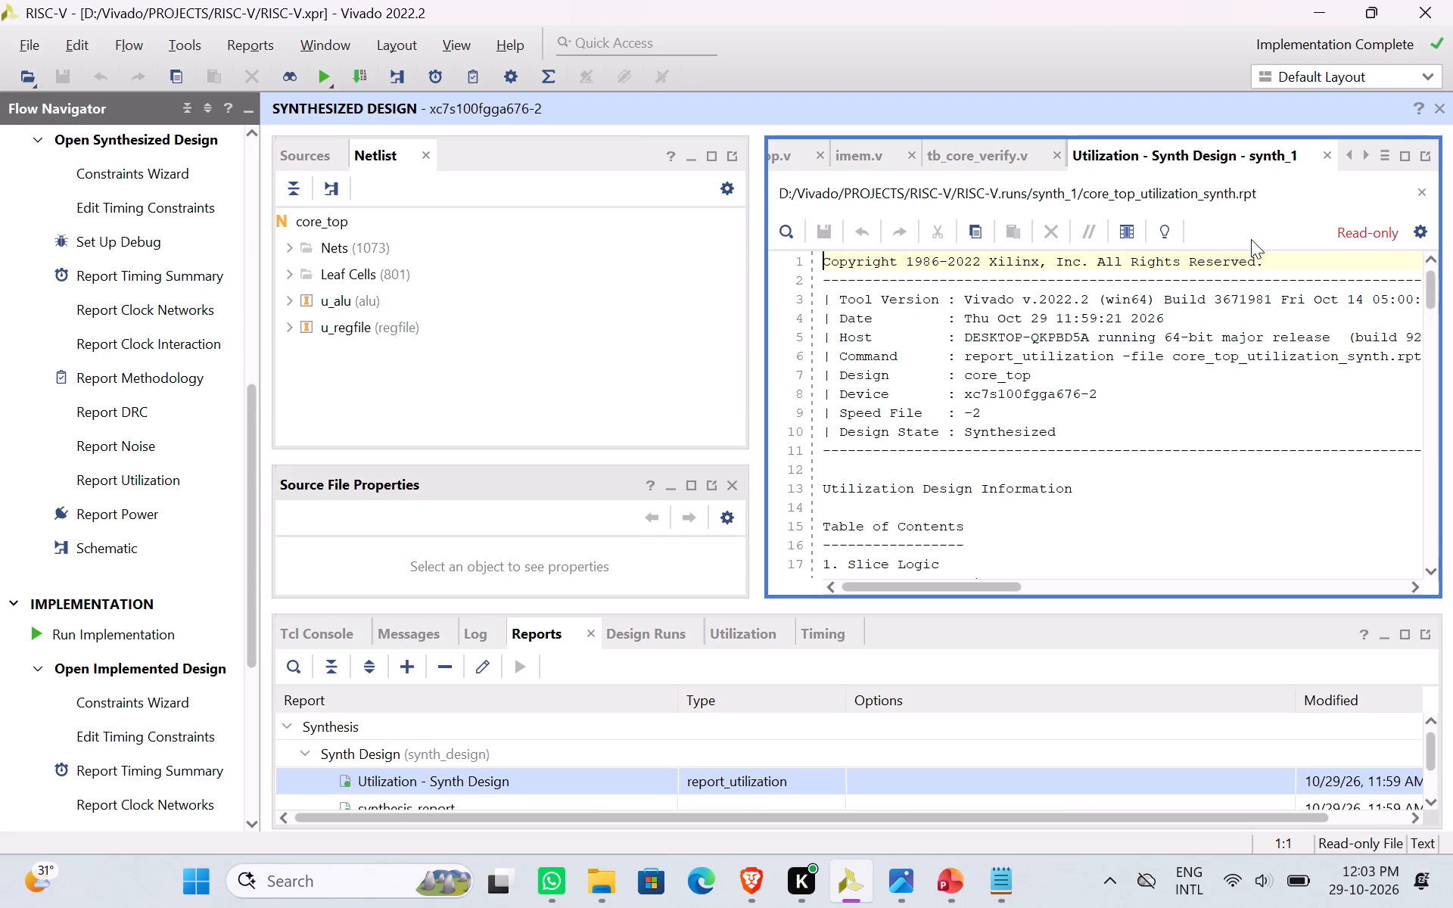
click(1397, 161)
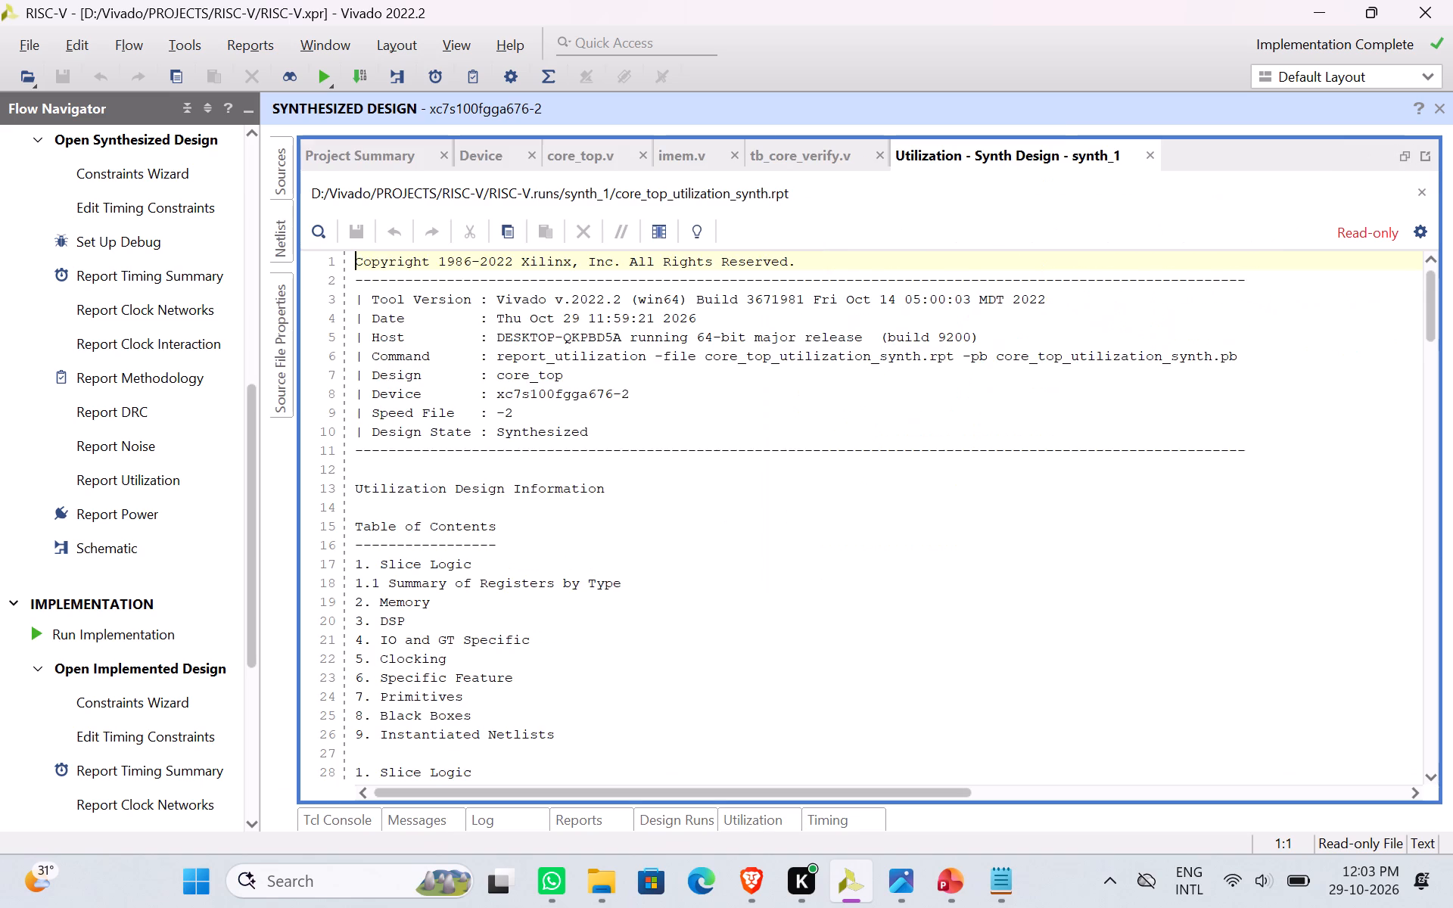
scroll(883, 425, down, 1)
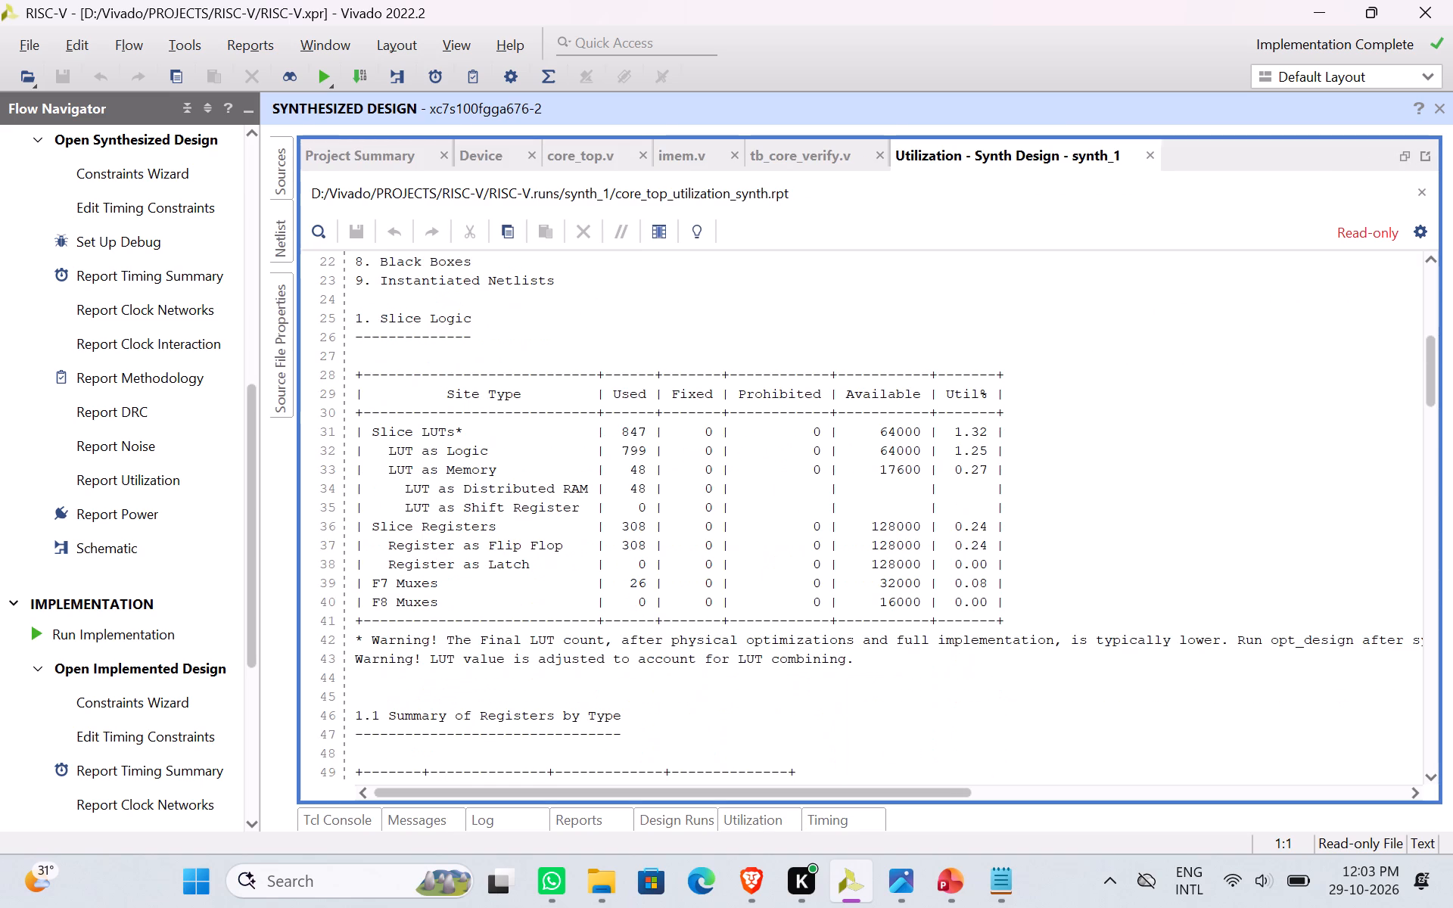
In the PowerPoint results table, set Slice Registers in the 142.86 MHz column to 308, checking it against Vivado's utilization report.
key(alt+Tab)
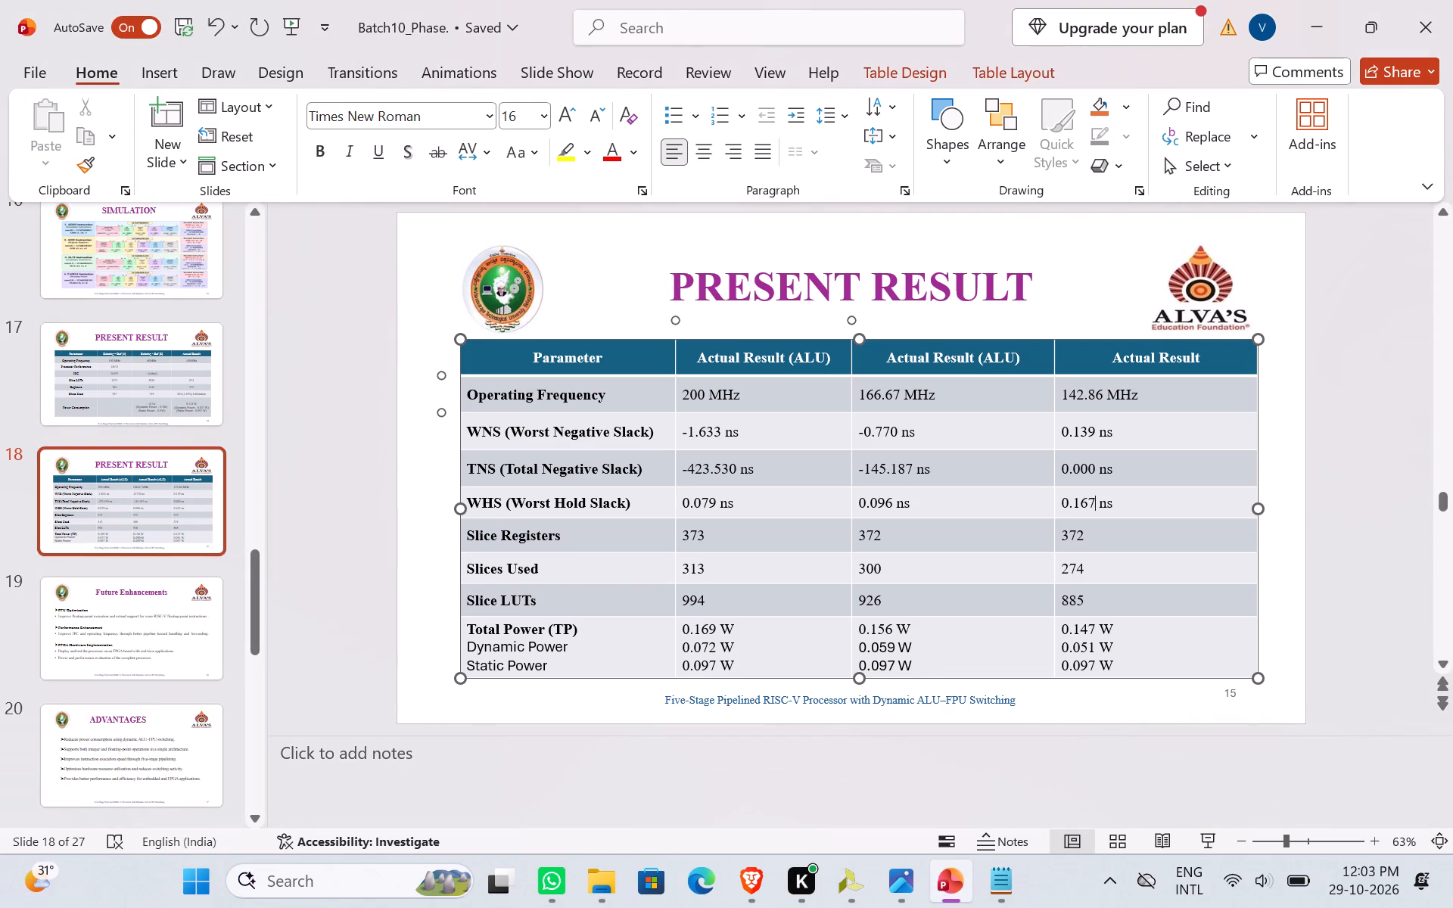
click(1082, 537)
key(alt+Tab)
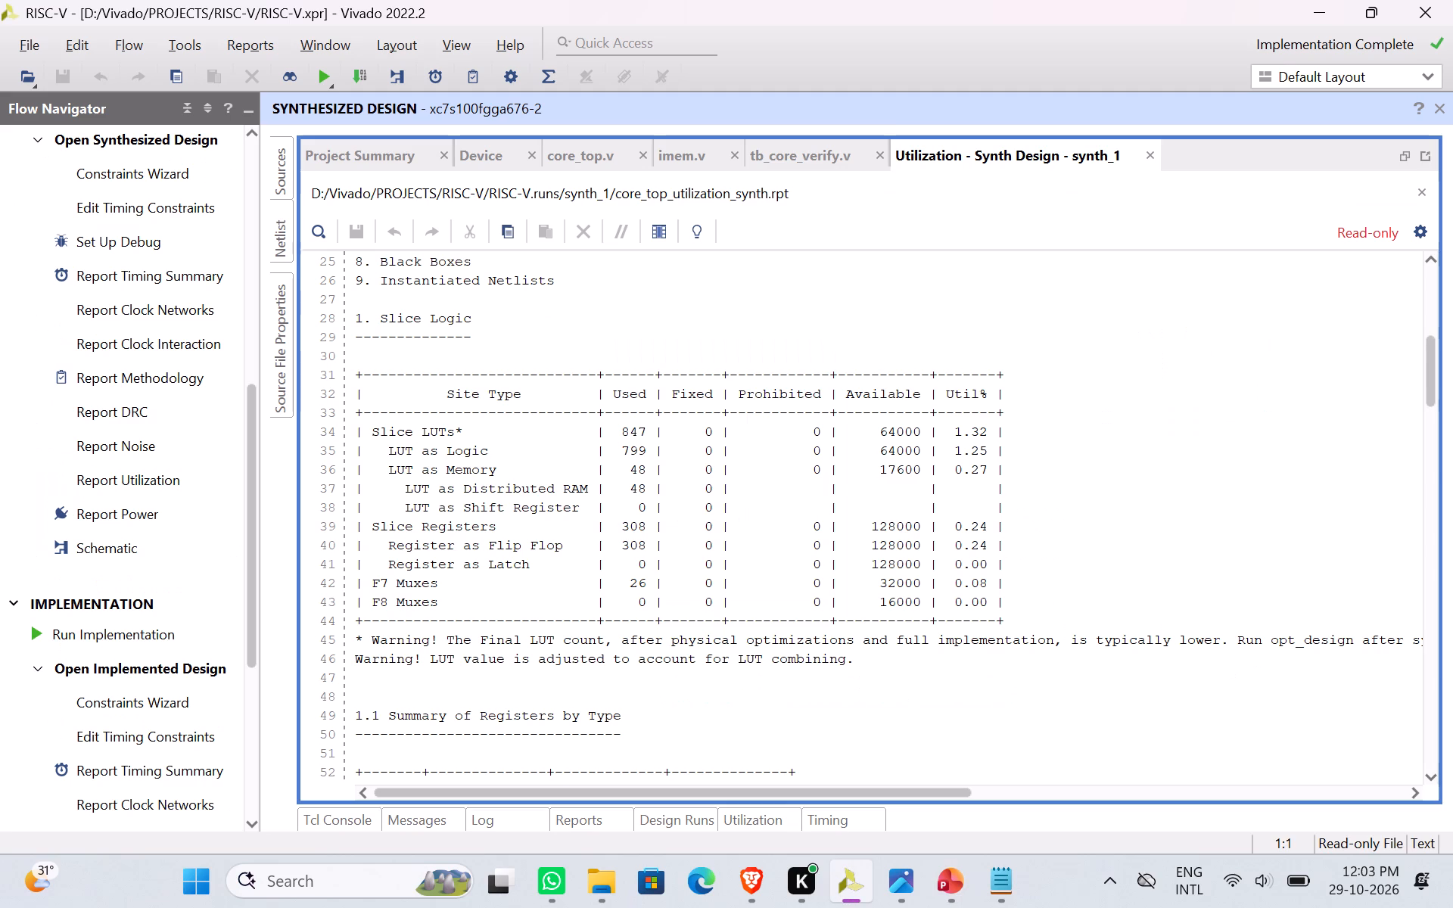
key(alt+Tab)
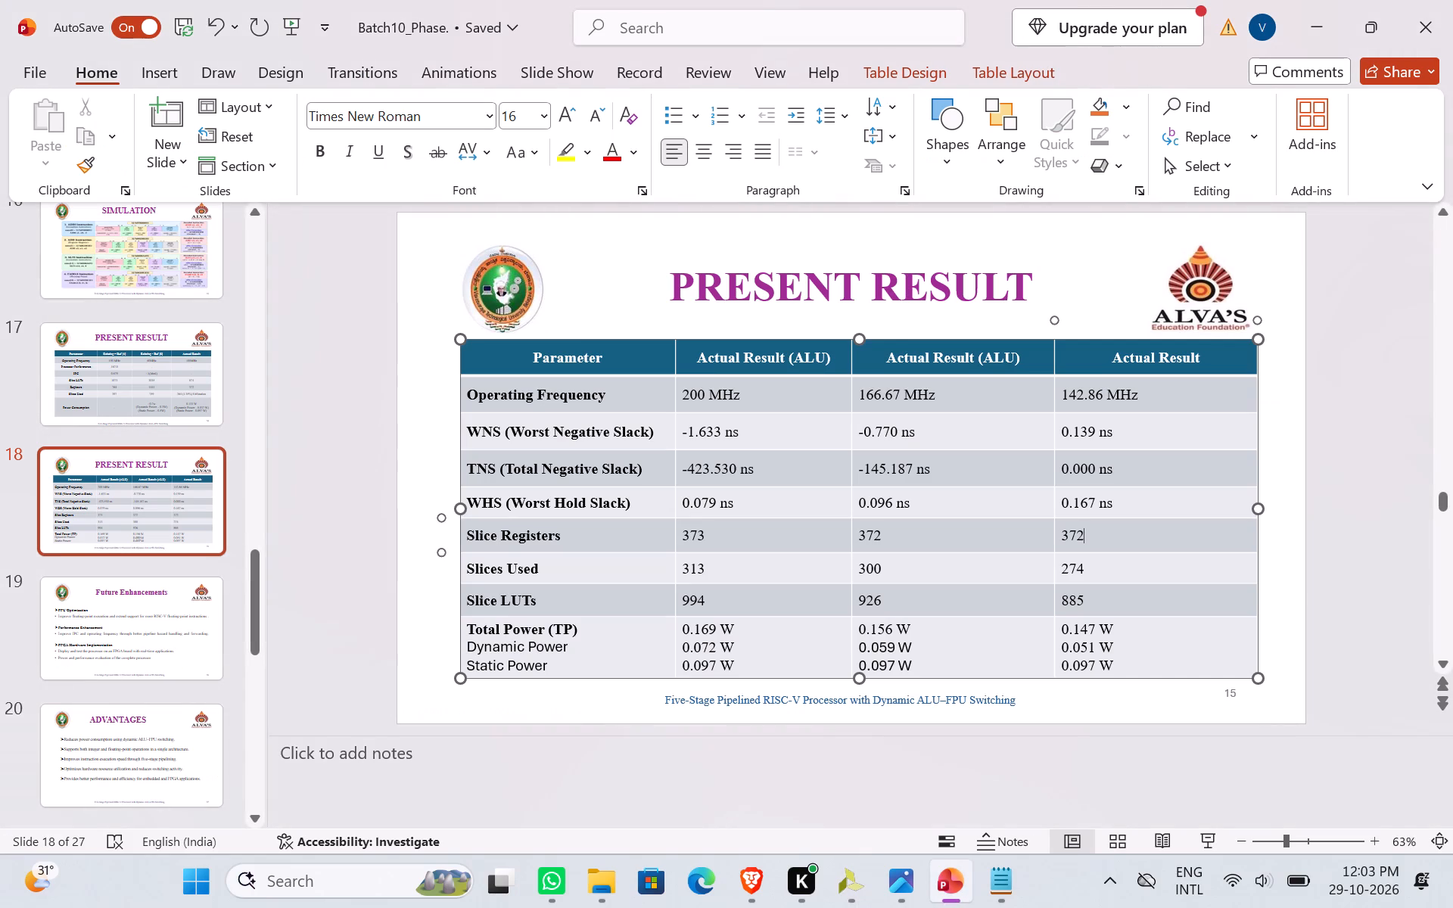
key(BackSpace)
key(BackSpace)
text(08)
In the PowerPoint results table, set Slice LUTs in the 142.86 MHz column to 874, checking it against Vivado's utilization report.
key(alt+Tab)
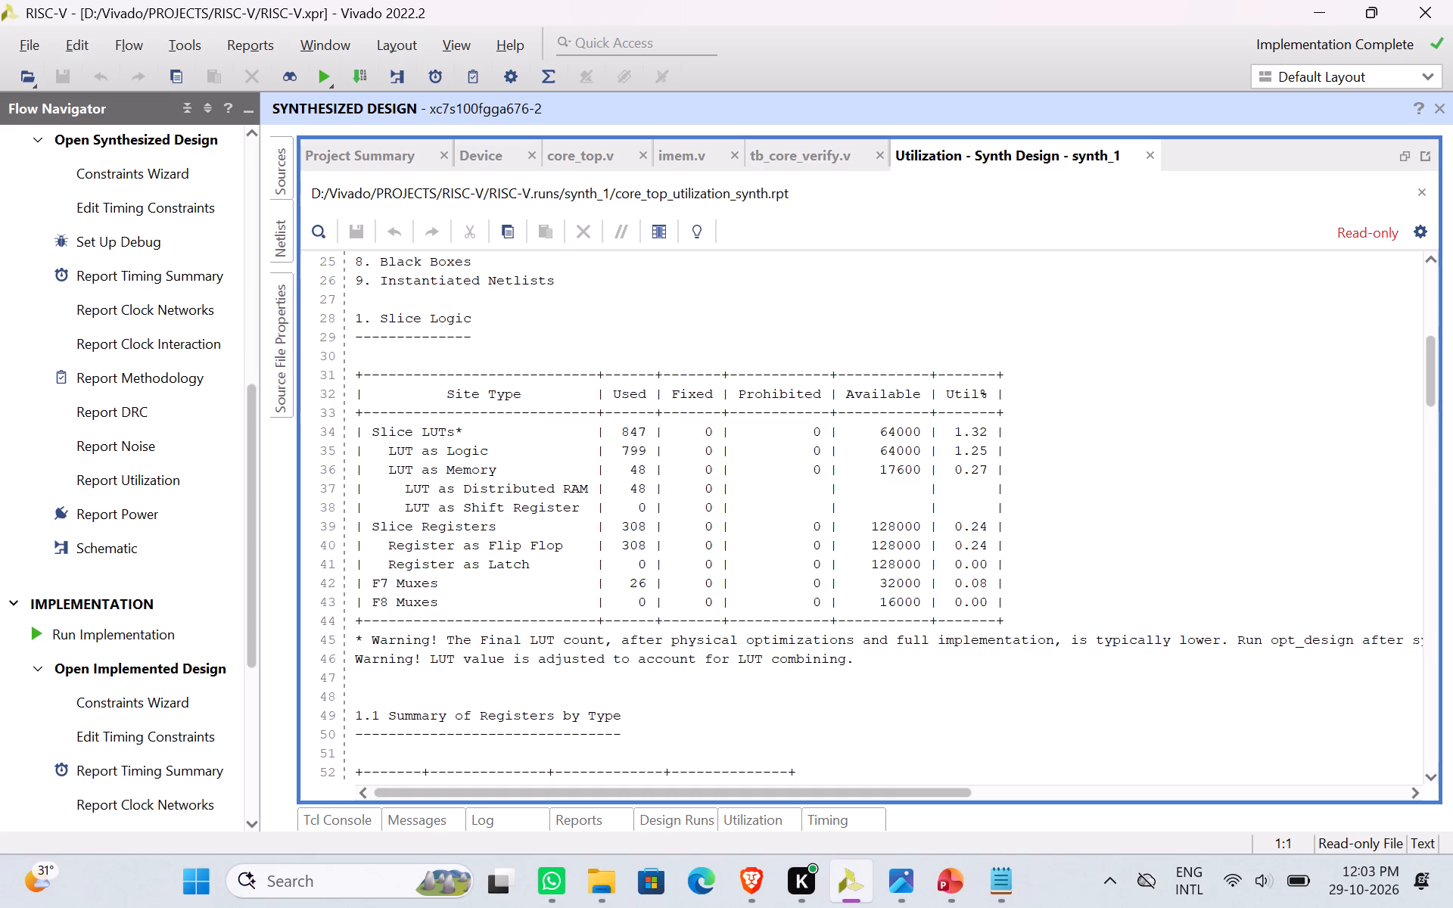
key(alt+Tab)
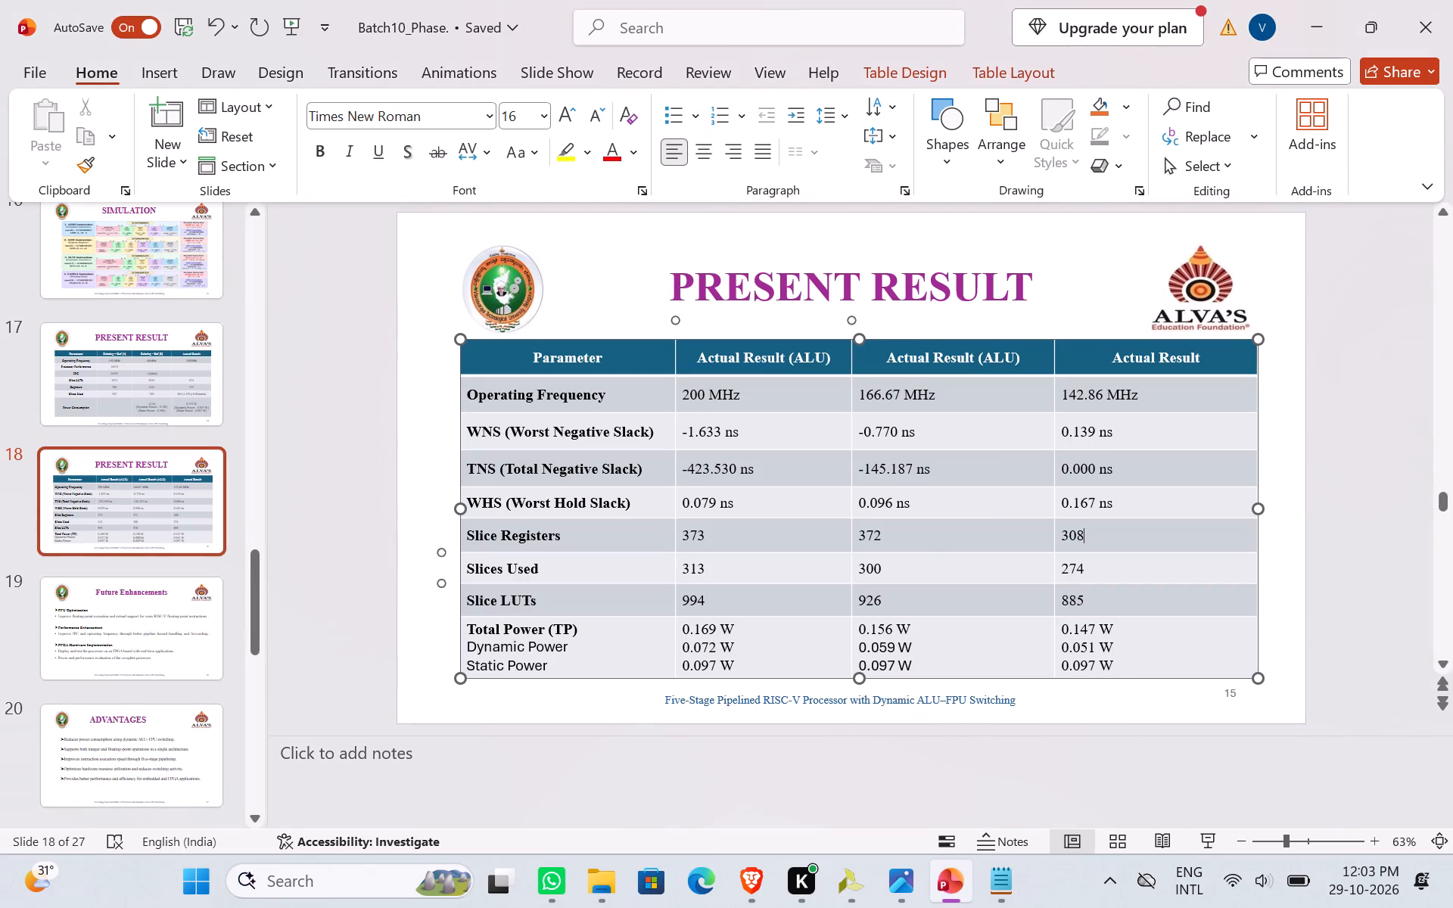
key(alt+Tab)
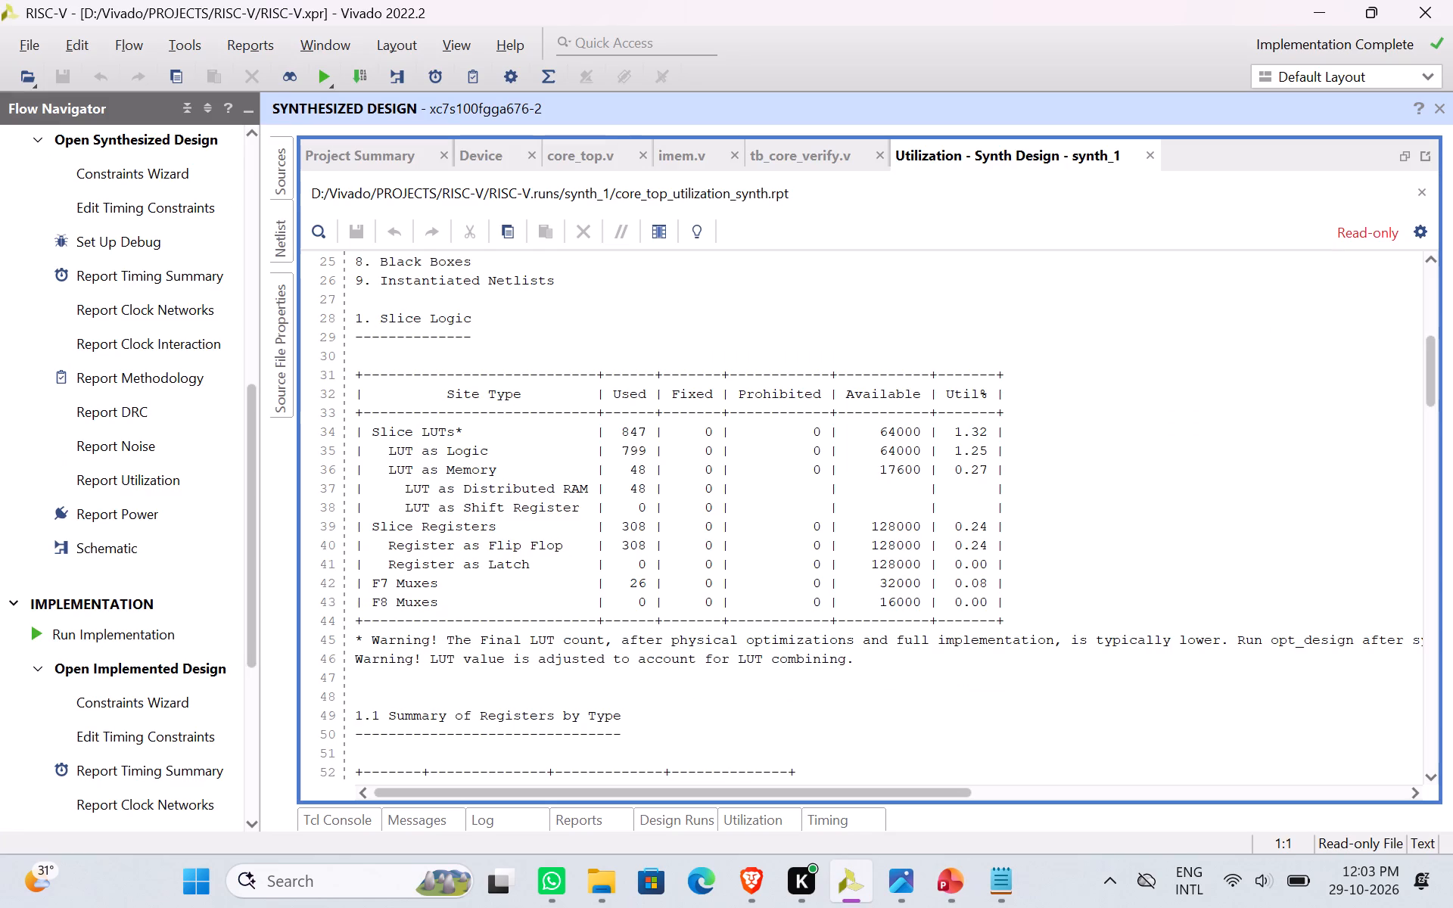
key(alt+Tab)
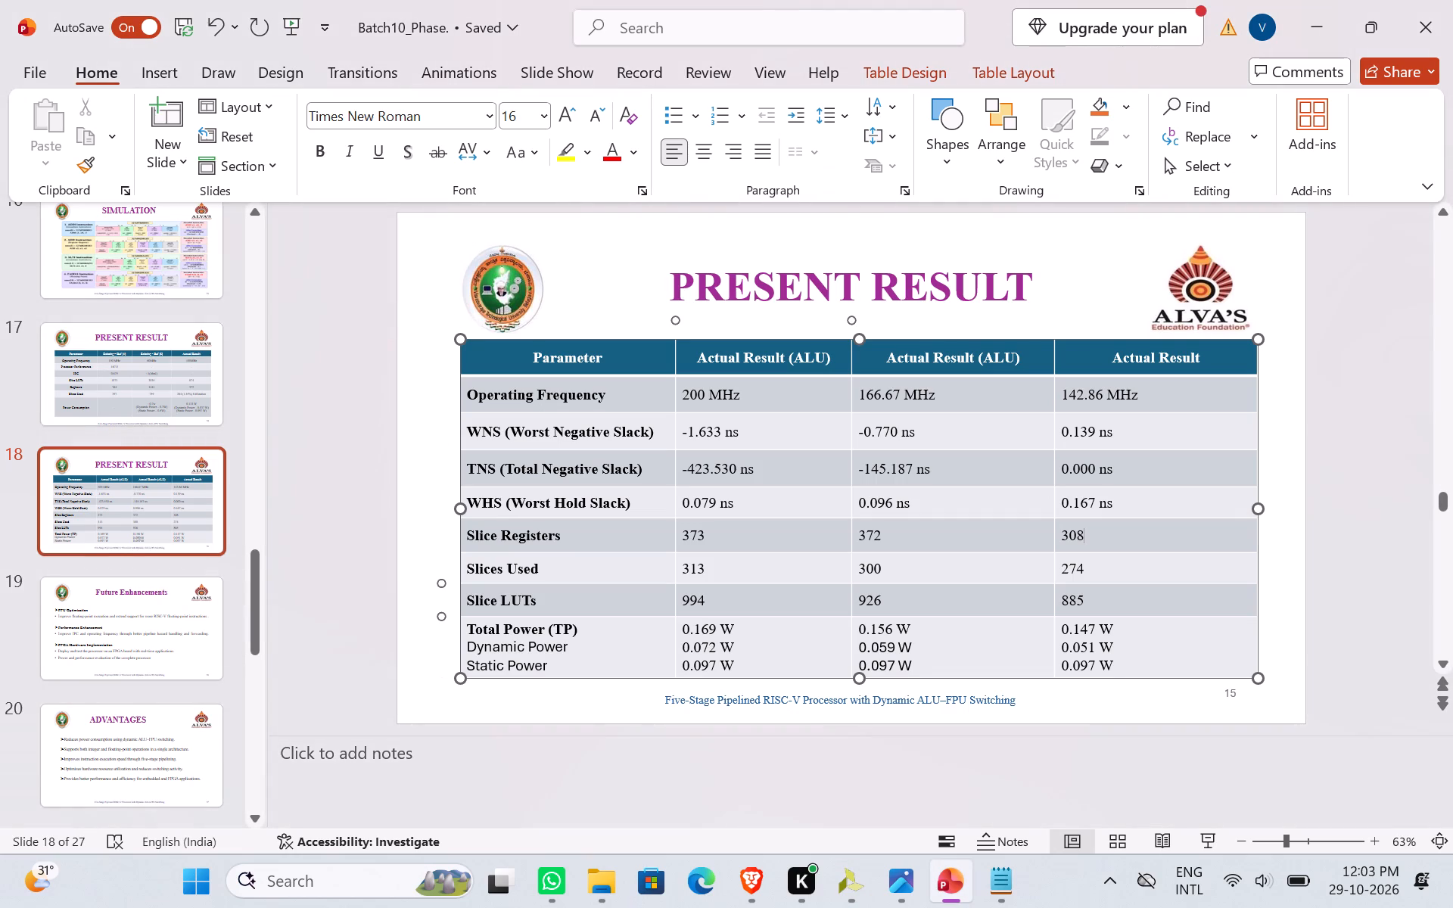
click(1091, 595)
key(BackSpace)
key(BackSpace)
text(74)
key(alt+Tab)
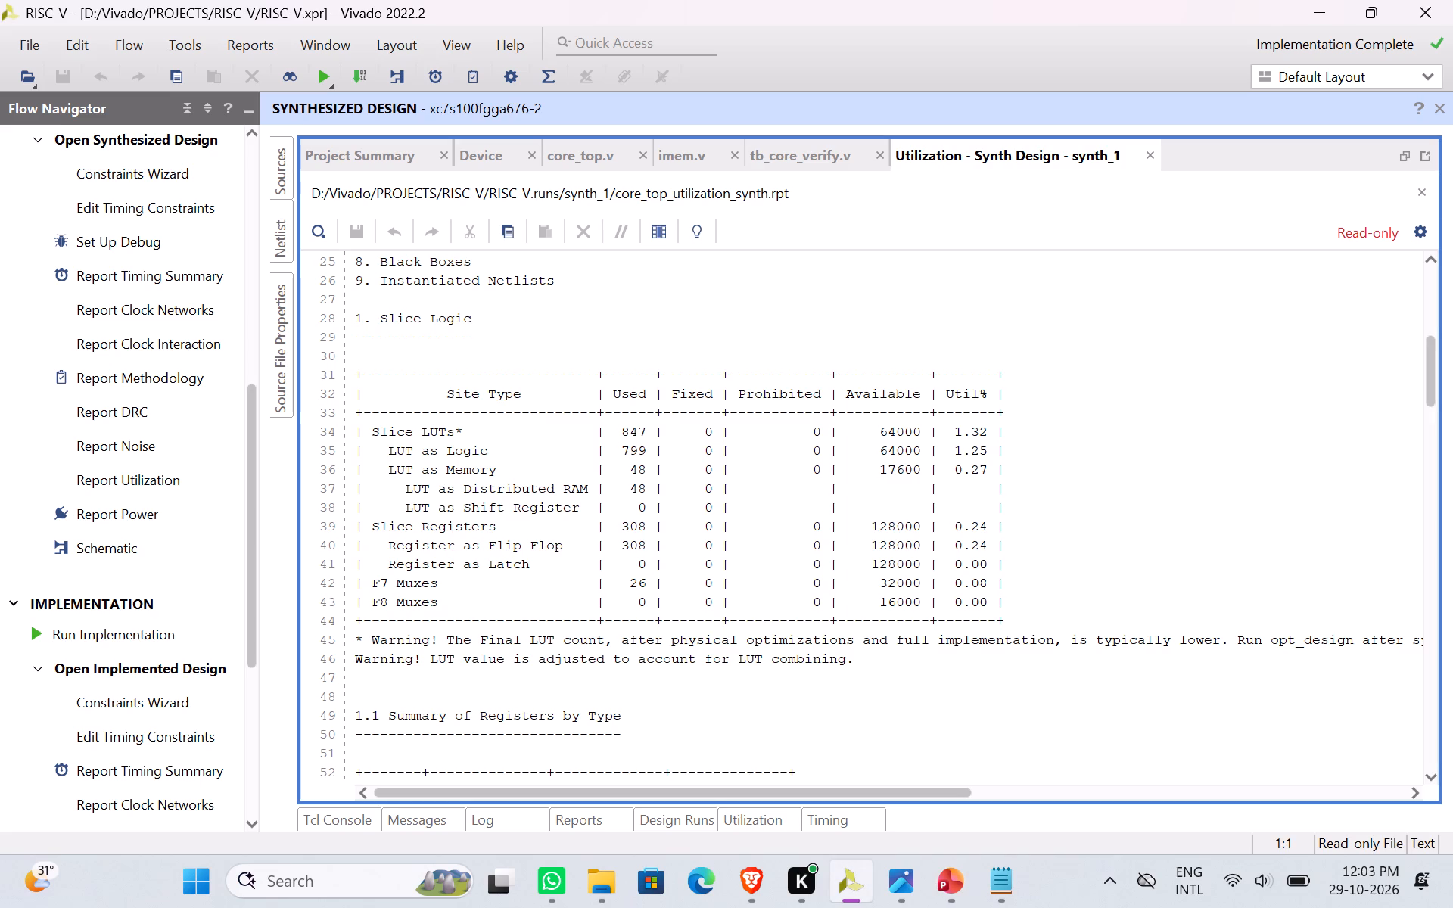
key(alt+Tab)
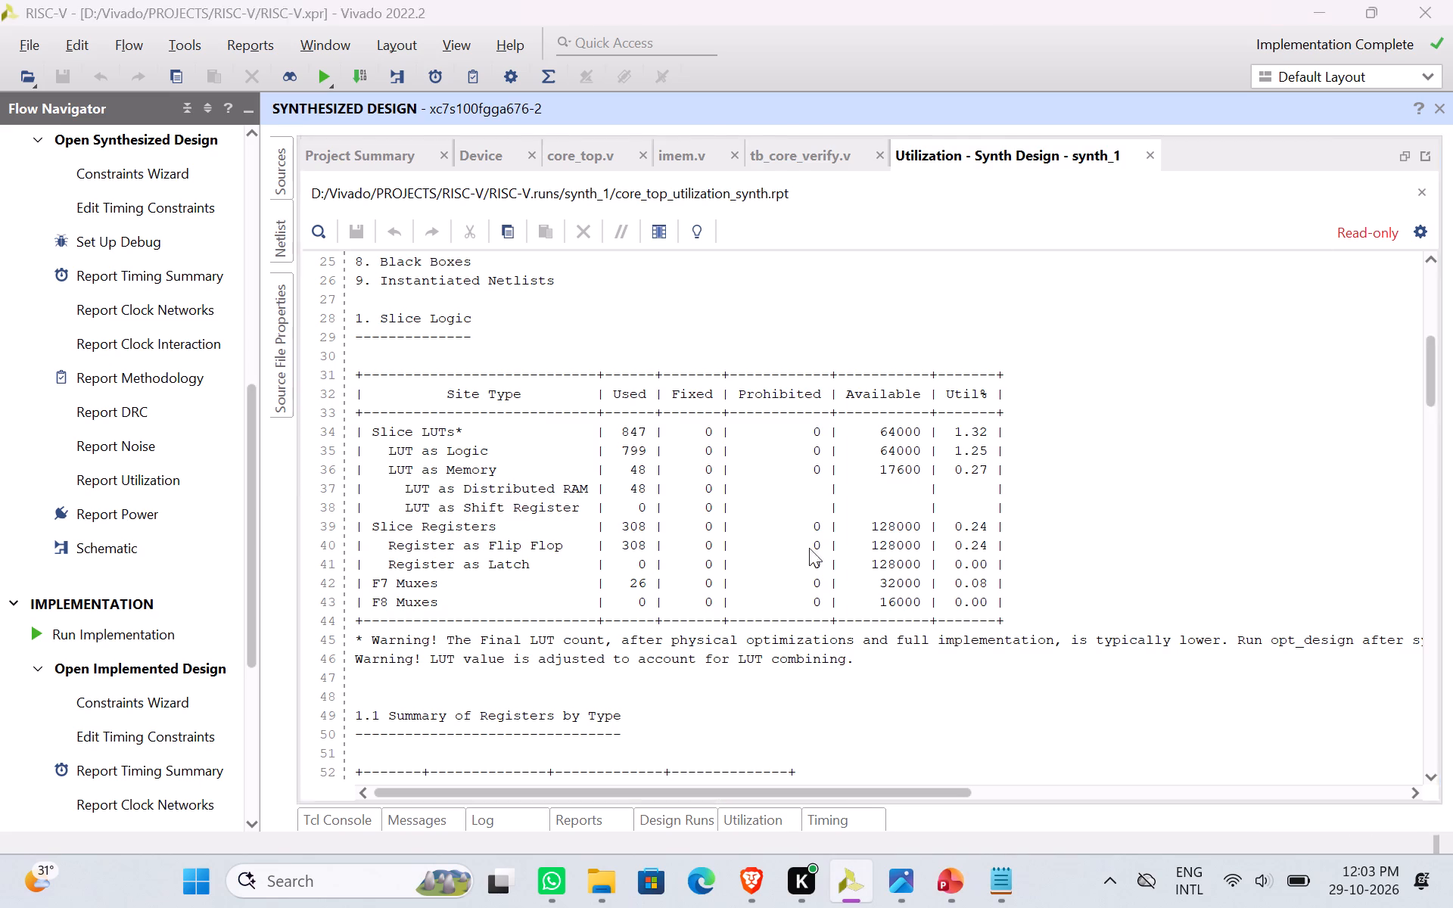
Compare the Slices Used and Slice LUTs entries of the 142.86 MHz column with Vivado's Slice Logic table and highlight the Slice LUTs Used count.
click(1109, 573)
key(alt+Tab)
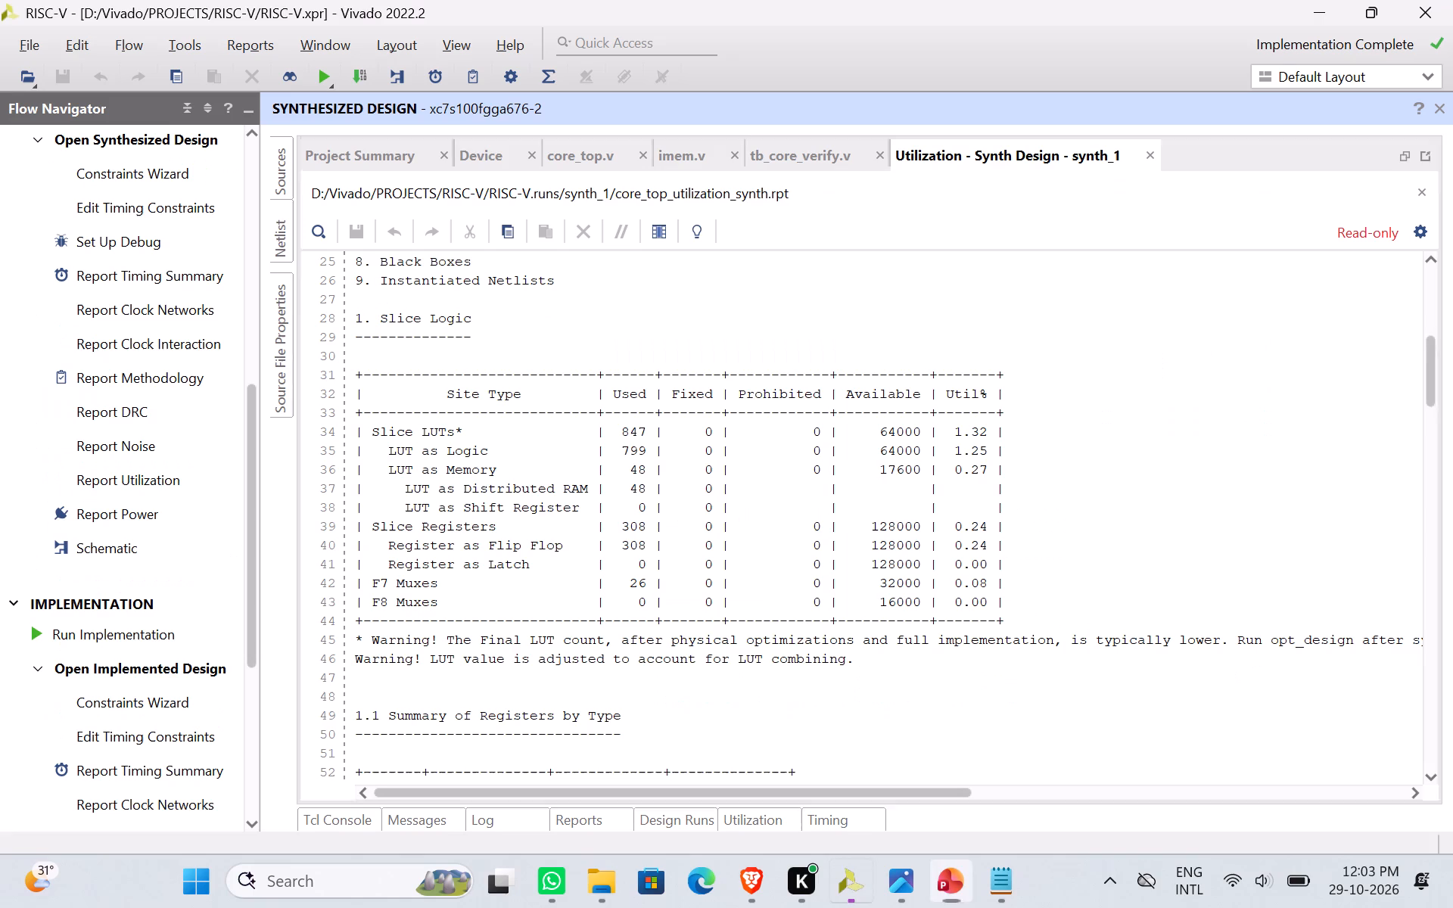
key(alt+Tab)
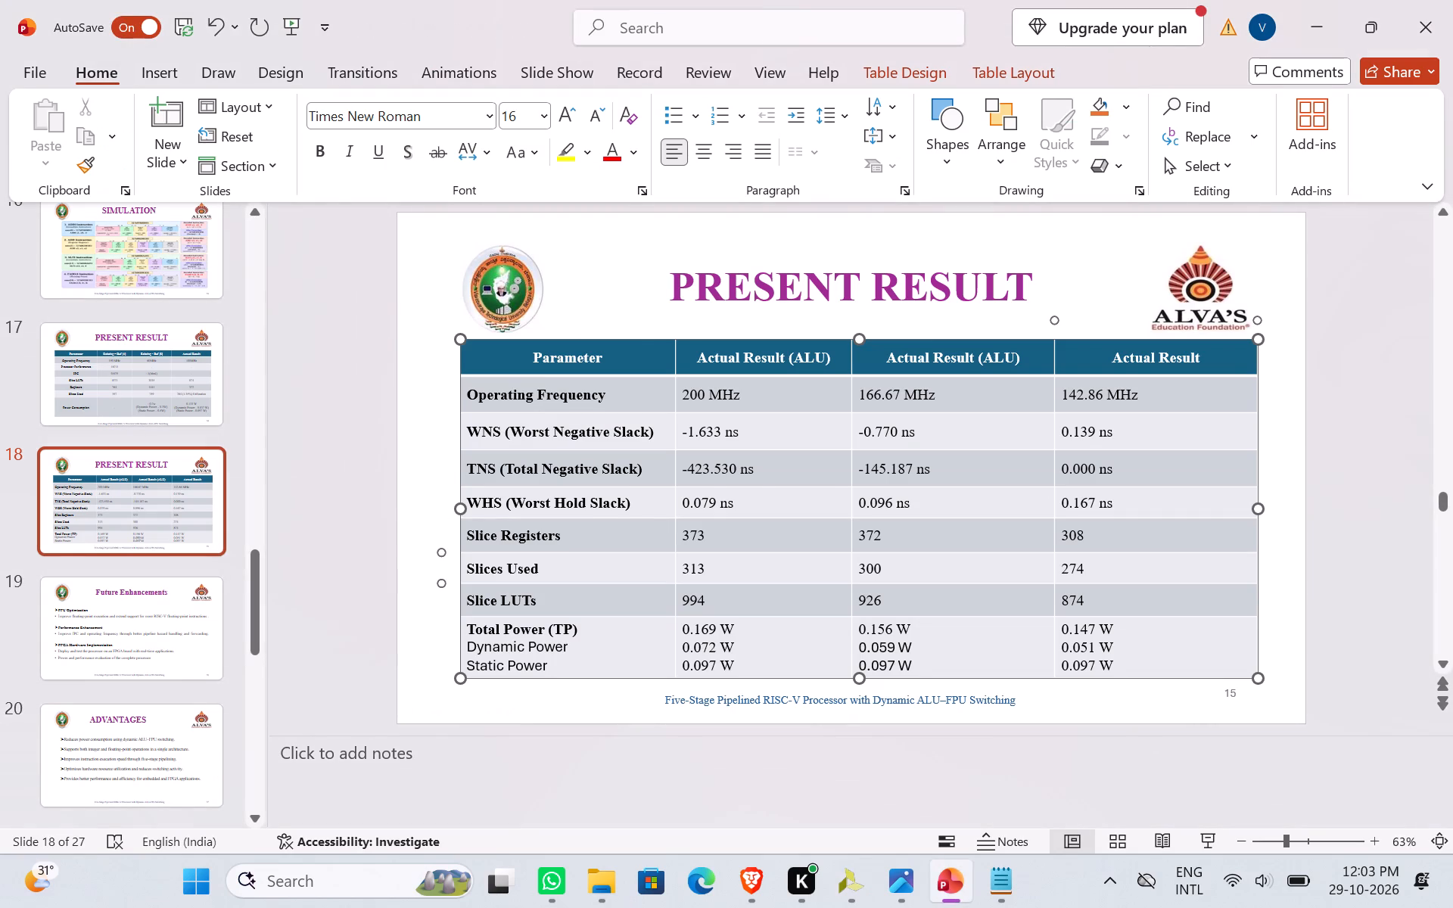
key(alt+Tab)
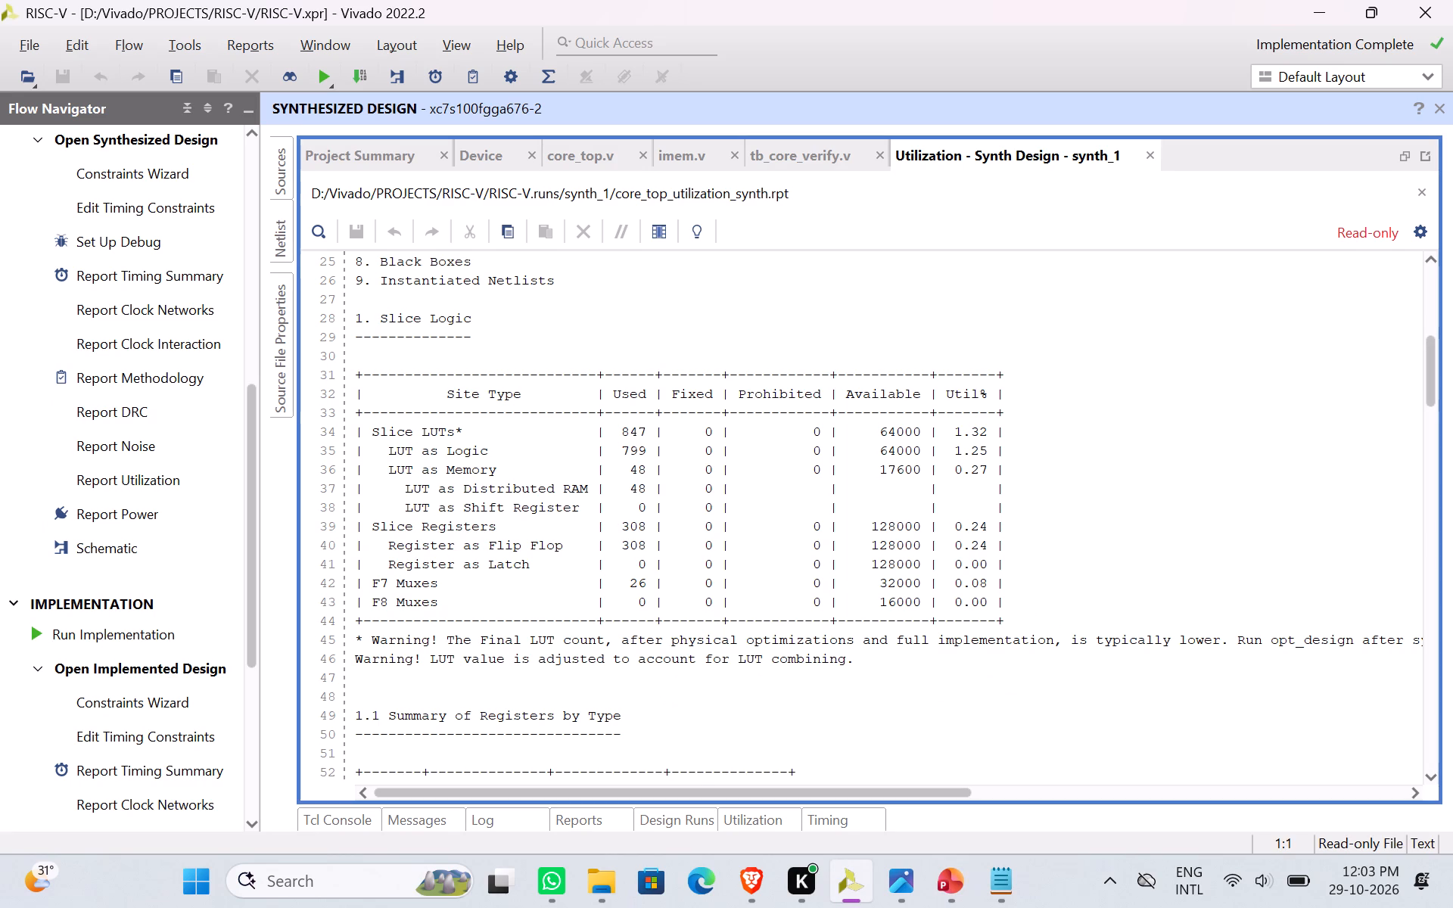
key(alt+Tab)
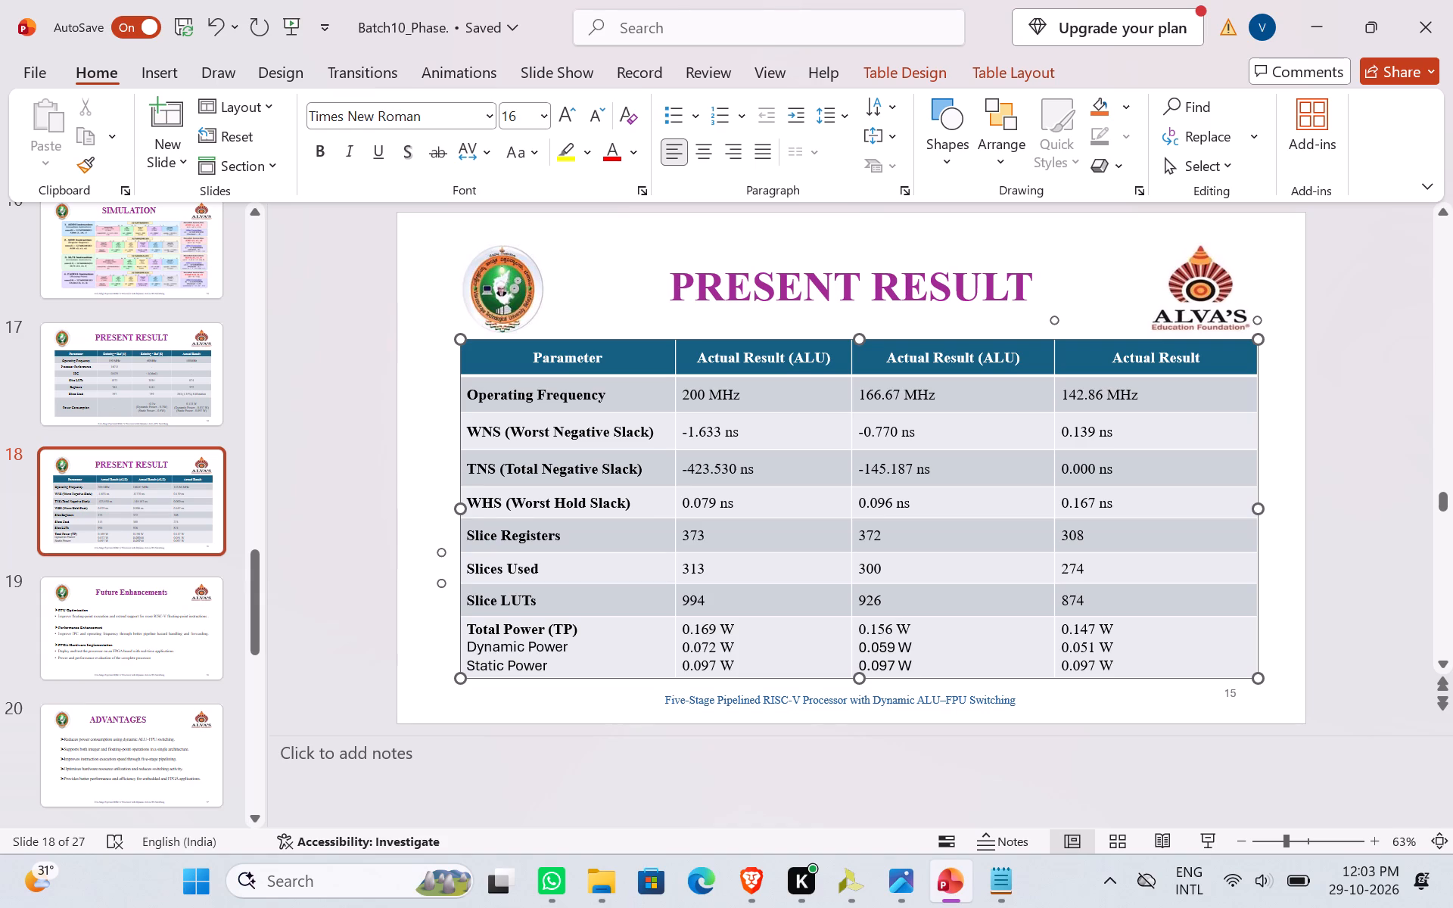
key(alt+Tab)
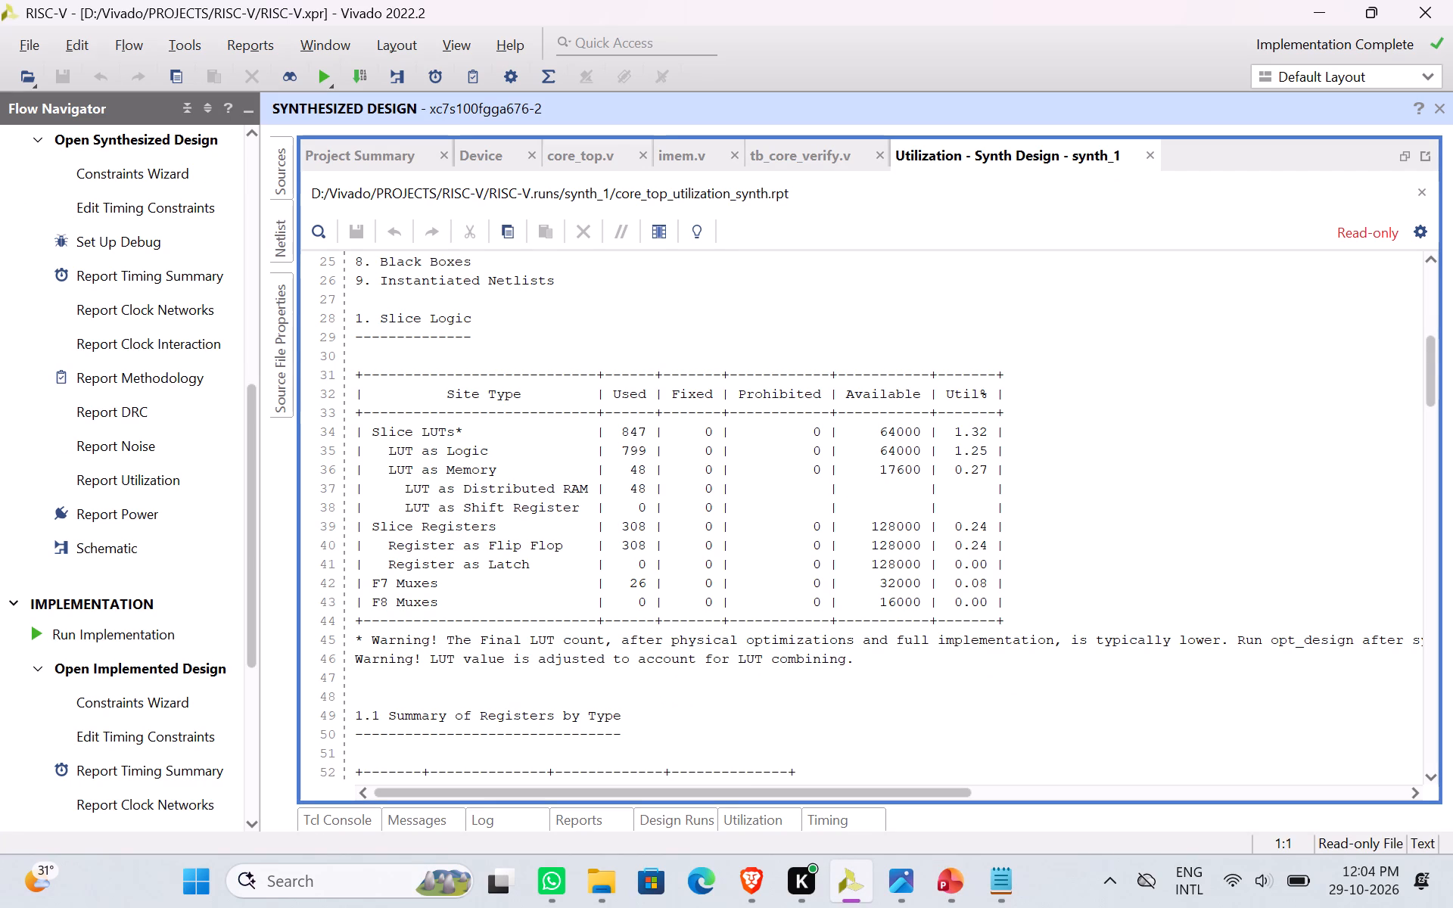
drag(651, 426, 621, 430)
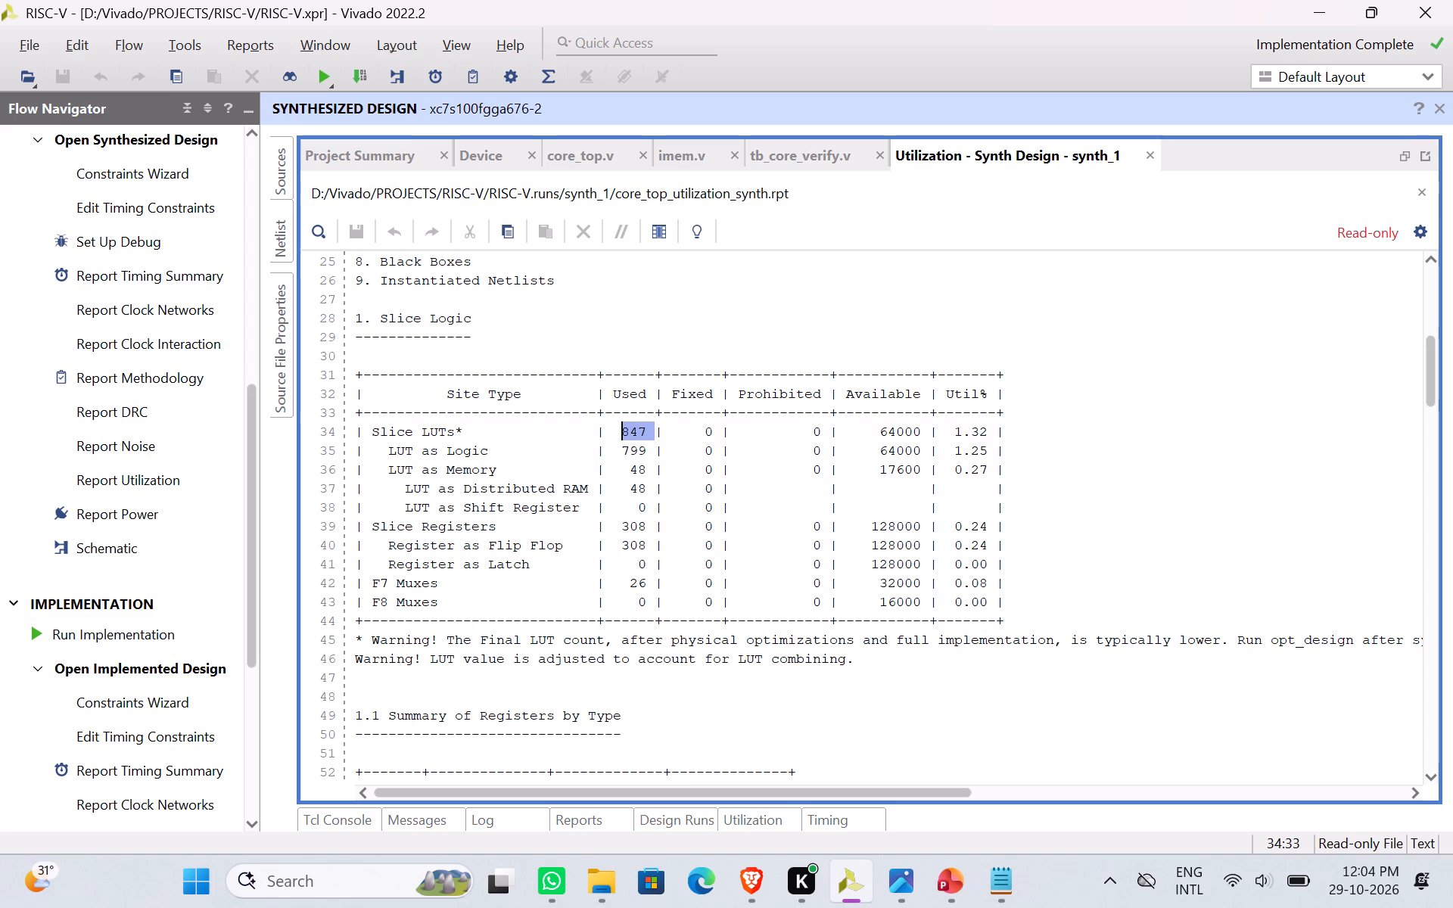
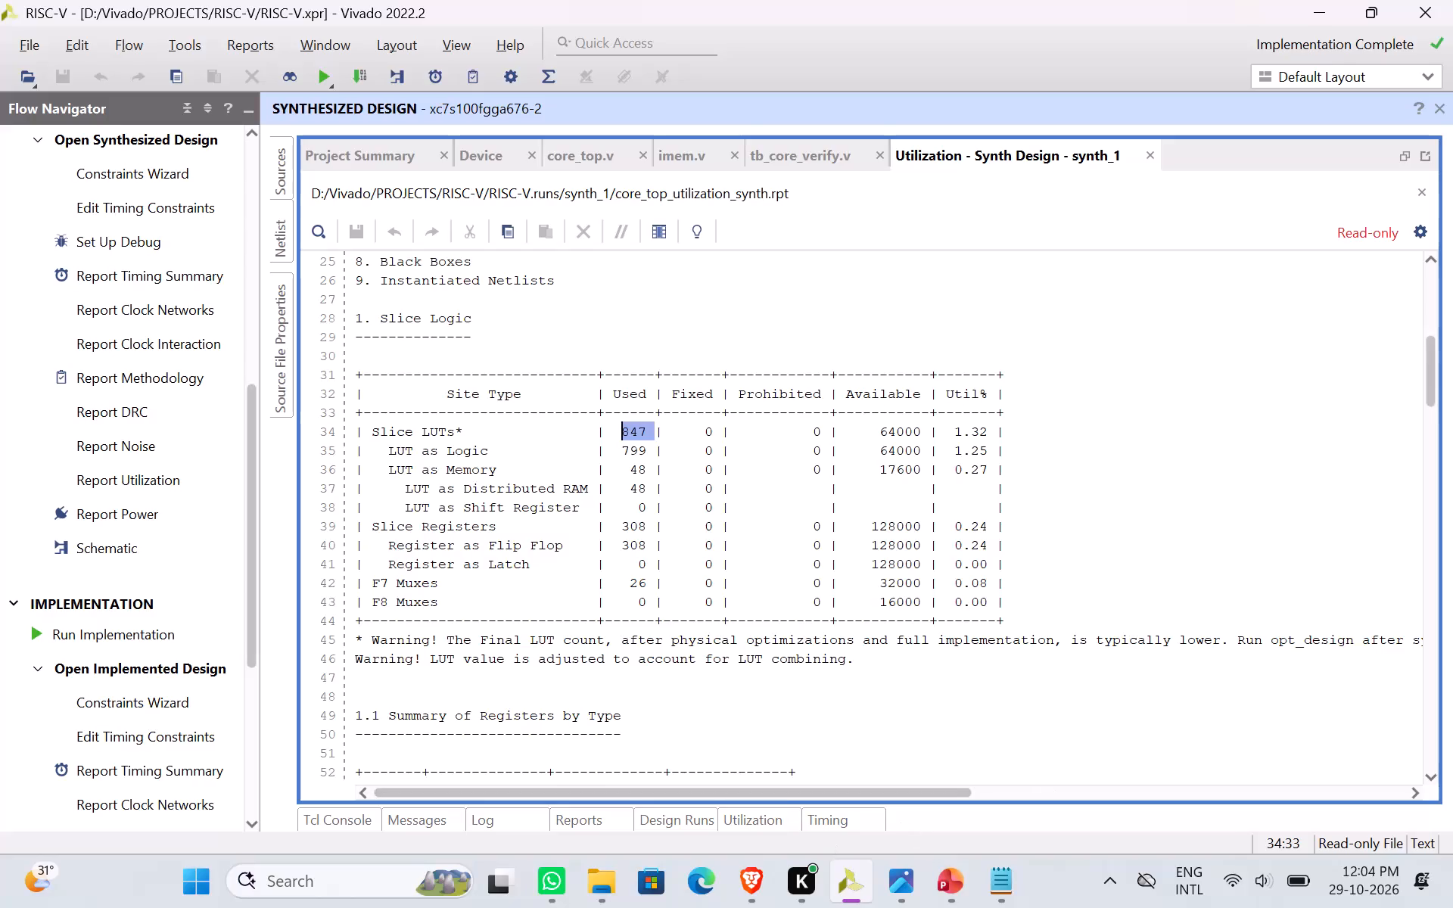
In the PowerPoint results table, set Slices Used in the 142.86 MHz column to 1155, checking against Vivado's utilization report.
click(1249, 907)
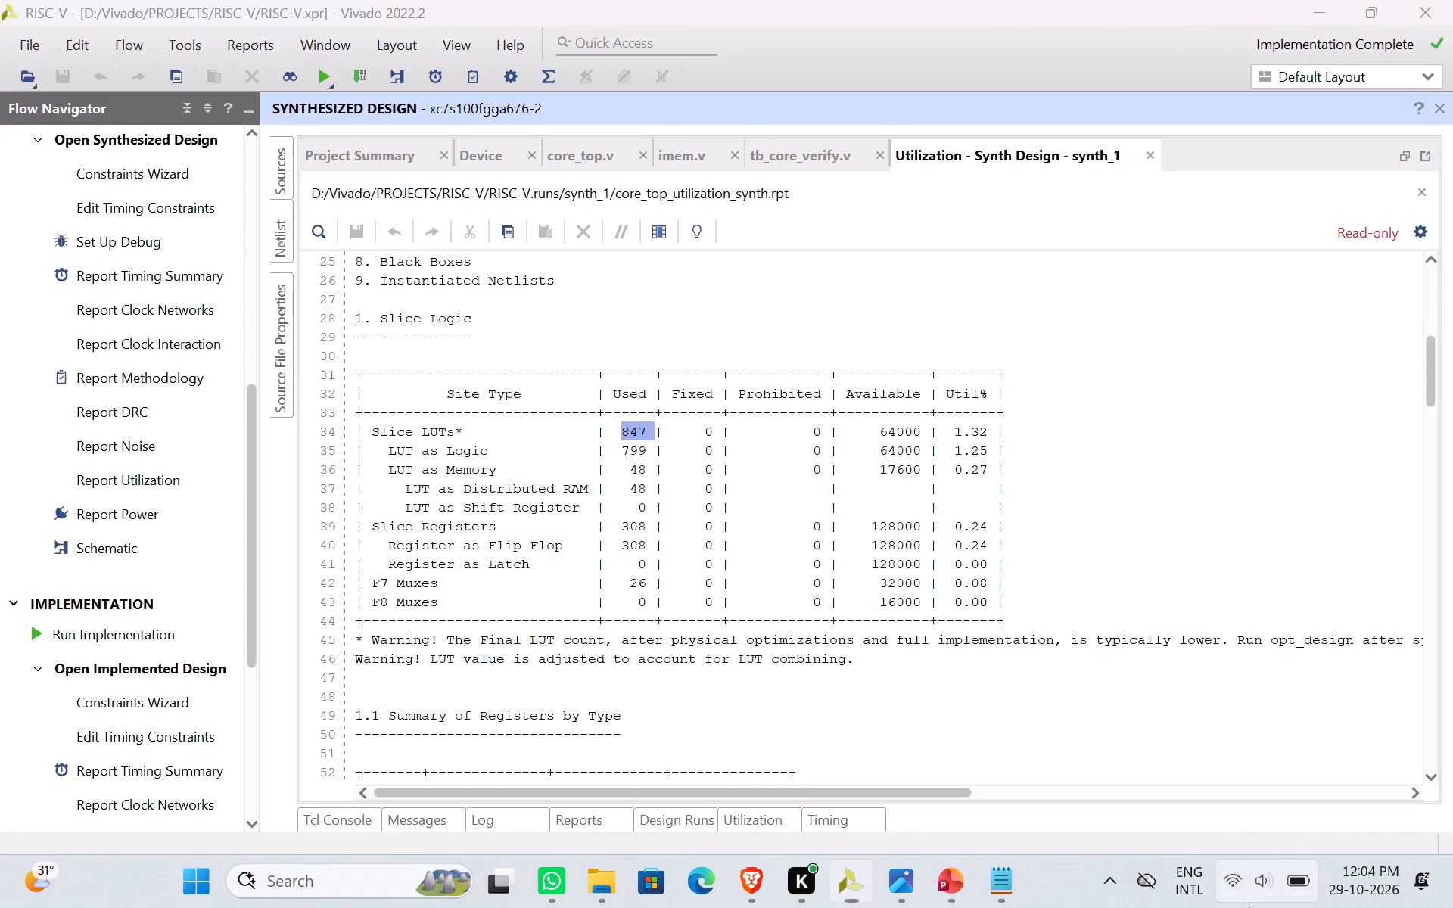
key(alt+Tab)
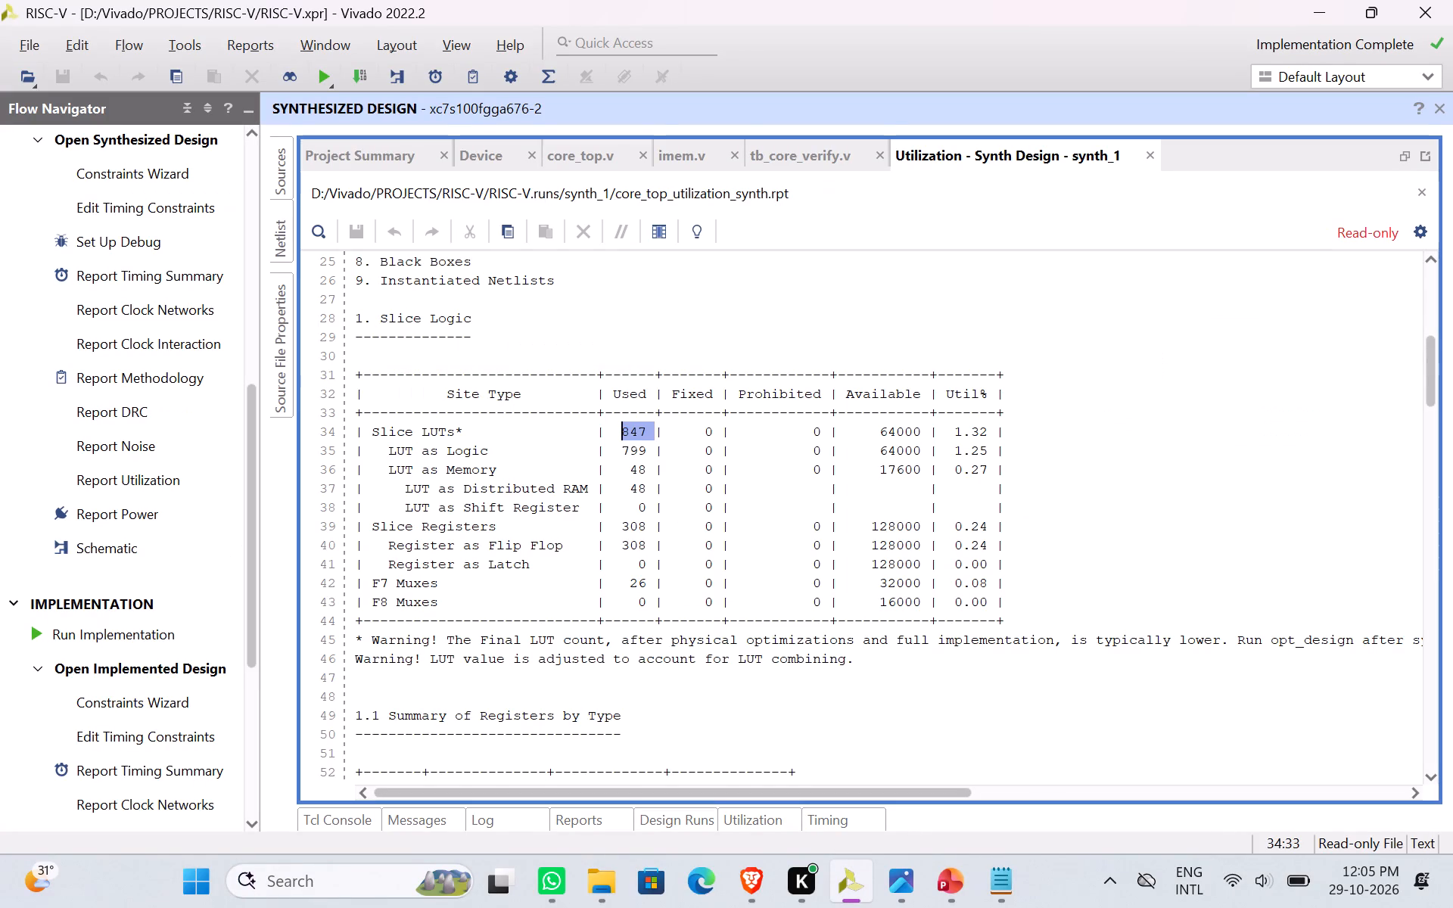
key(alt+Tab)
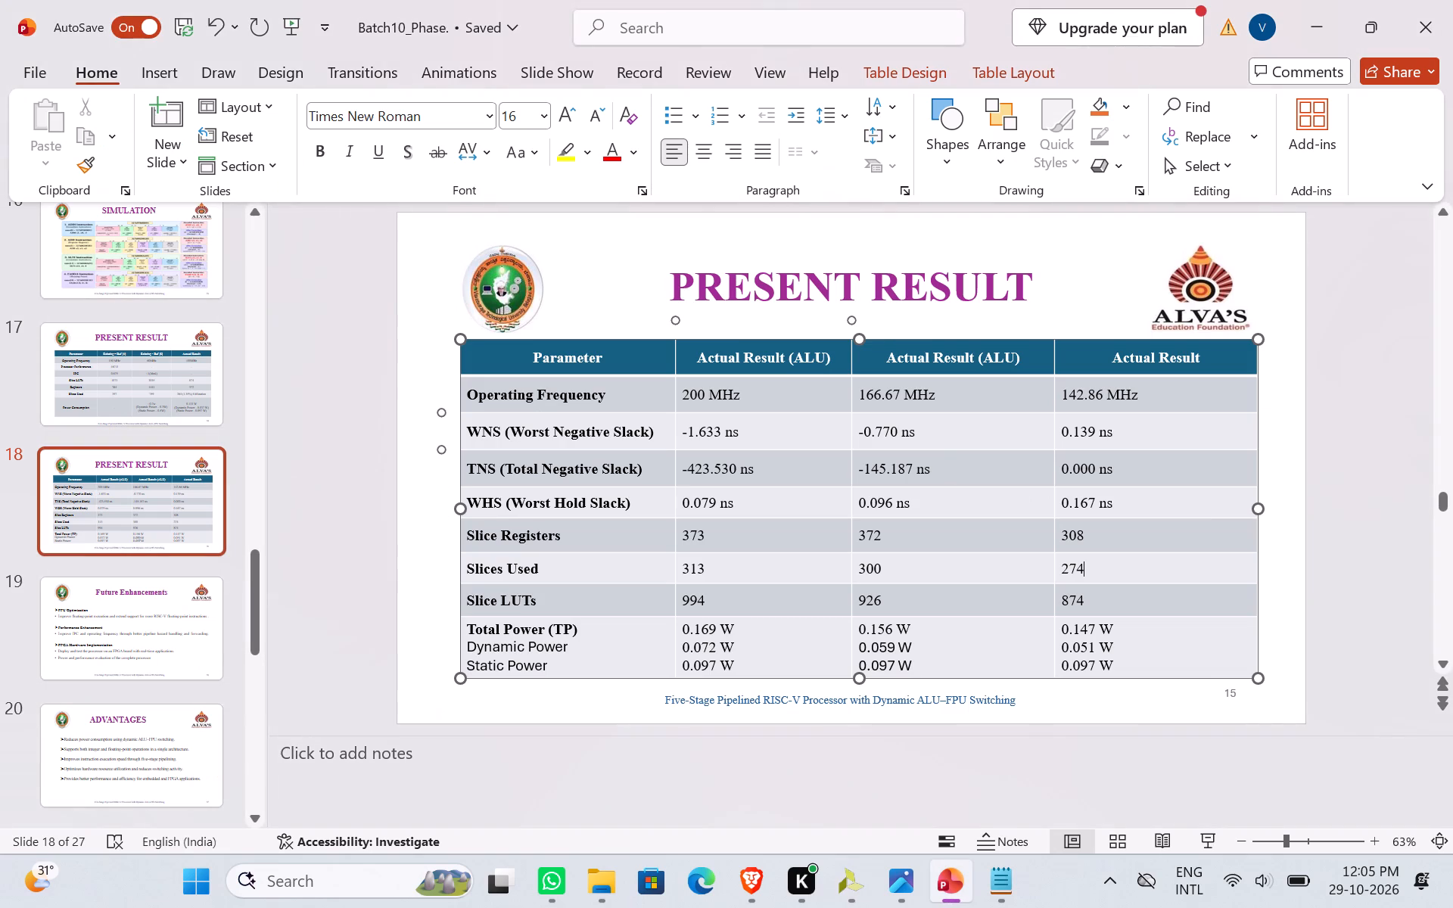
key(BackSpace)
key(BackSpace)
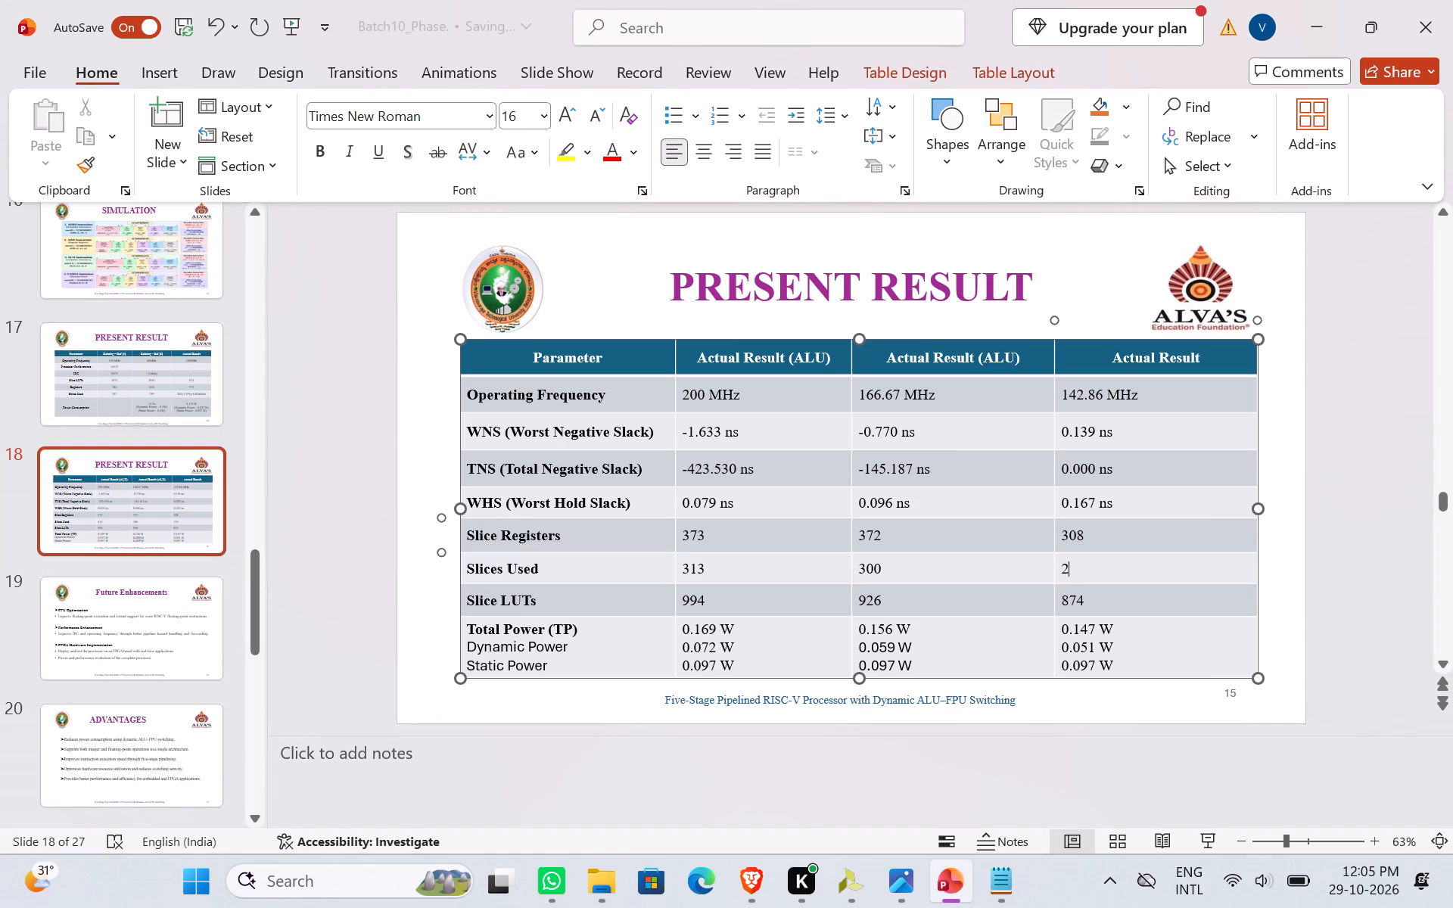
key(BackSpace)
text(1155)
key(alt+Tab)
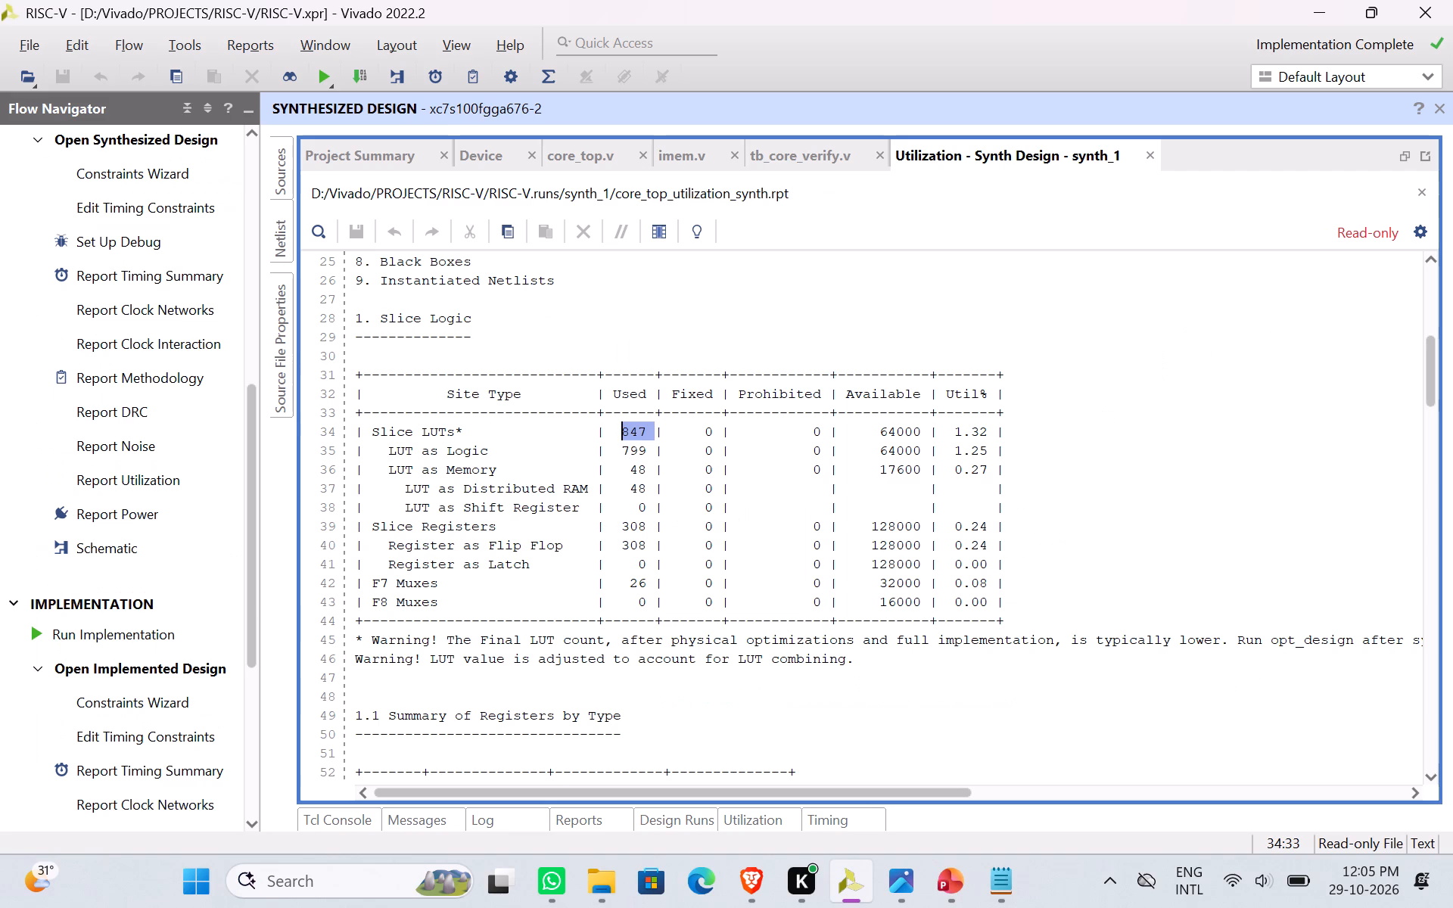
key(alt+Tab)
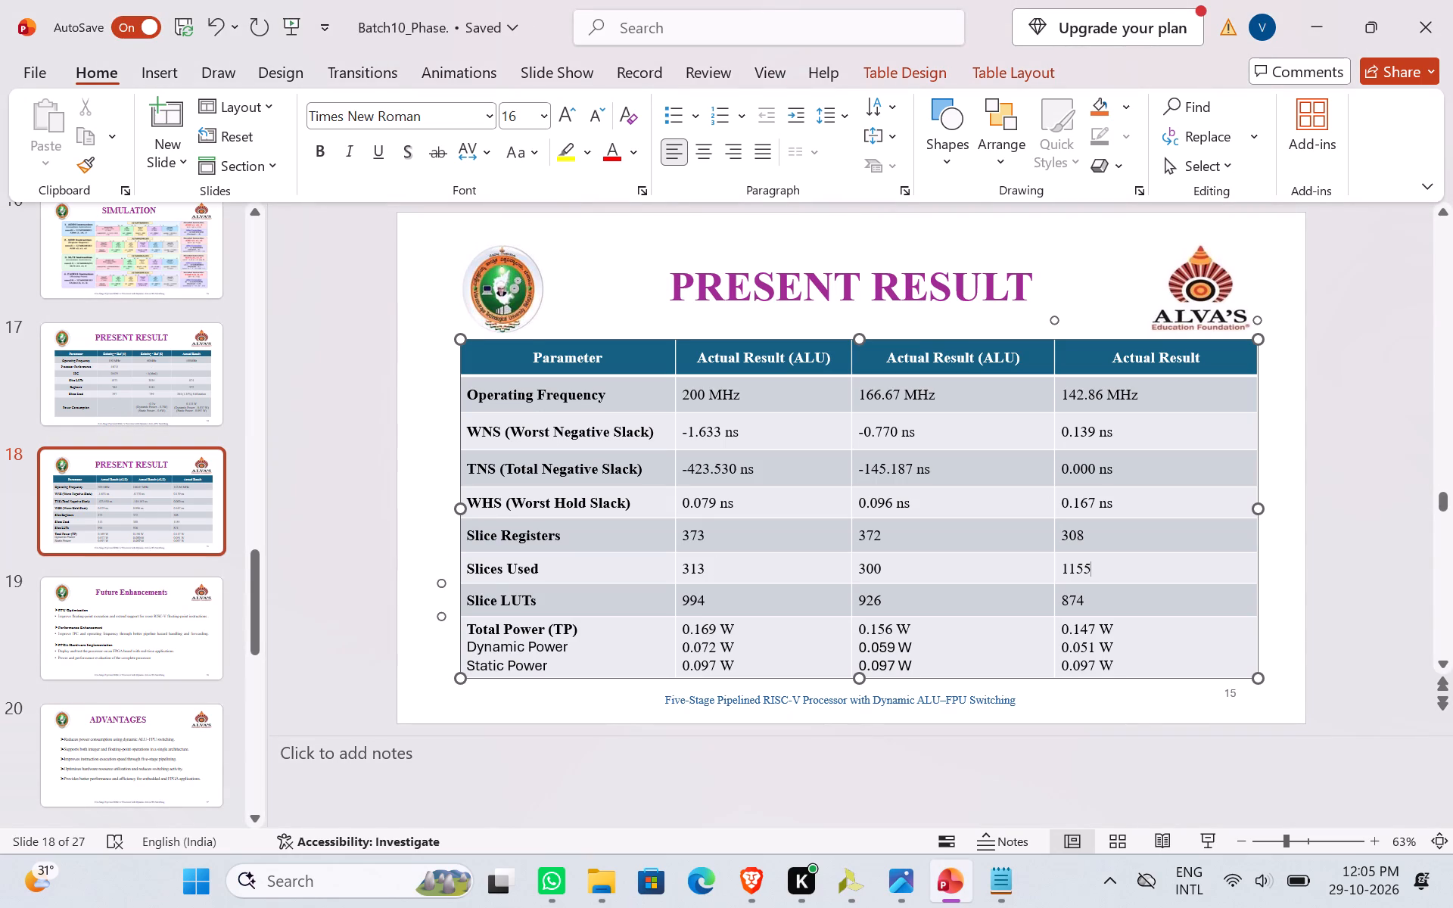
Compare the Present Result tables on slides 17 and 18, ending on slide 18.
click(204, 423)
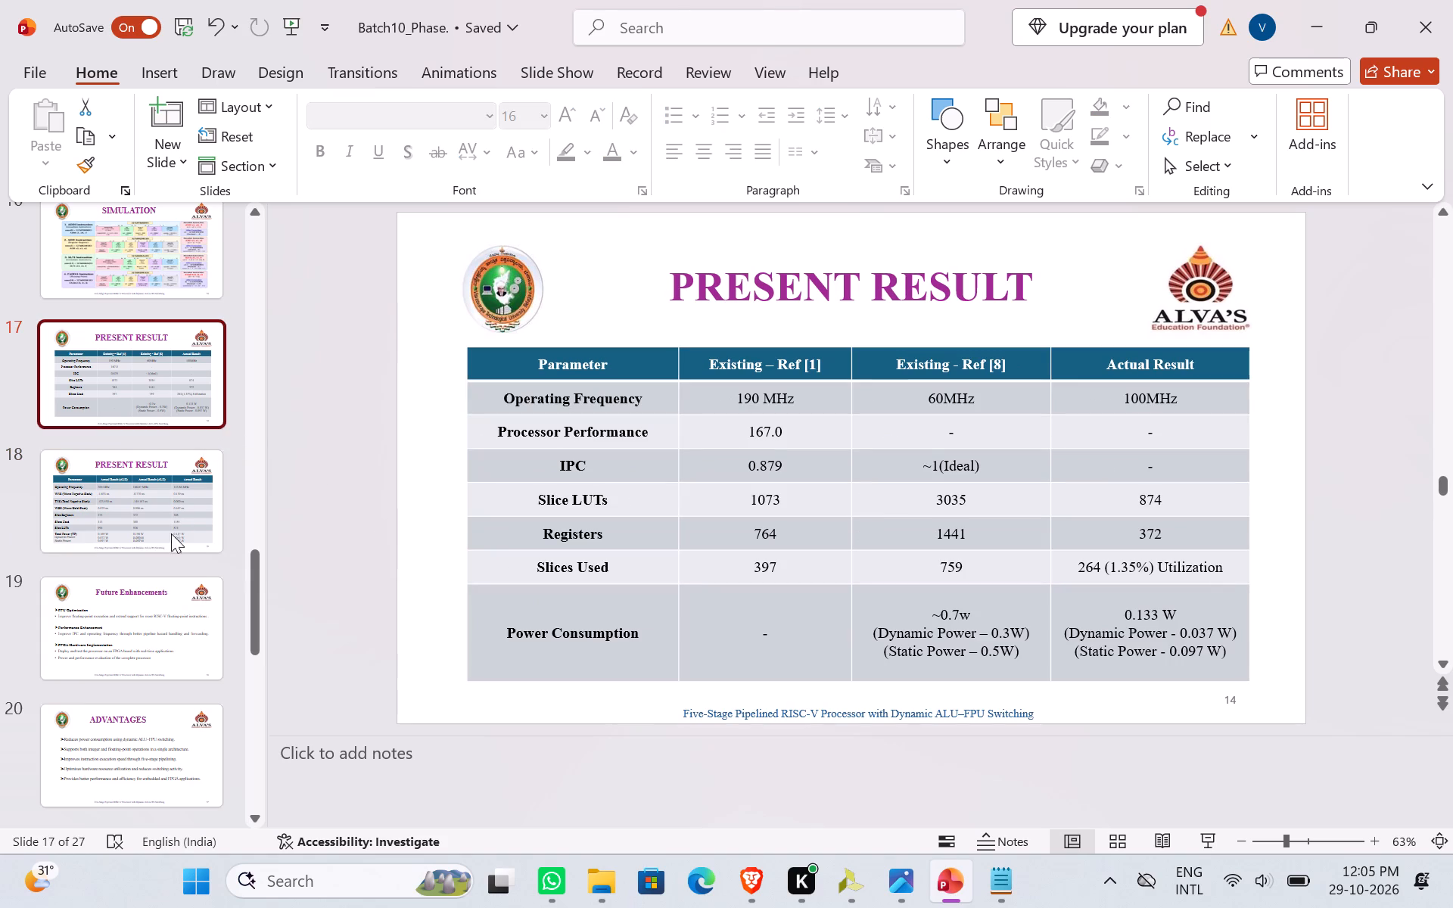
click(166, 543)
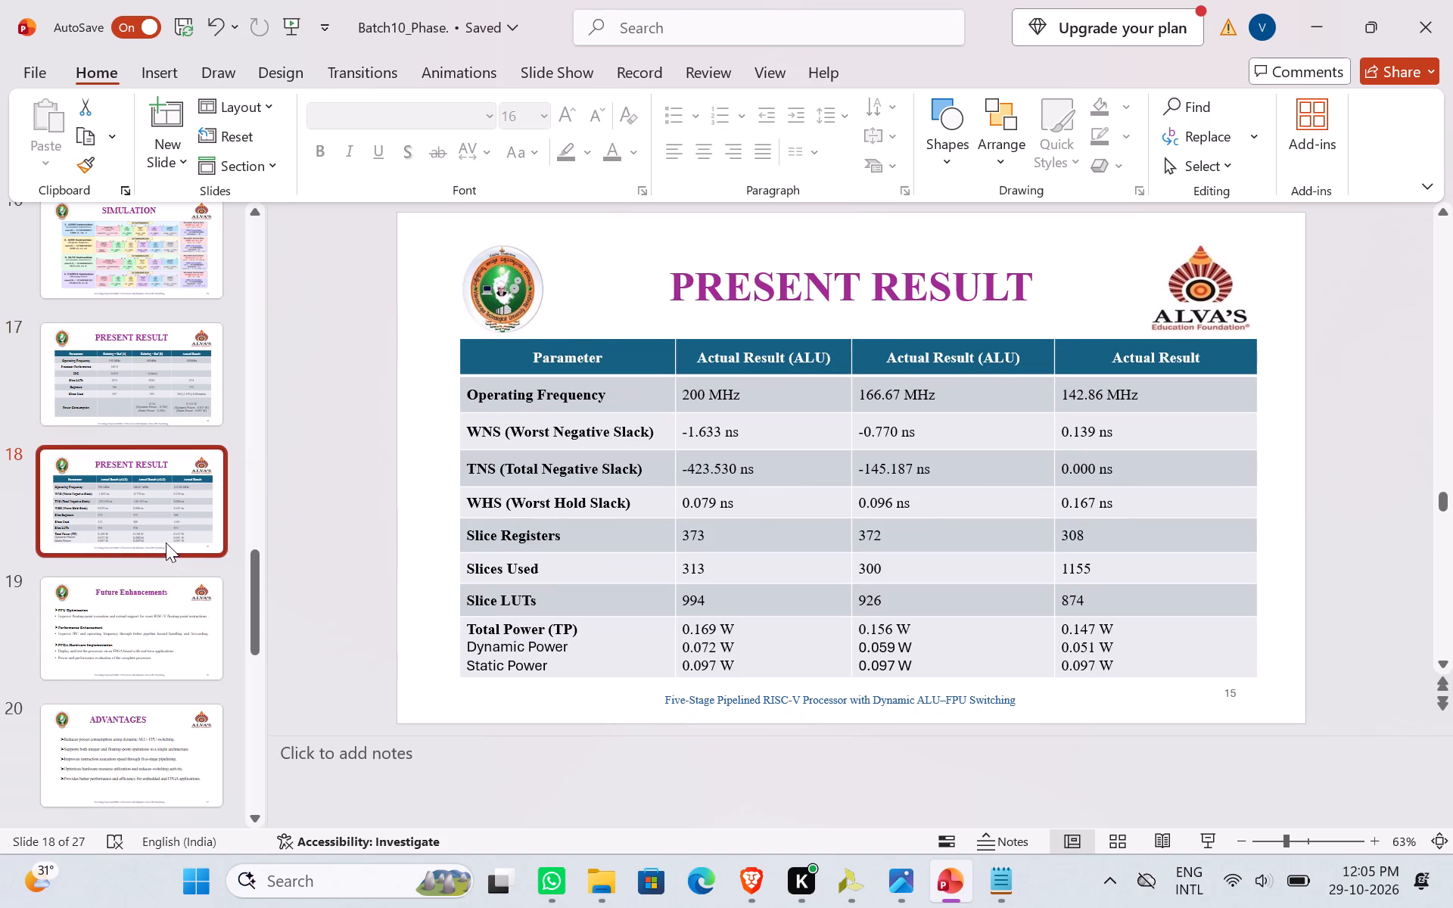
click(204, 350)
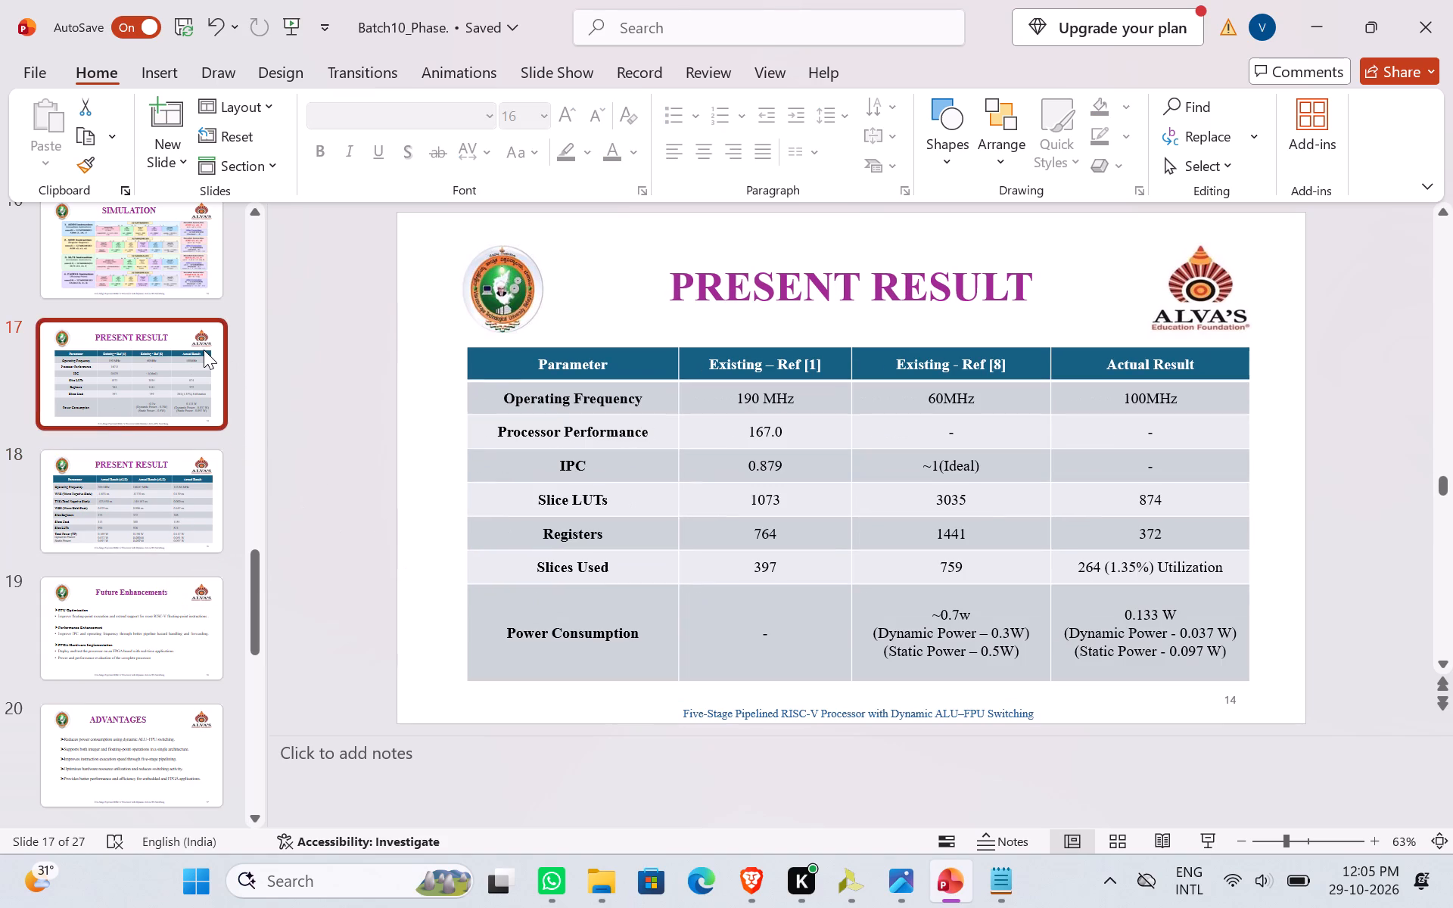
click(169, 480)
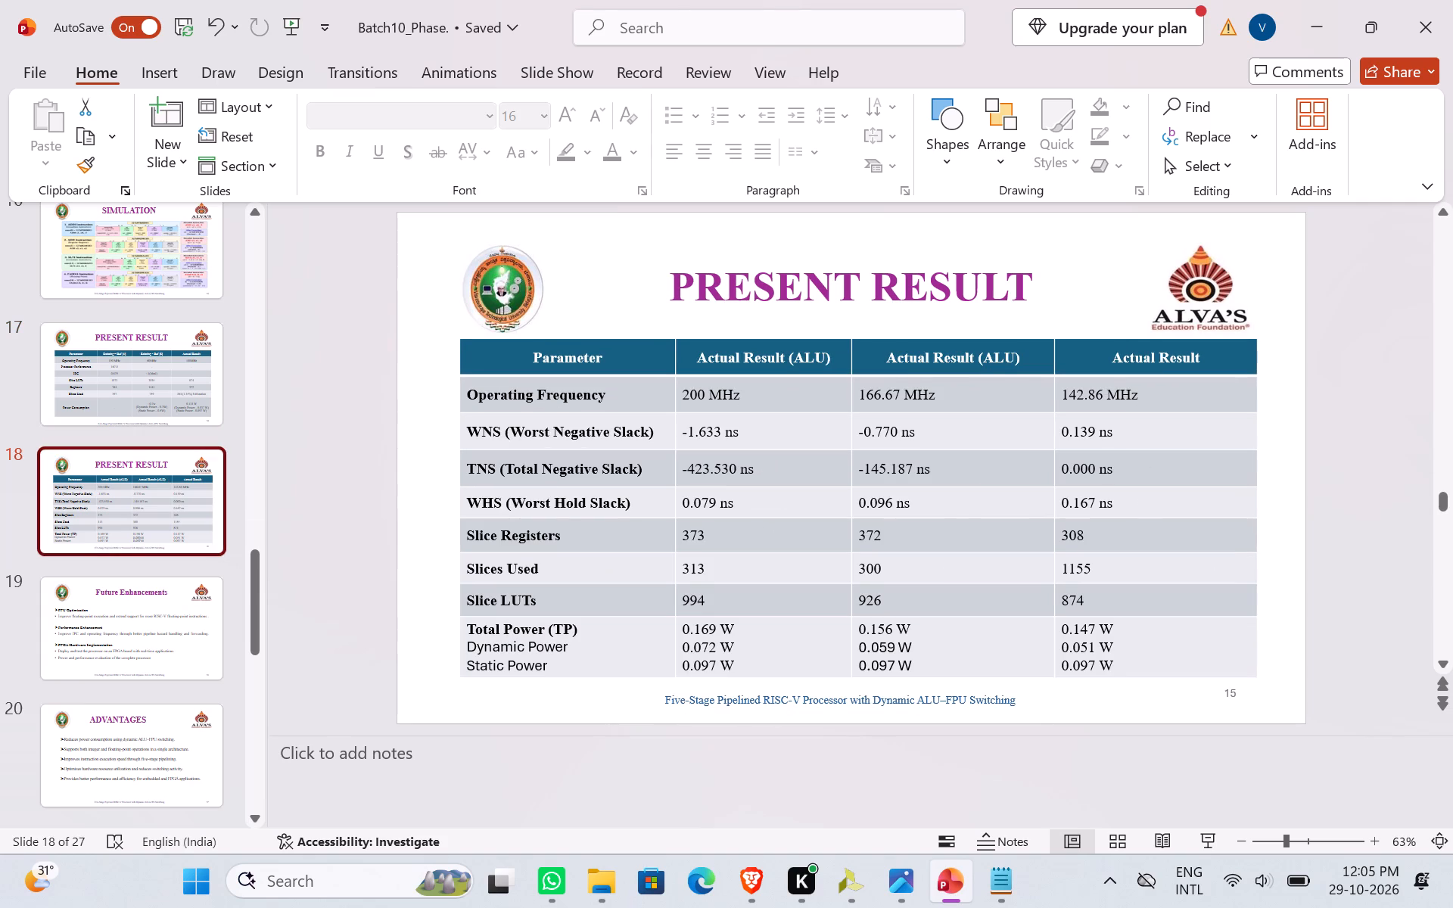
From the 142.86 MHz column's Total Power entry, switch to Vivado and examine the synthesis utilization report's resource tables from Slice Logic through IO.
click(1118, 631)
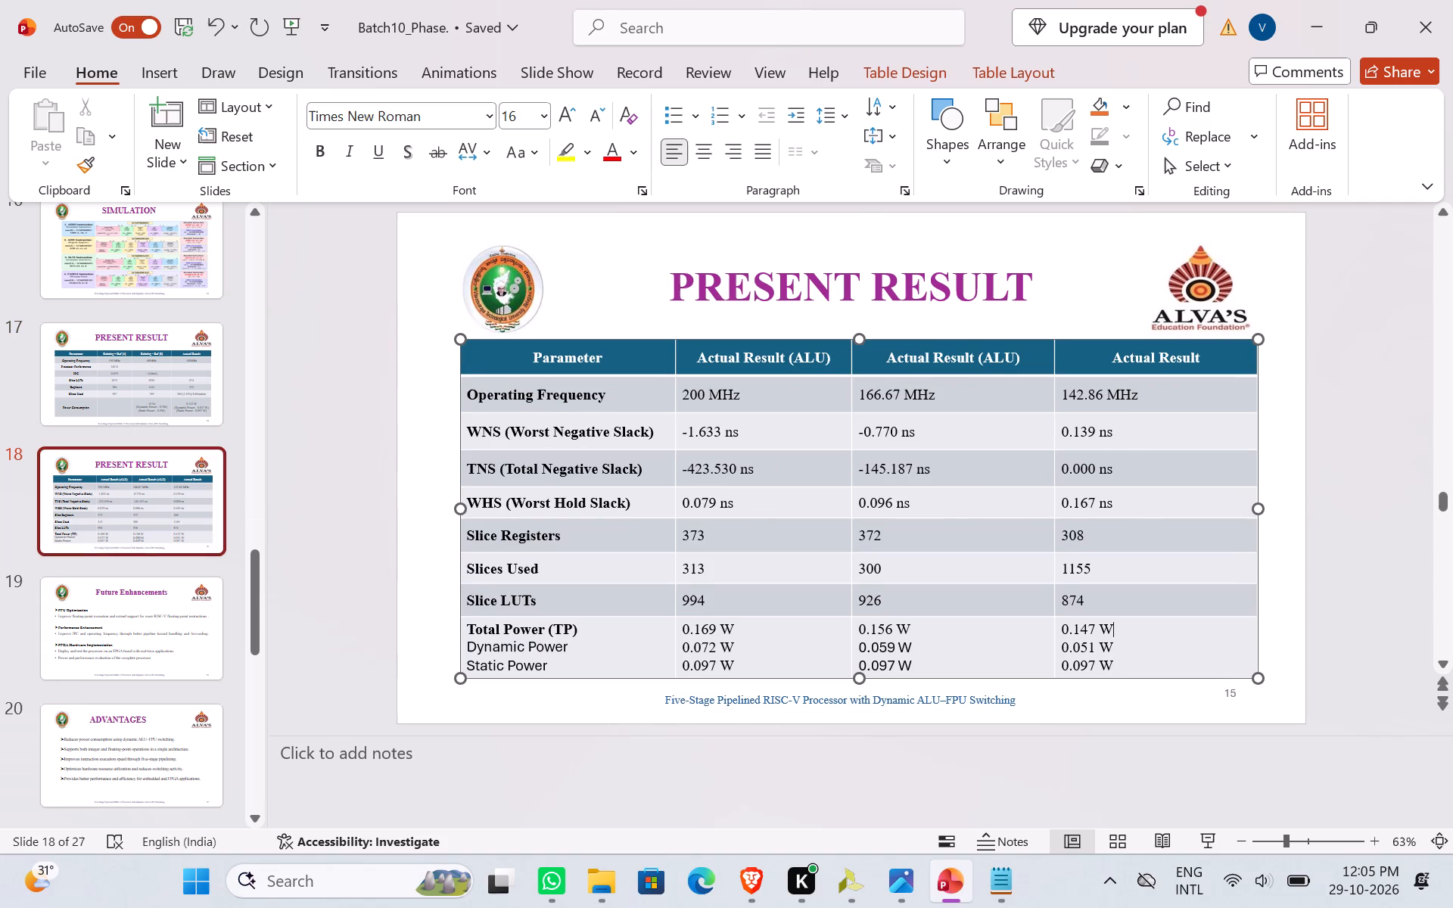
key(alt+Tab)
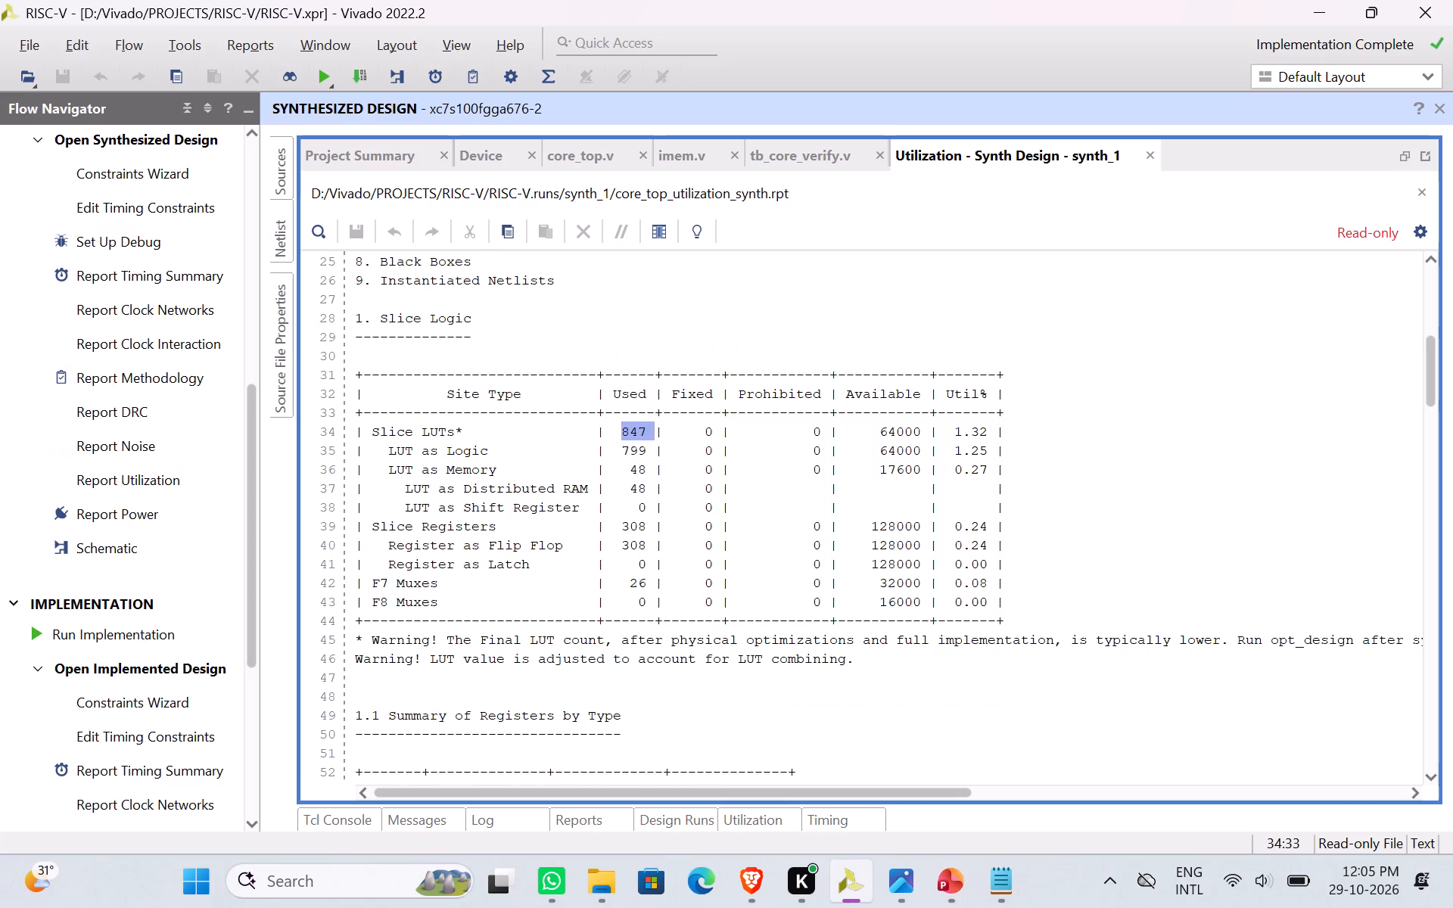
scroll(1118, 631, down, 2)
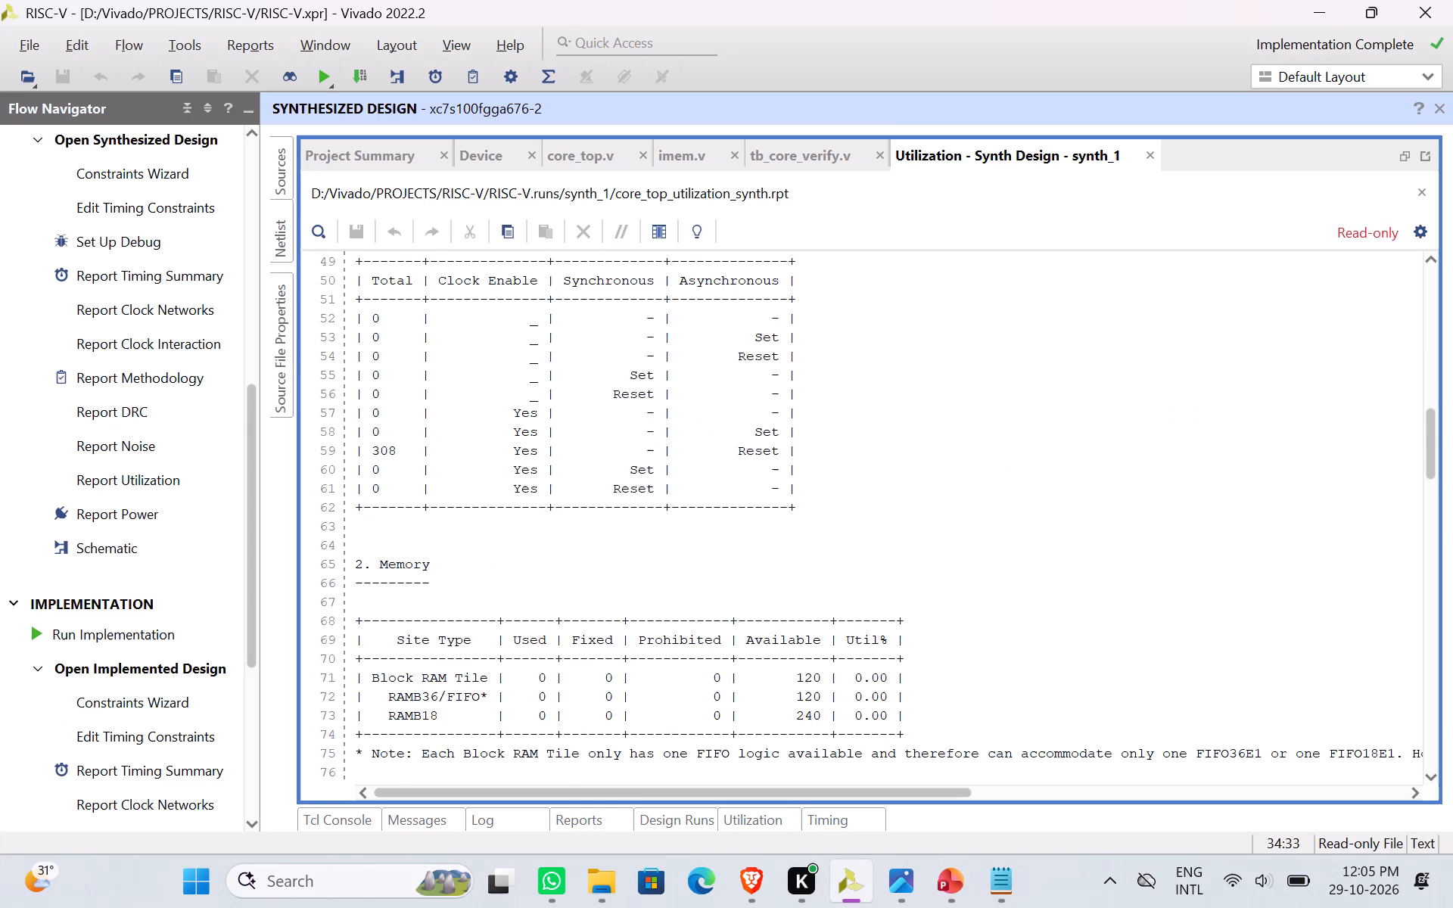
scroll(1118, 631, up, 2)
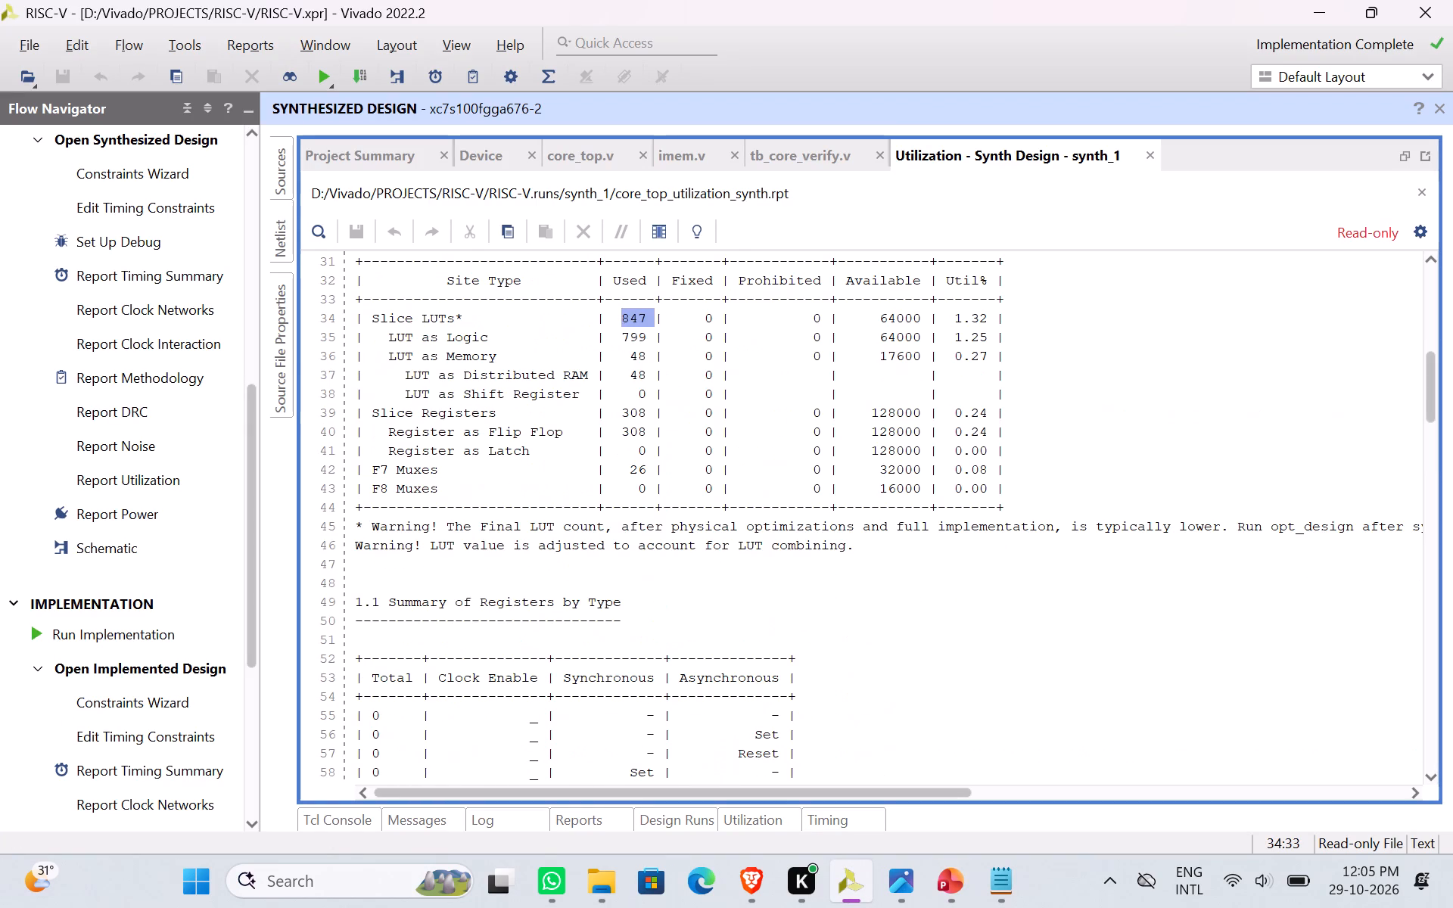
scroll(1118, 631, up, 1)
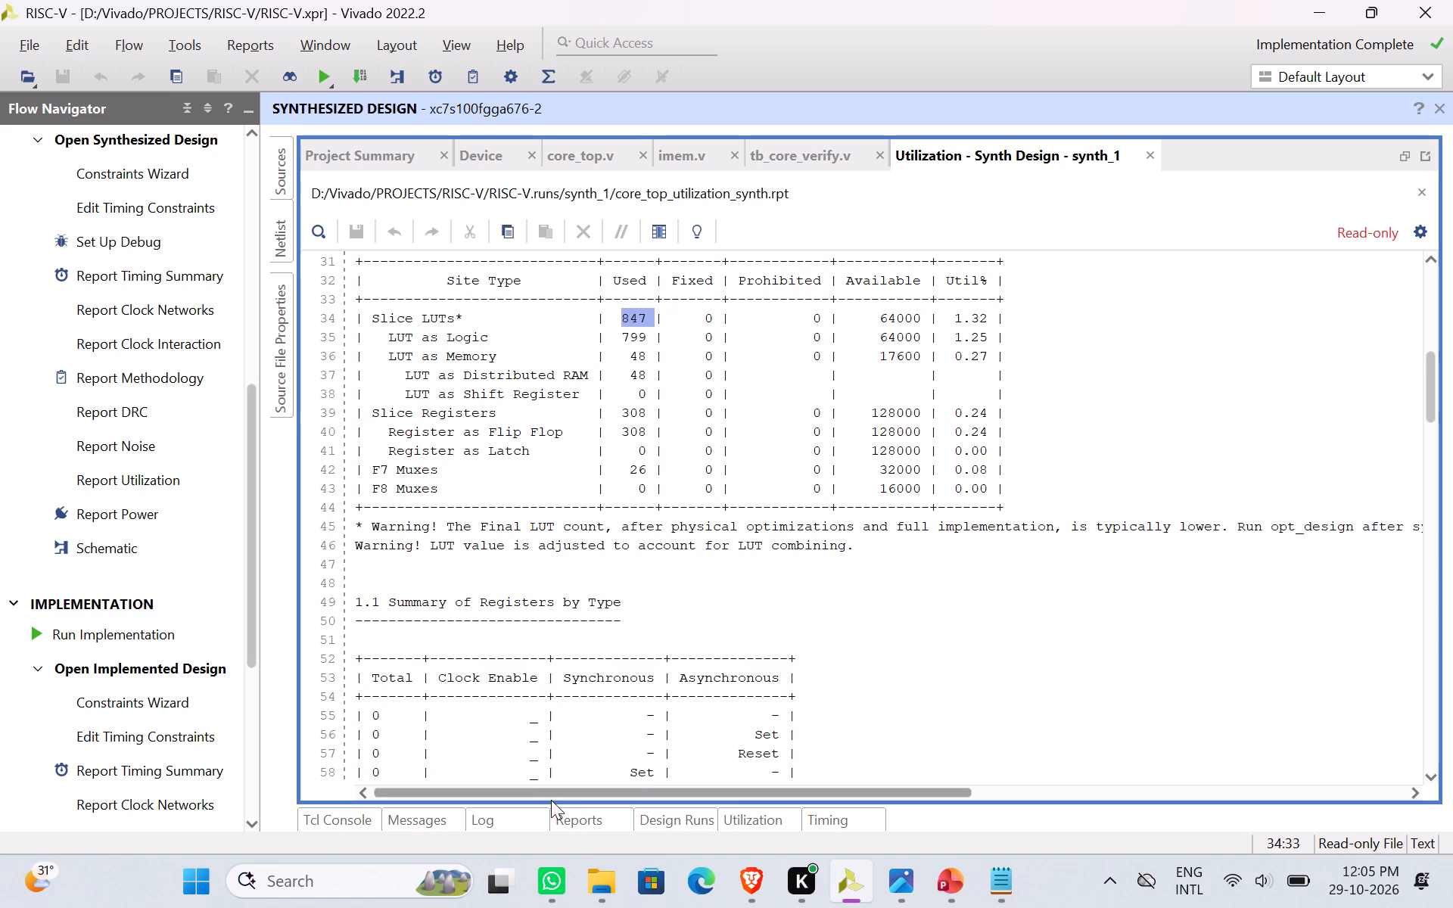
drag(552, 793, 745, 763)
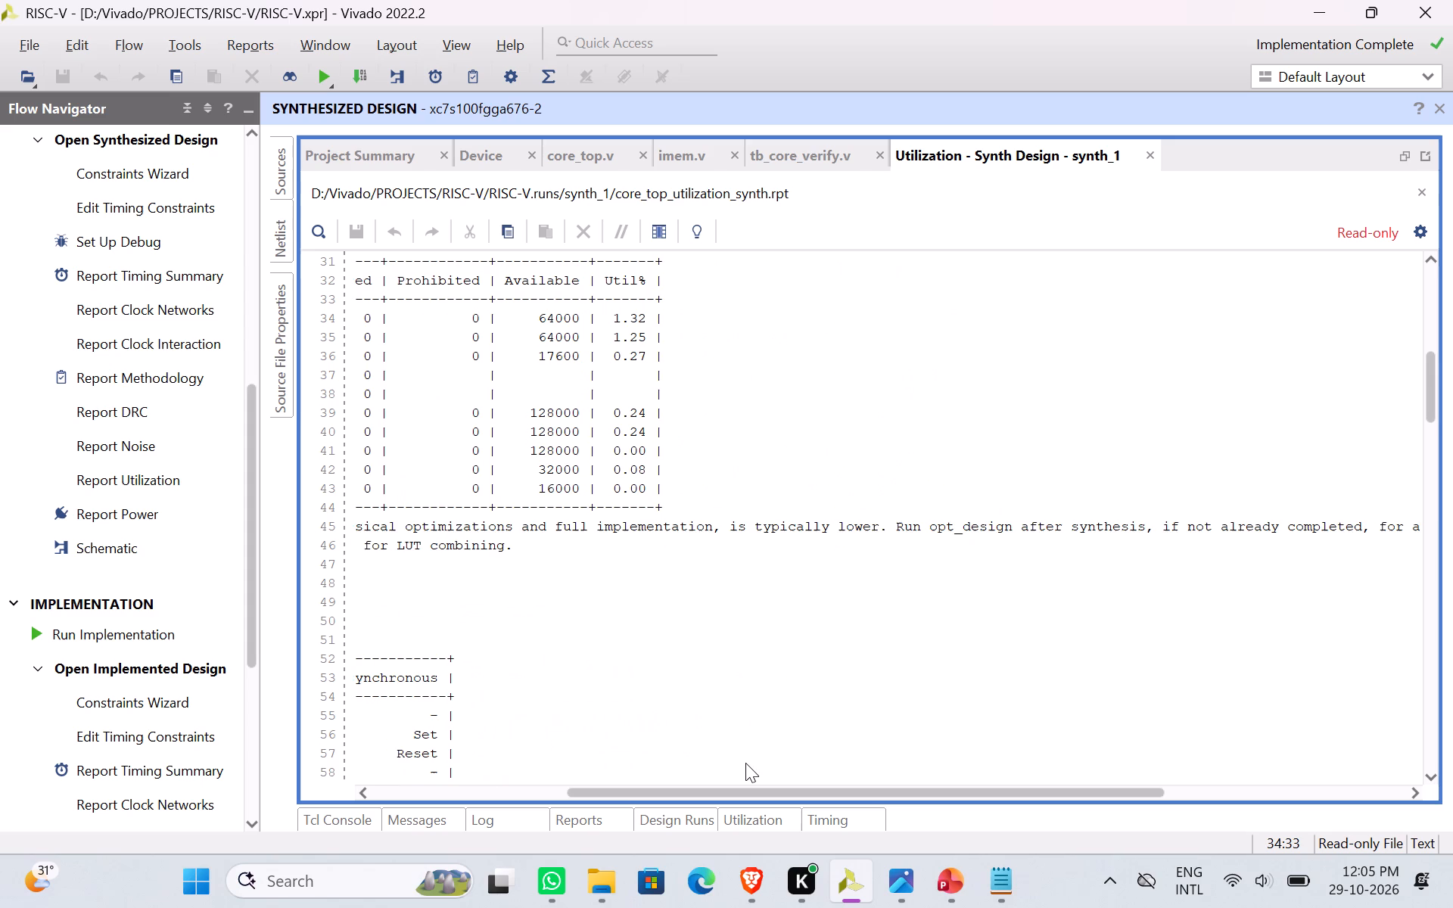
drag(745, 763, 830, 773)
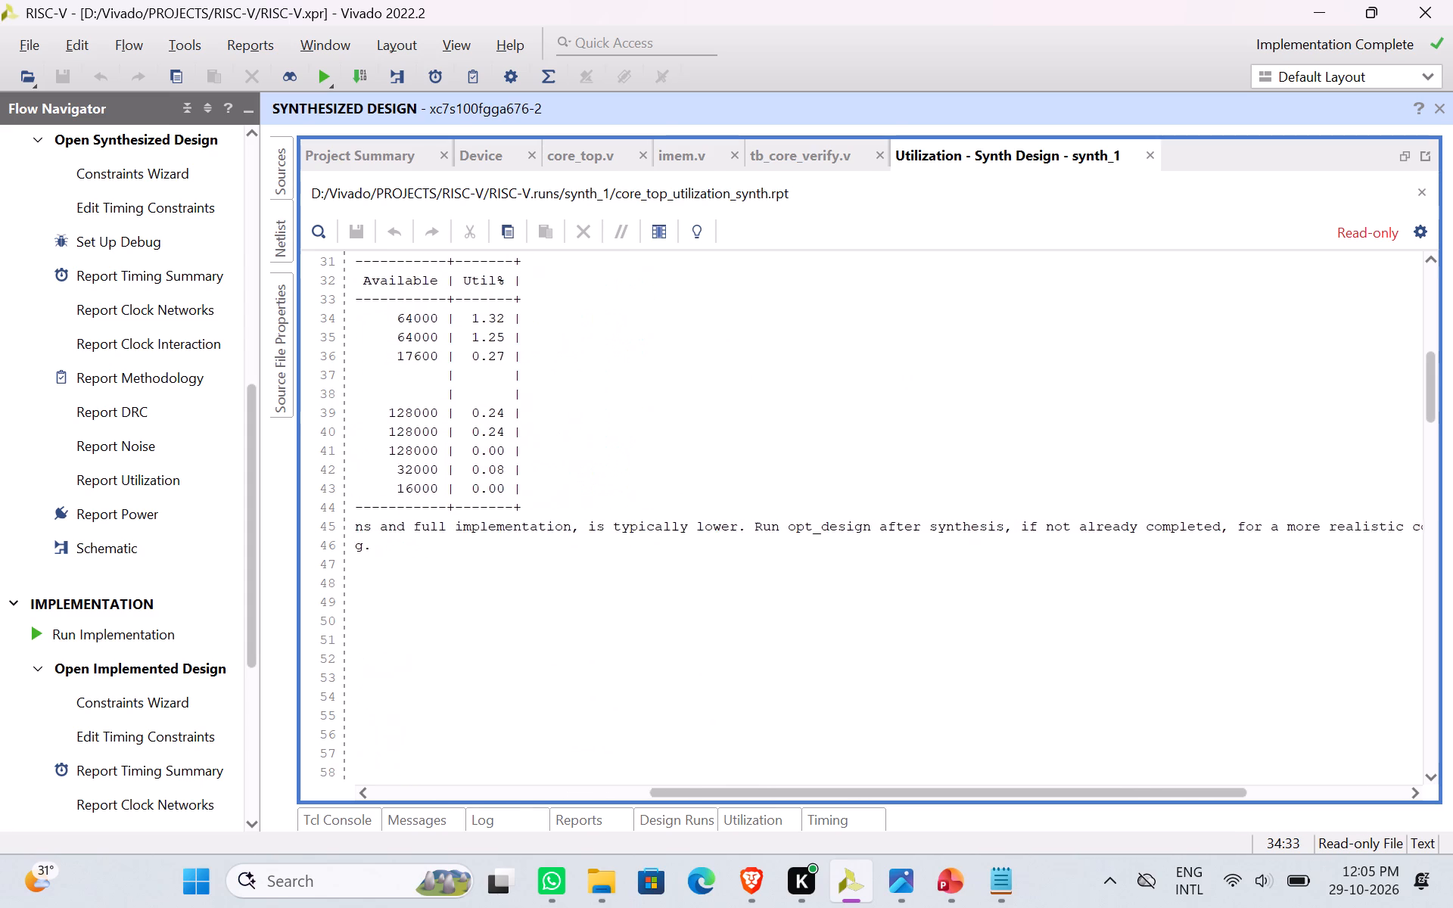
drag(830, 773, 988, 758)
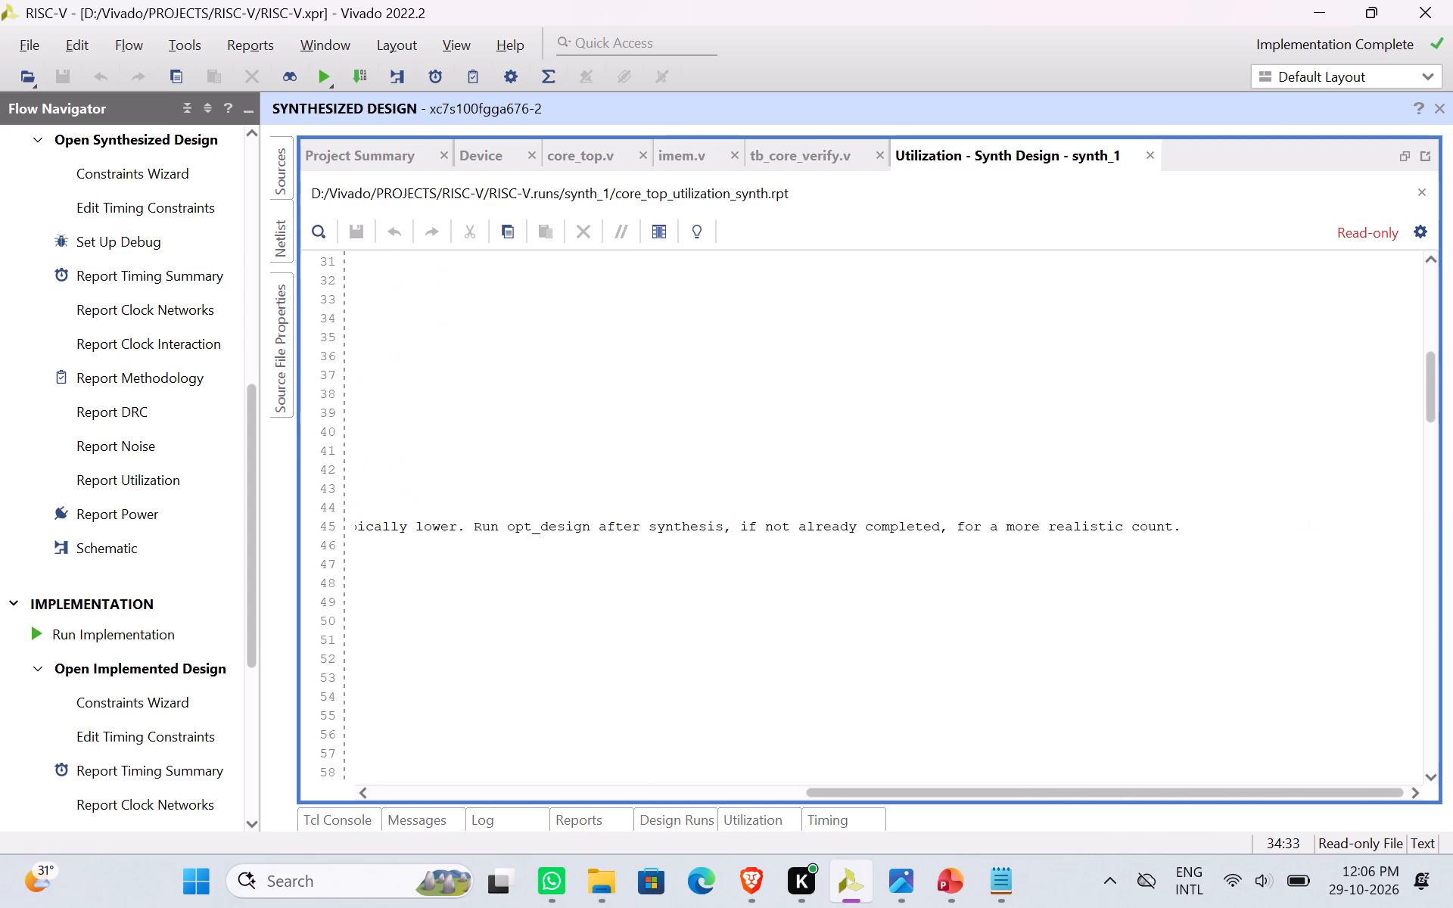
drag(988, 758, 48, 844)
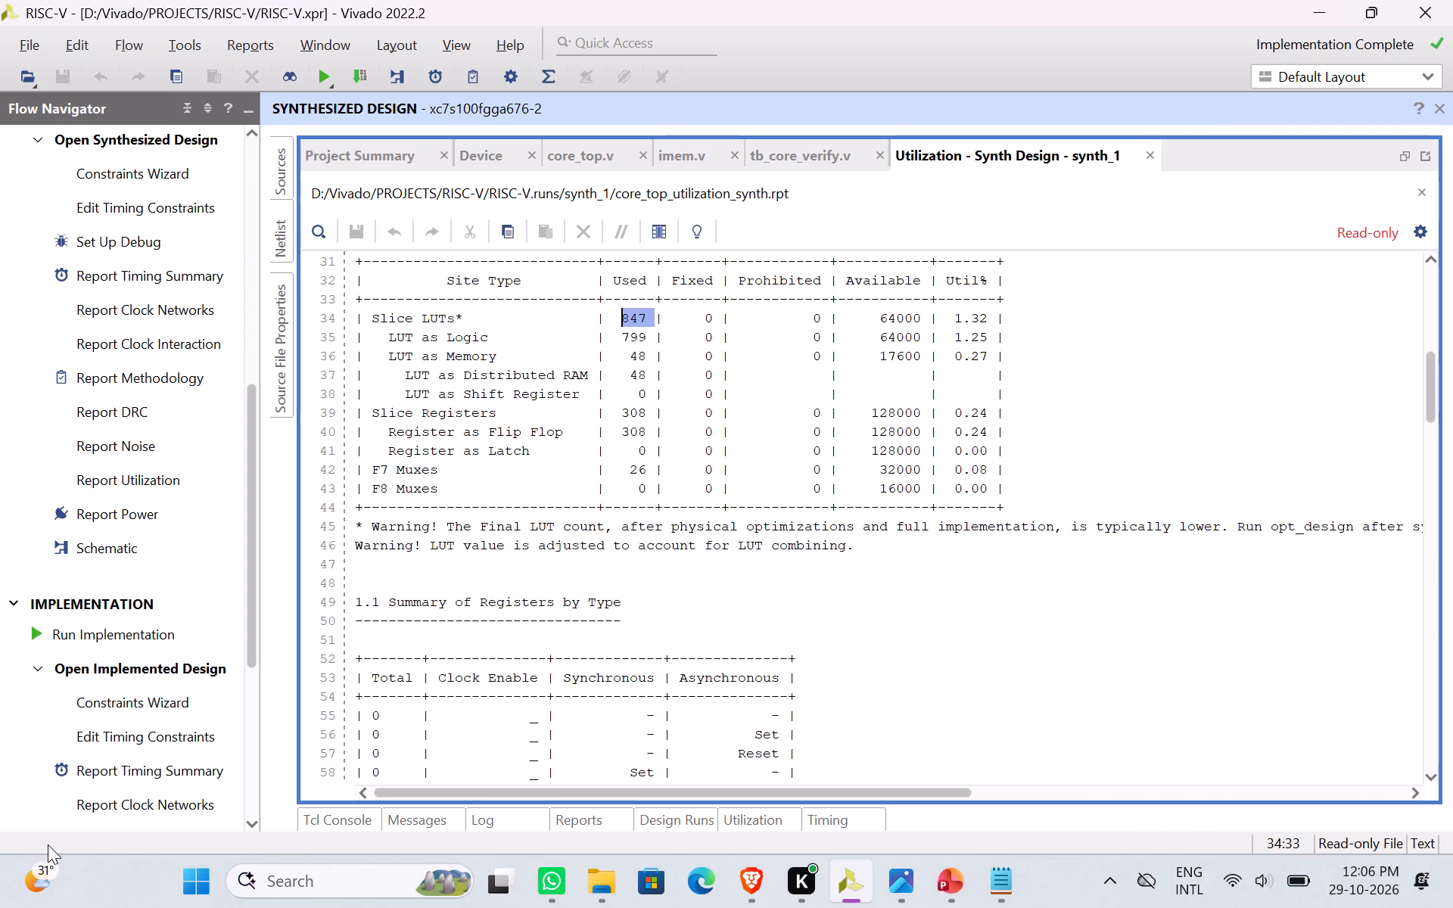
drag(48, 844, 453, 788)
drag(453, 788, 838, 723)
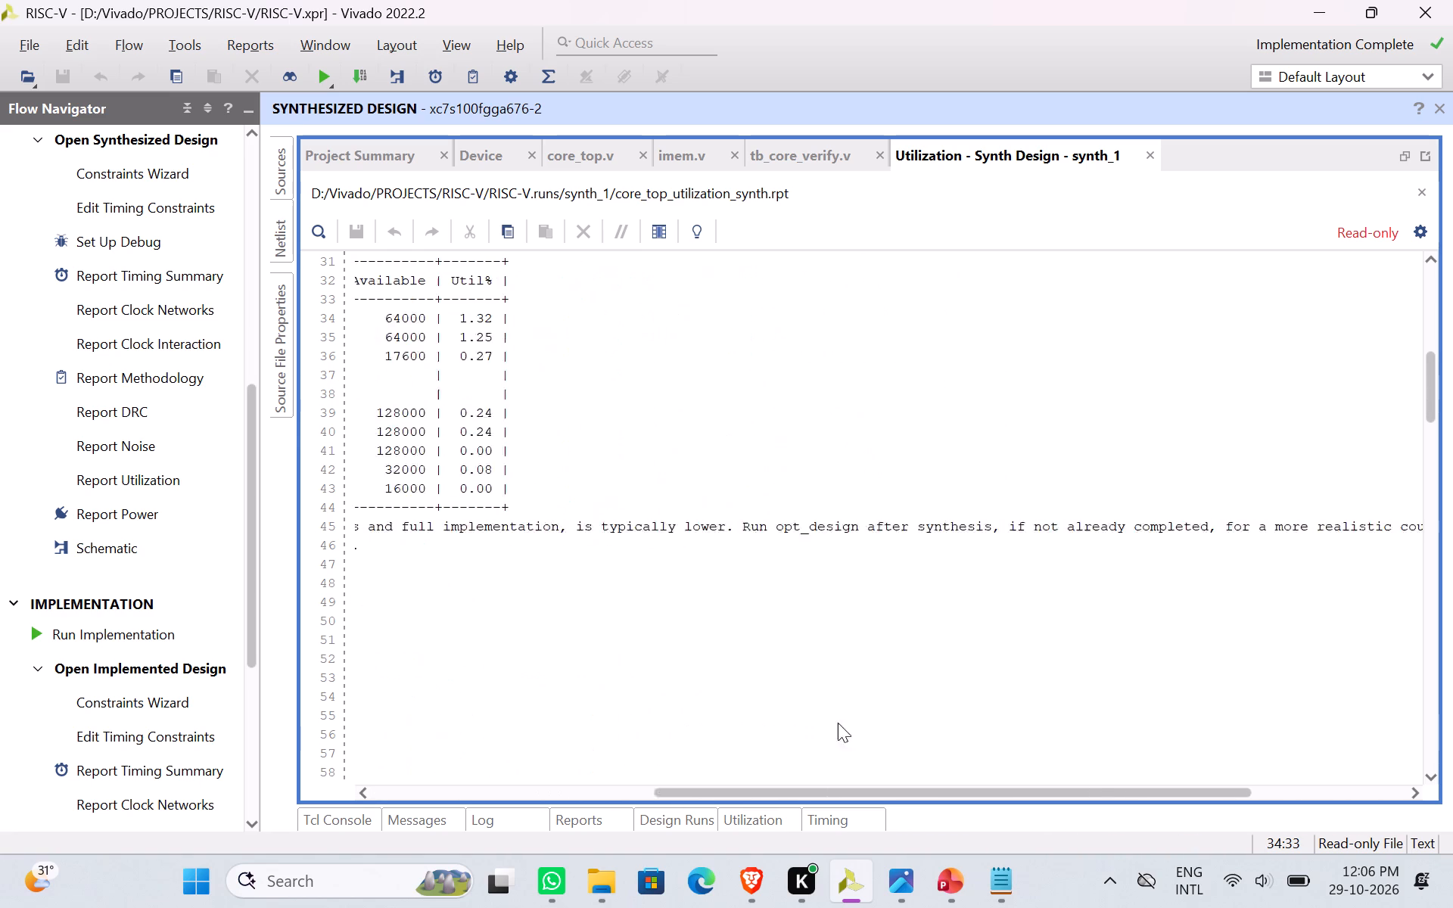
drag(838, 723, 201, 698)
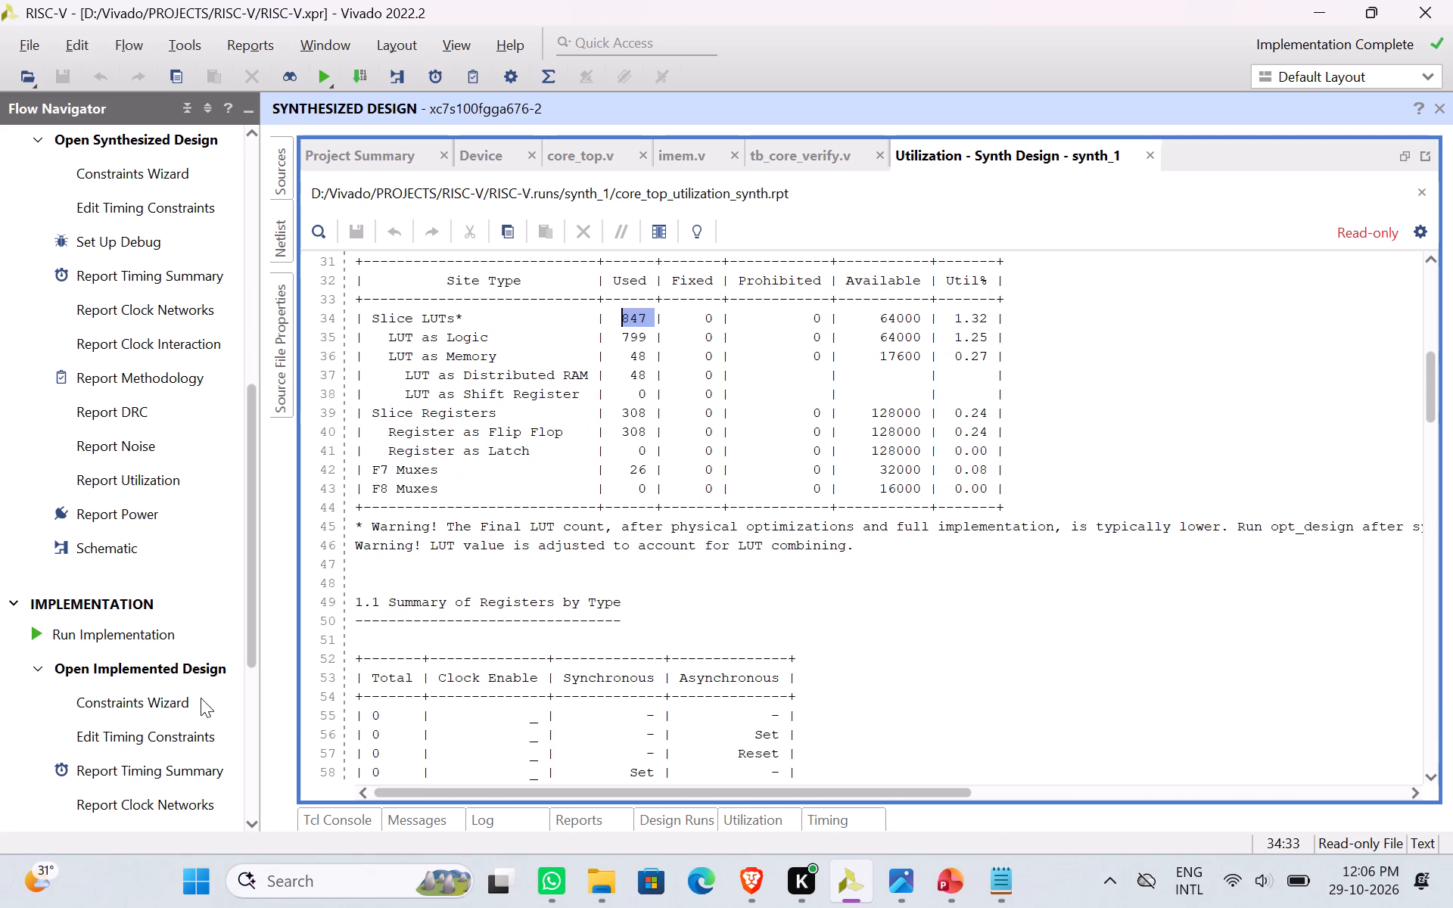
scroll(495, 595, down, 2)
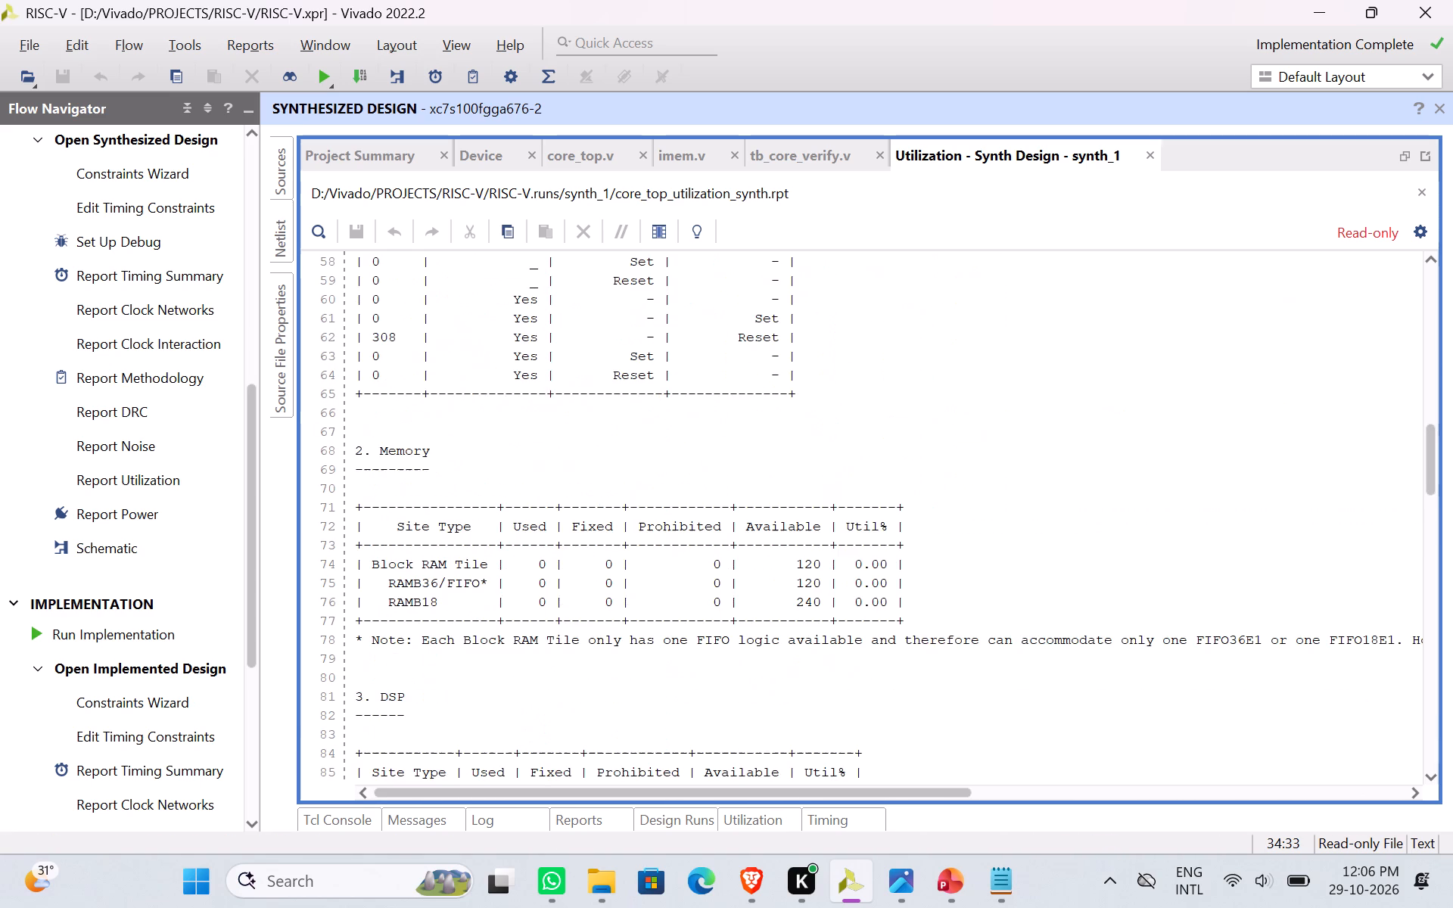
scroll(495, 595, up, 1)
scroll(495, 595, down, 2)
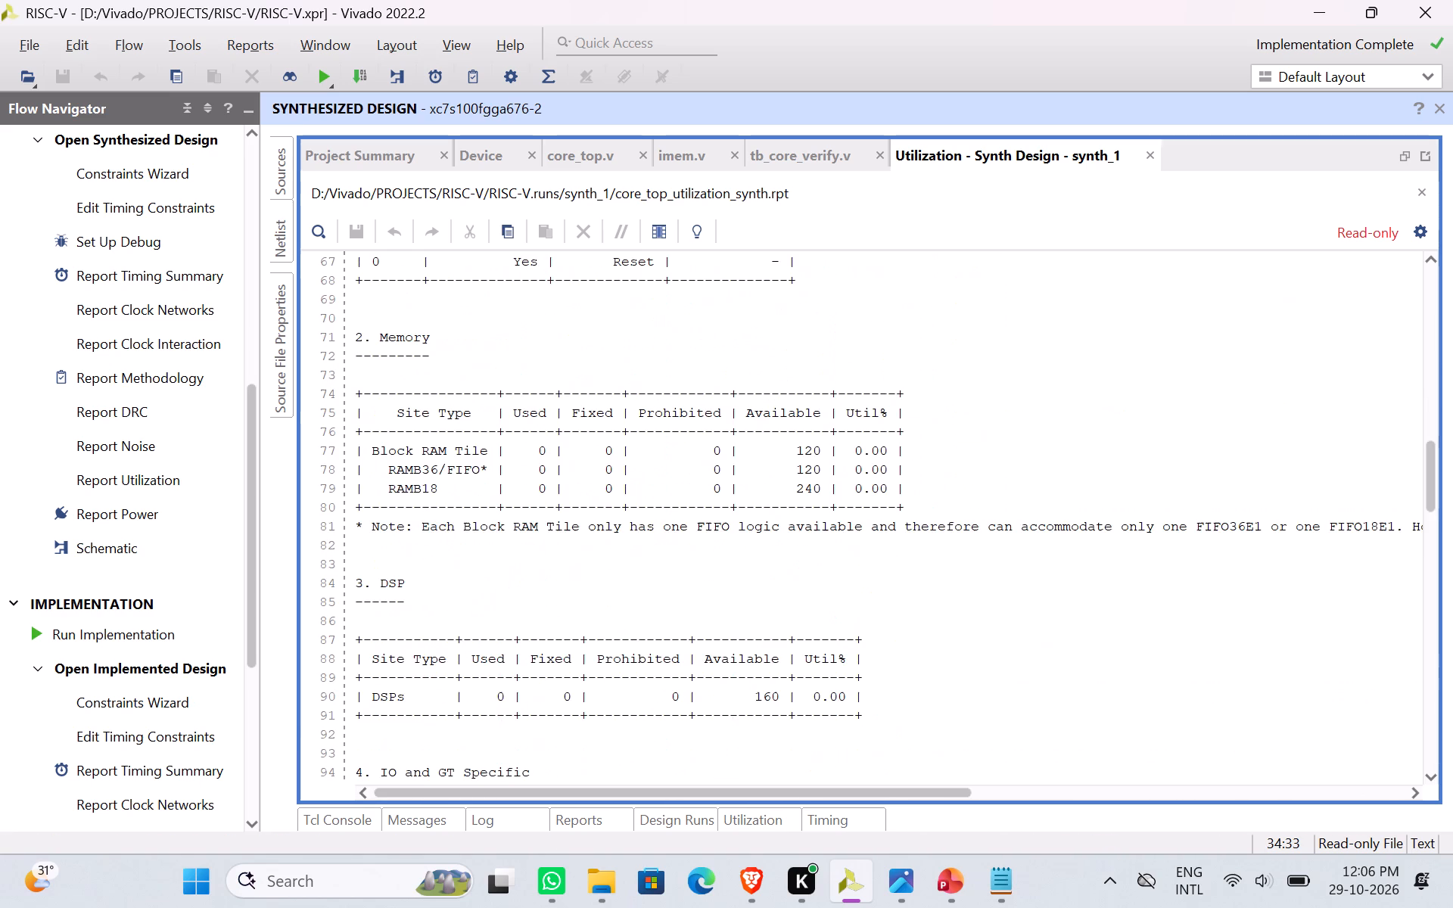
scroll(495, 595, down, 2)
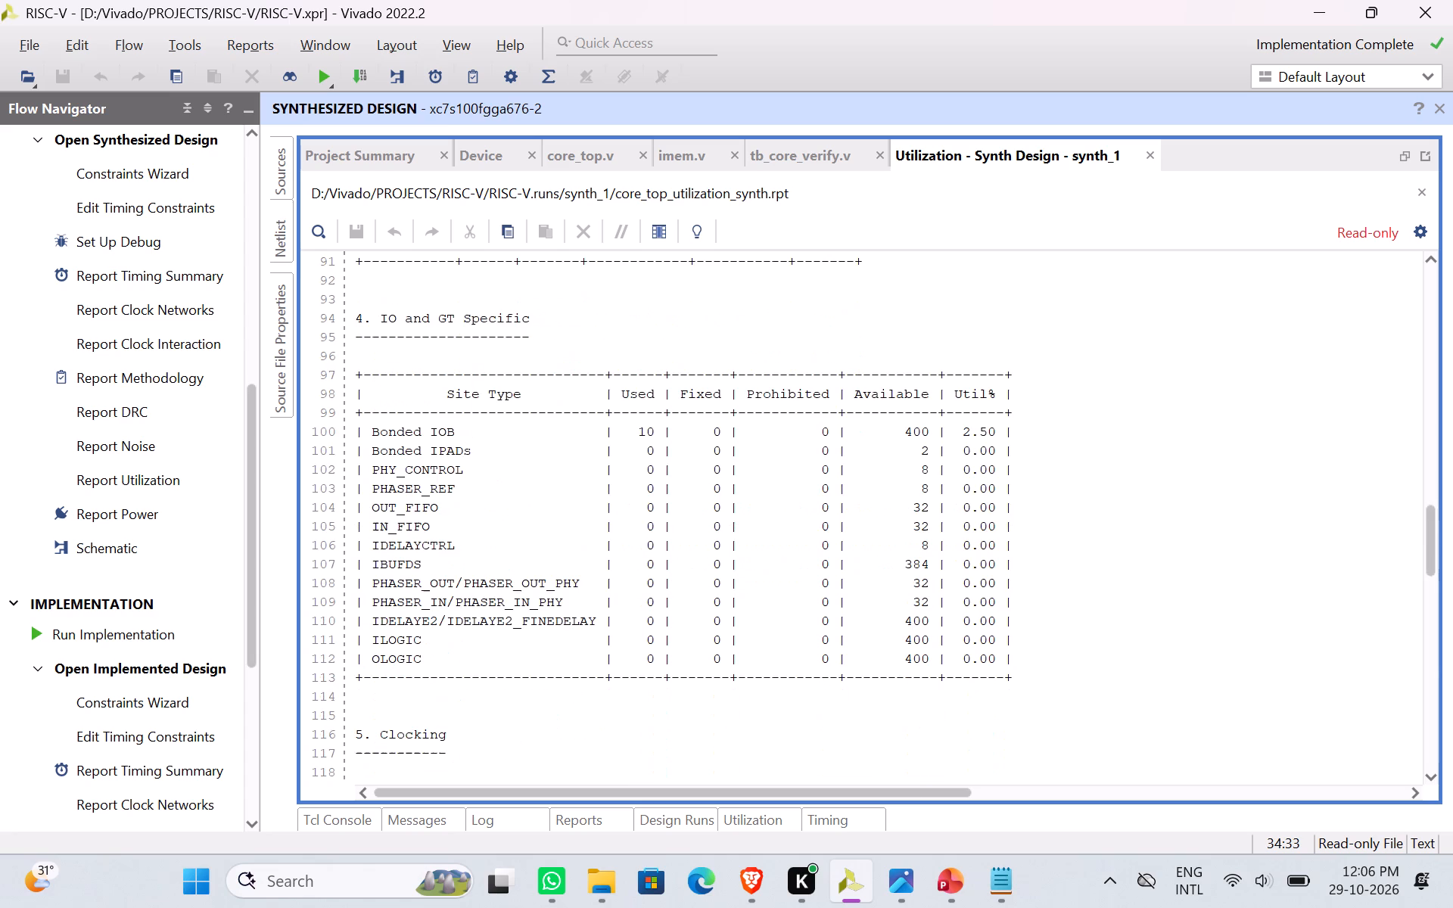
scroll(495, 595, up, 12)
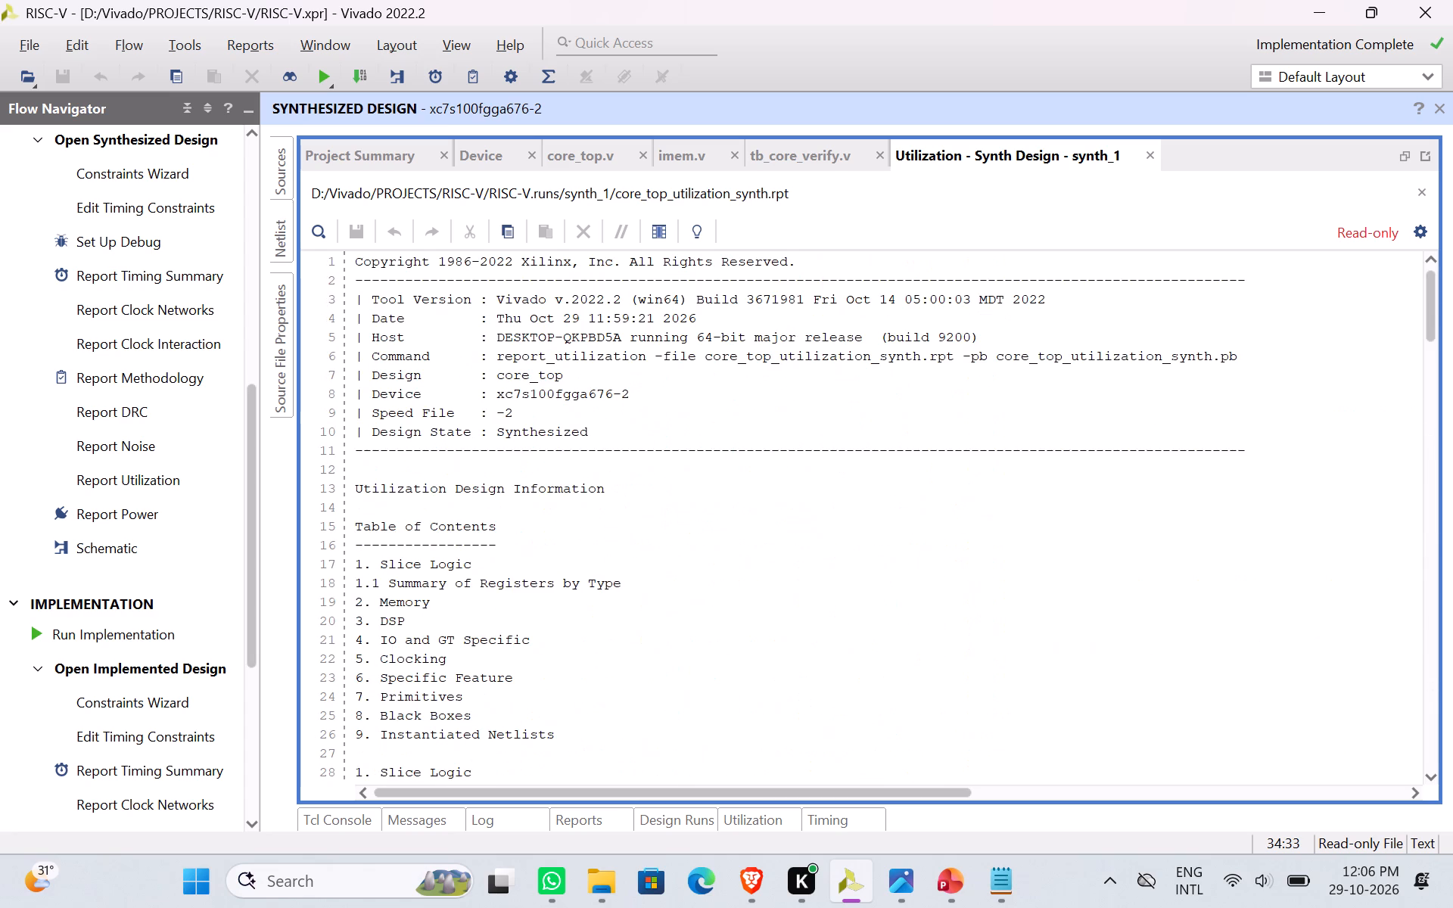
click(809, 151)
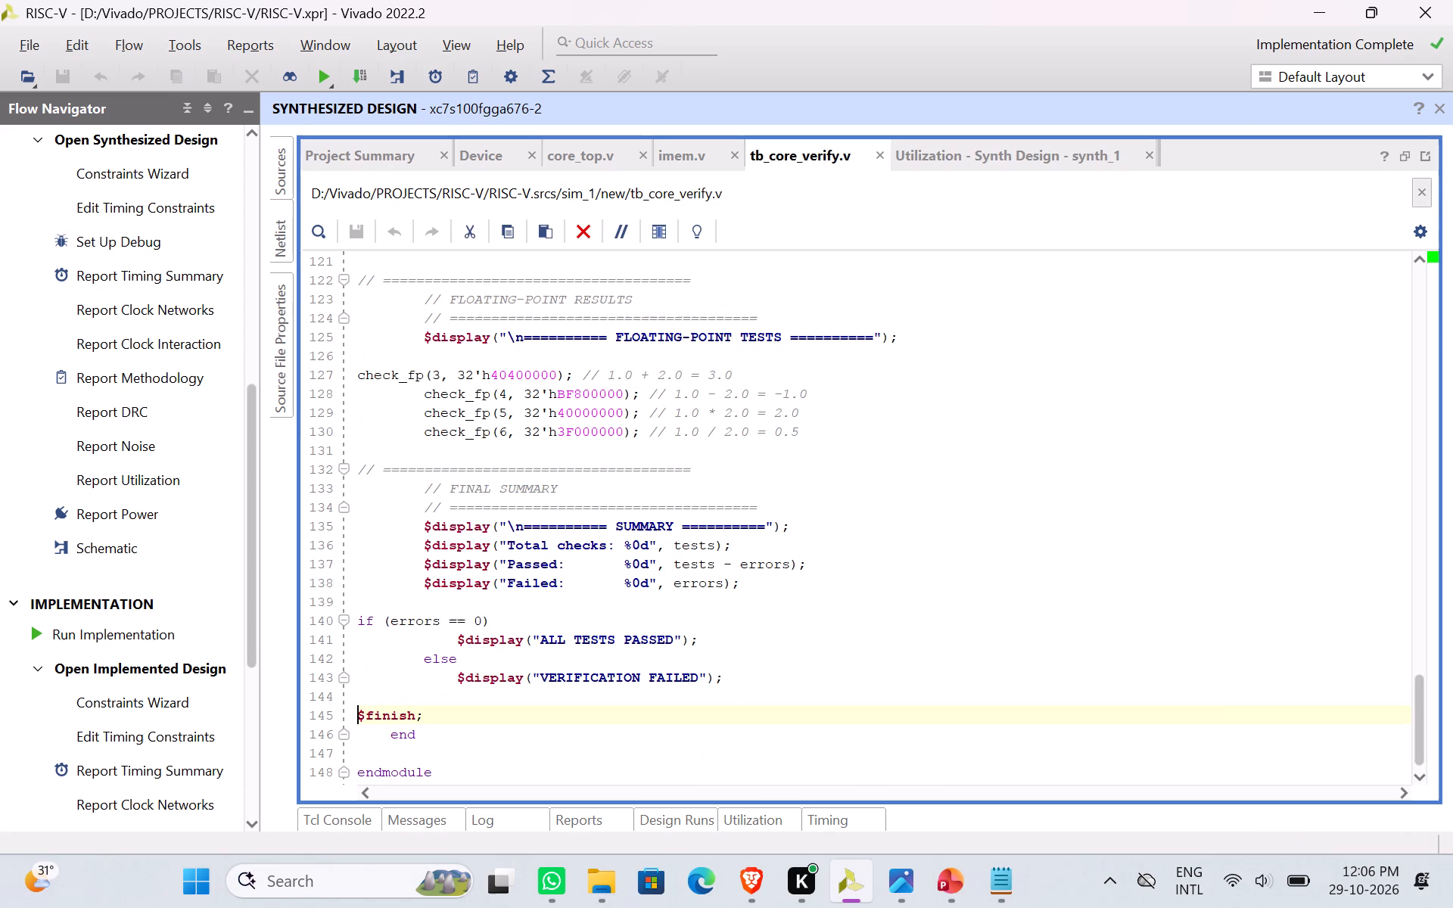
In the PowerPoint results table, clear the decimal digits of Total Power in the 142.86 MHz column, keeping "0." and the W unit.
key(alt+Tab)
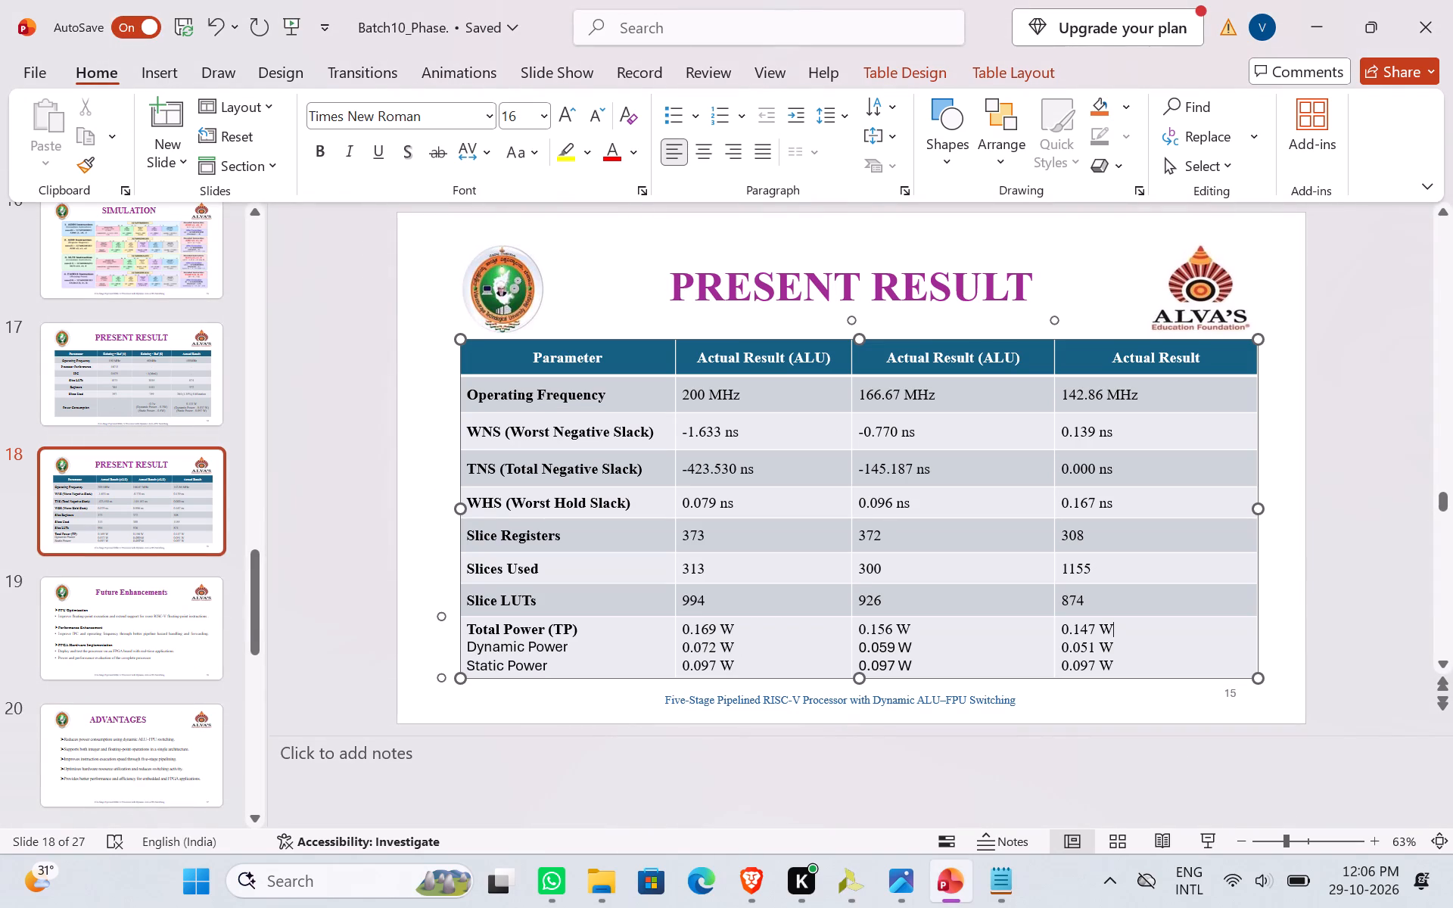
click(1088, 631)
key(Right)
key(BackSpace)
key(BackSpace)
key(BackSpace)
In Vivado, return to the synthesis utilization report, open the Utilization hierarchy results and enlarge their area to examine core_top's resource usage.
key(alt+Tab)
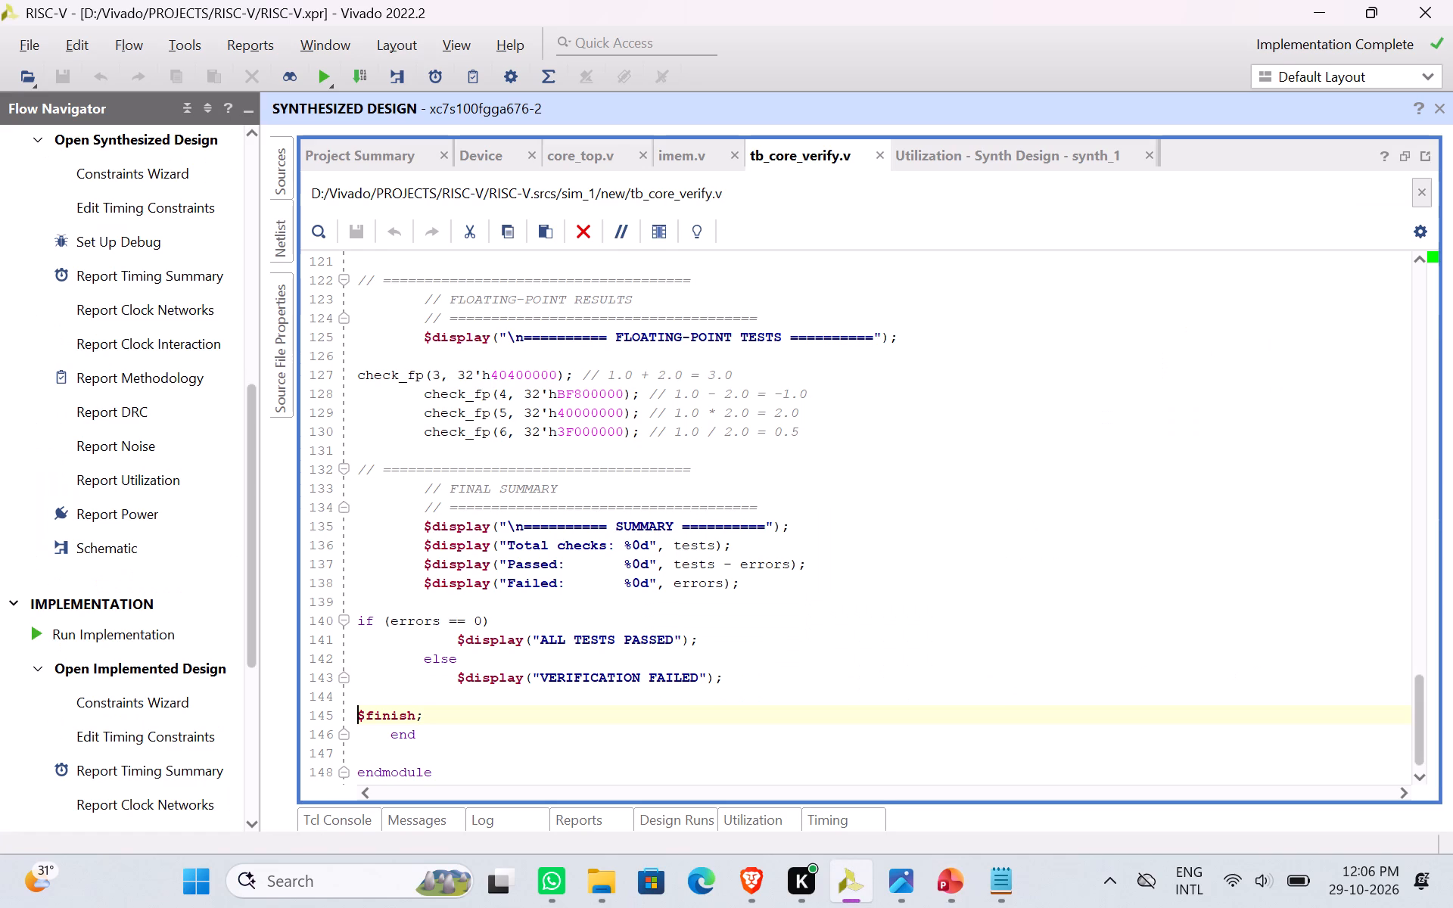
scroll(589, 683, down, 1)
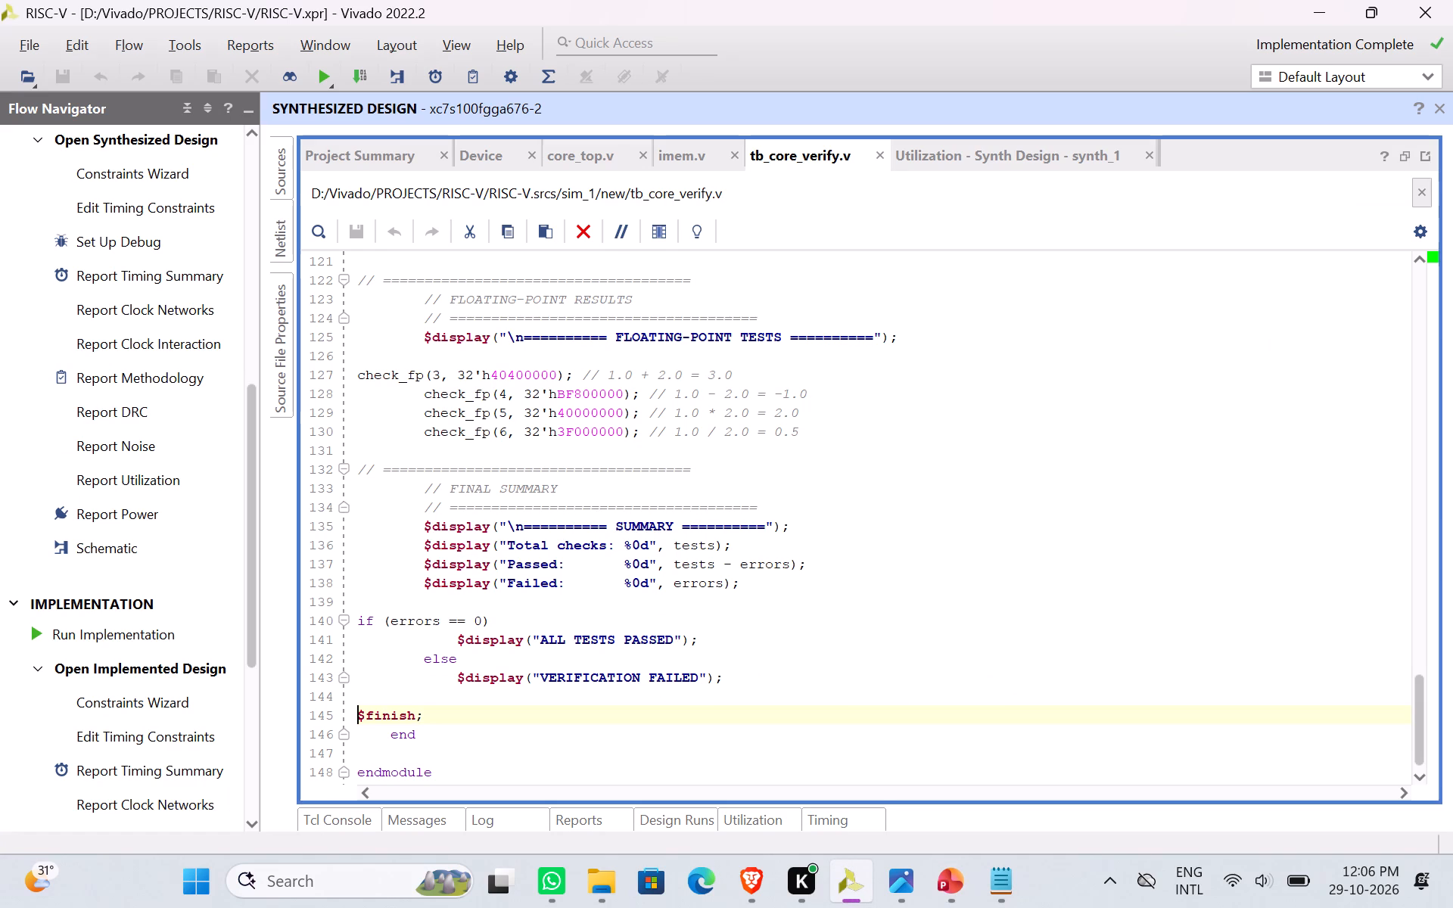
click(1021, 139)
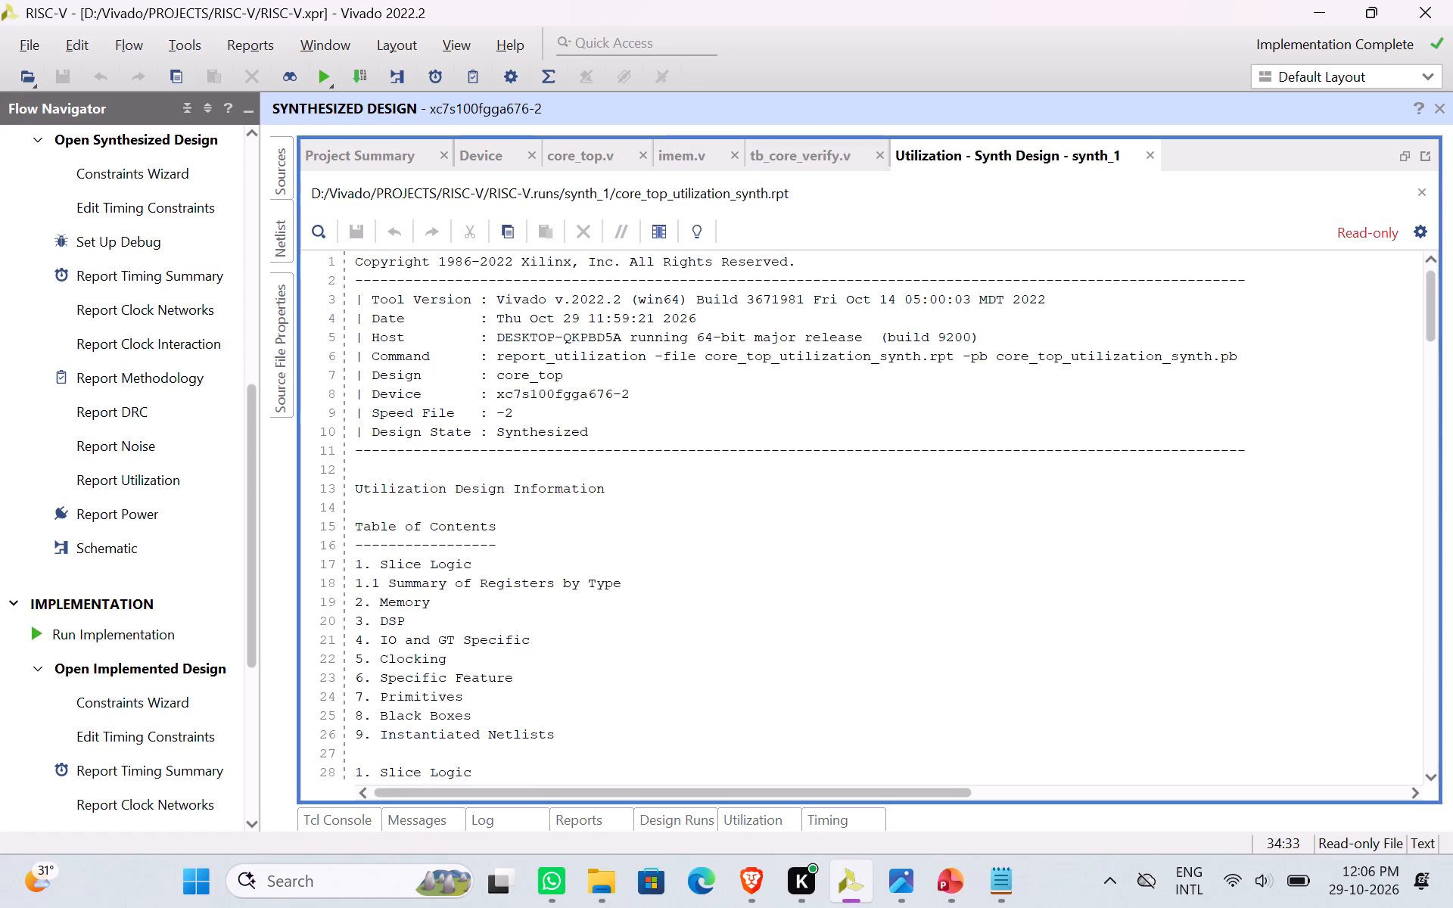
click(733, 813)
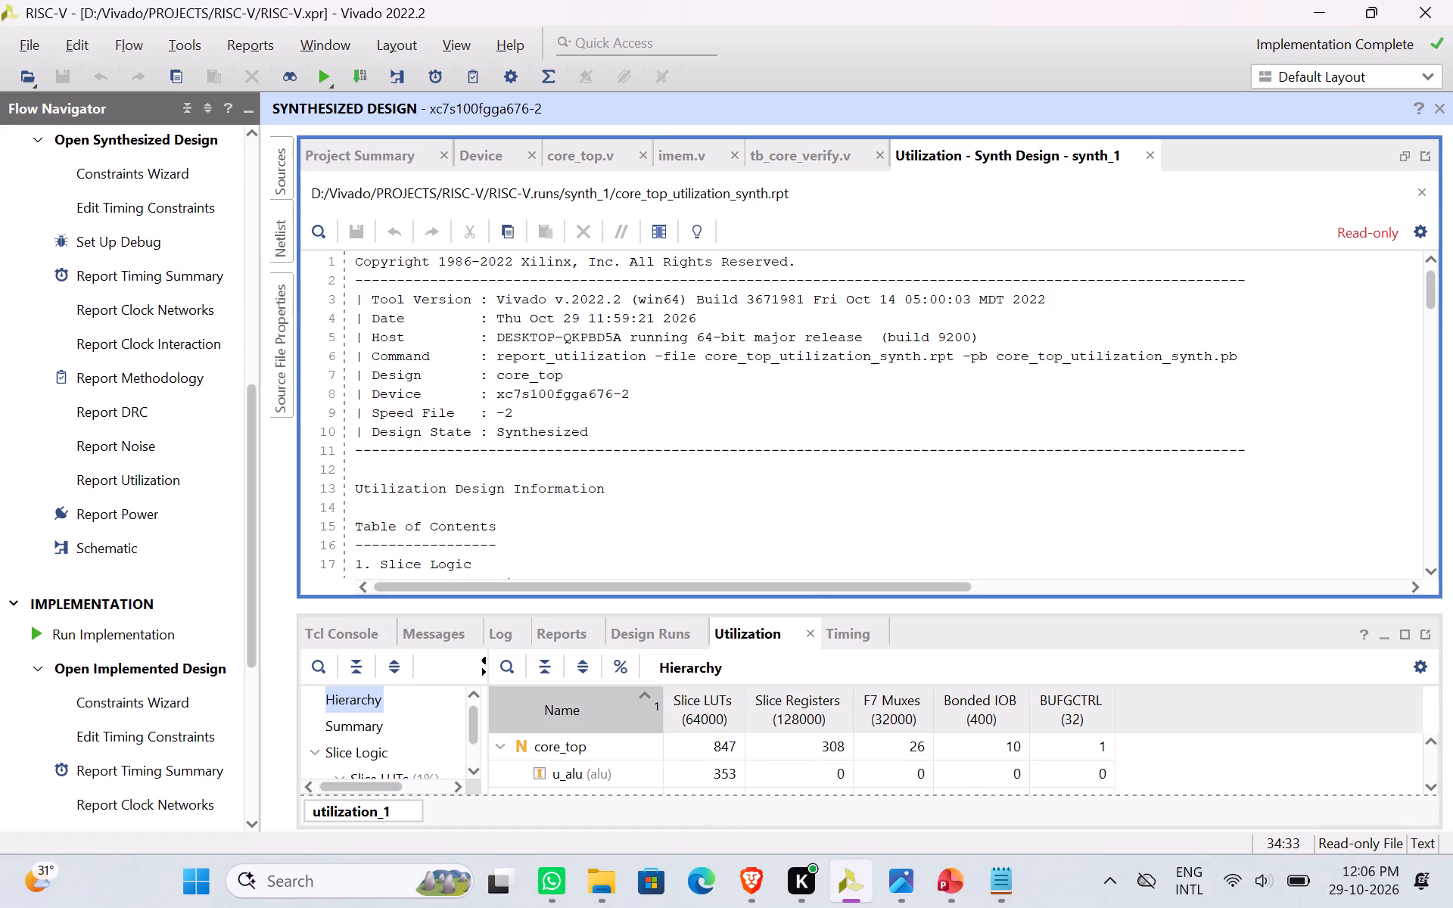
drag(815, 599, 810, 435)
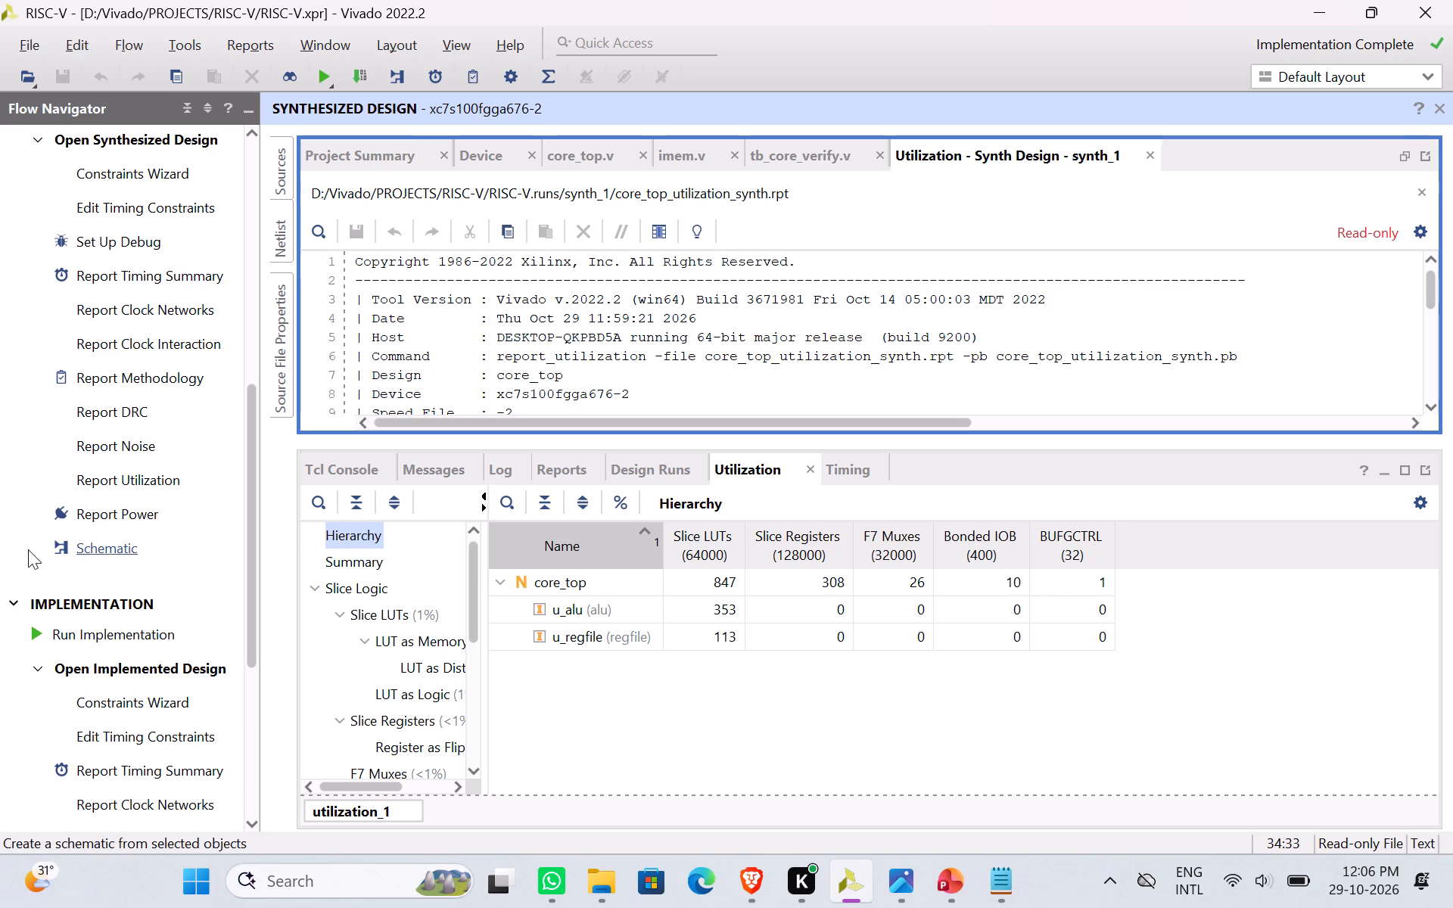
Generate the synthesized design's power report power_1 with the commercial temperature grade and typical process, and view its Summary.
double_click(123, 516)
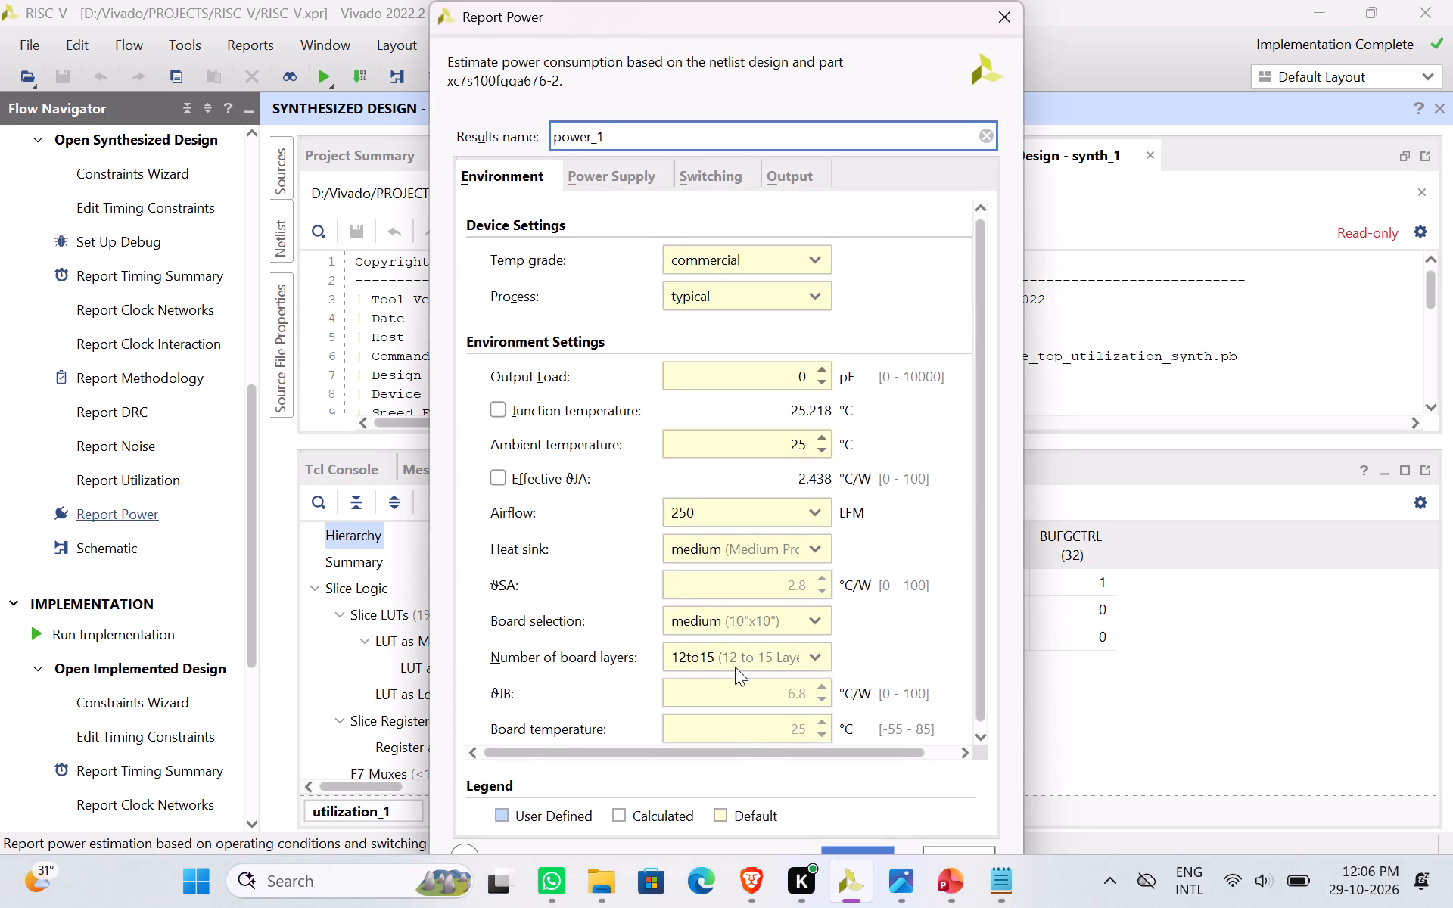
scroll(811, 736, down, 1)
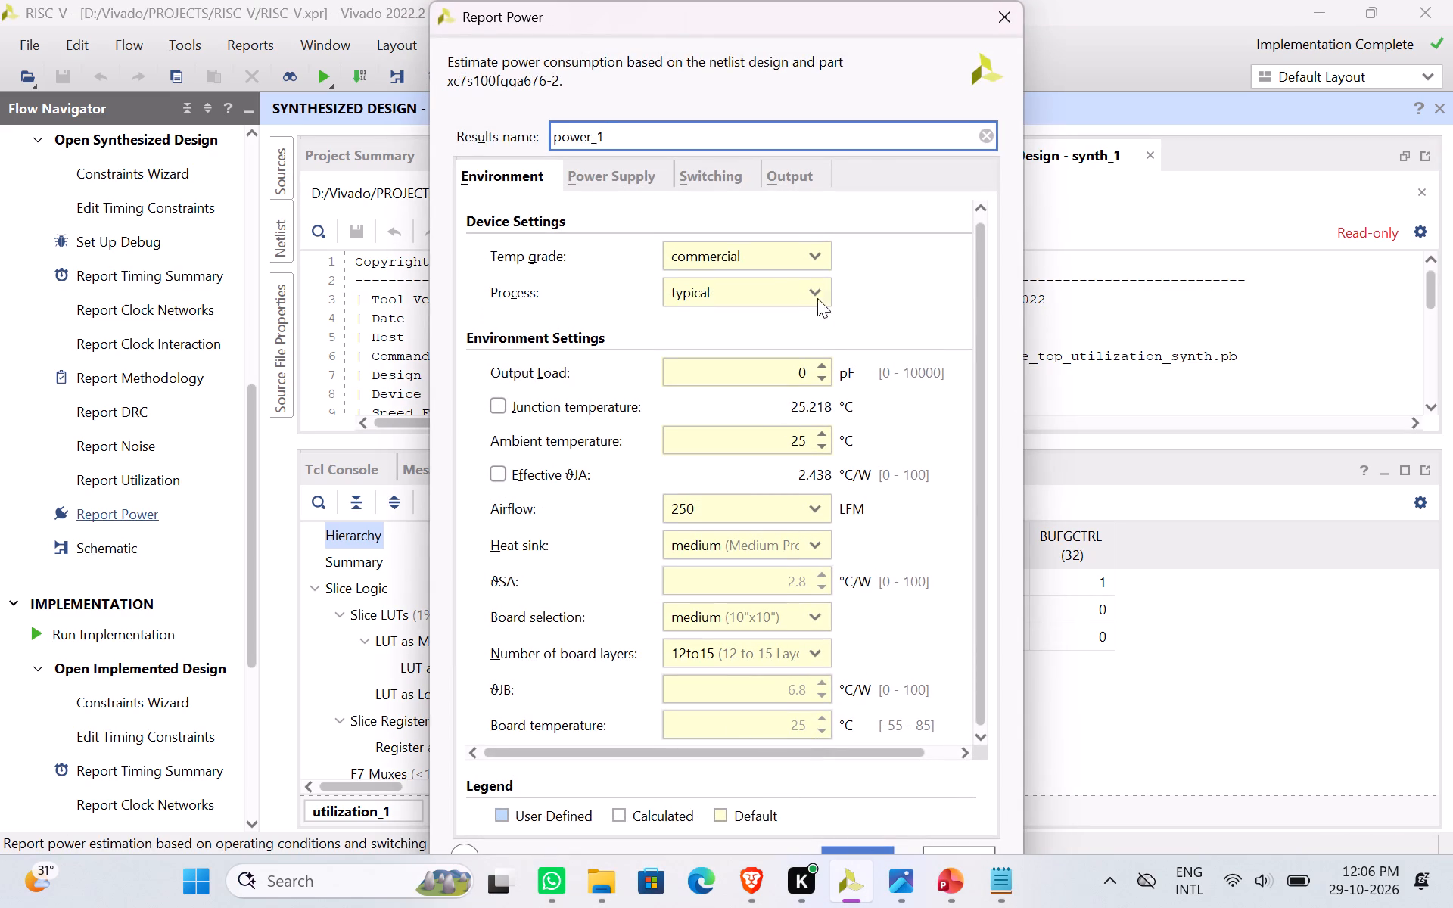
click(815, 250)
click(815, 250)
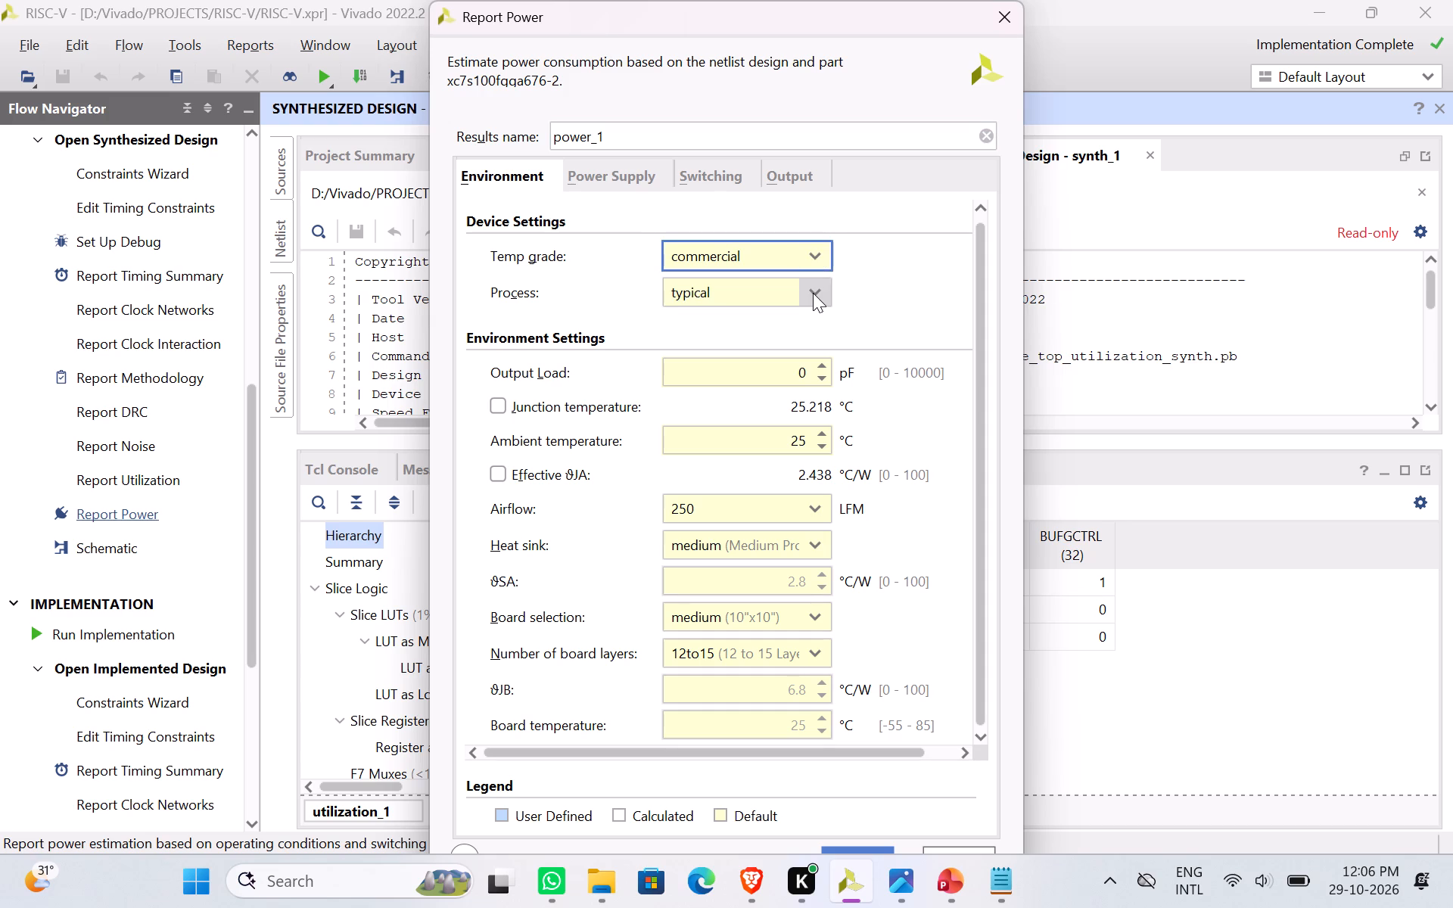
click(813, 293)
click(813, 293)
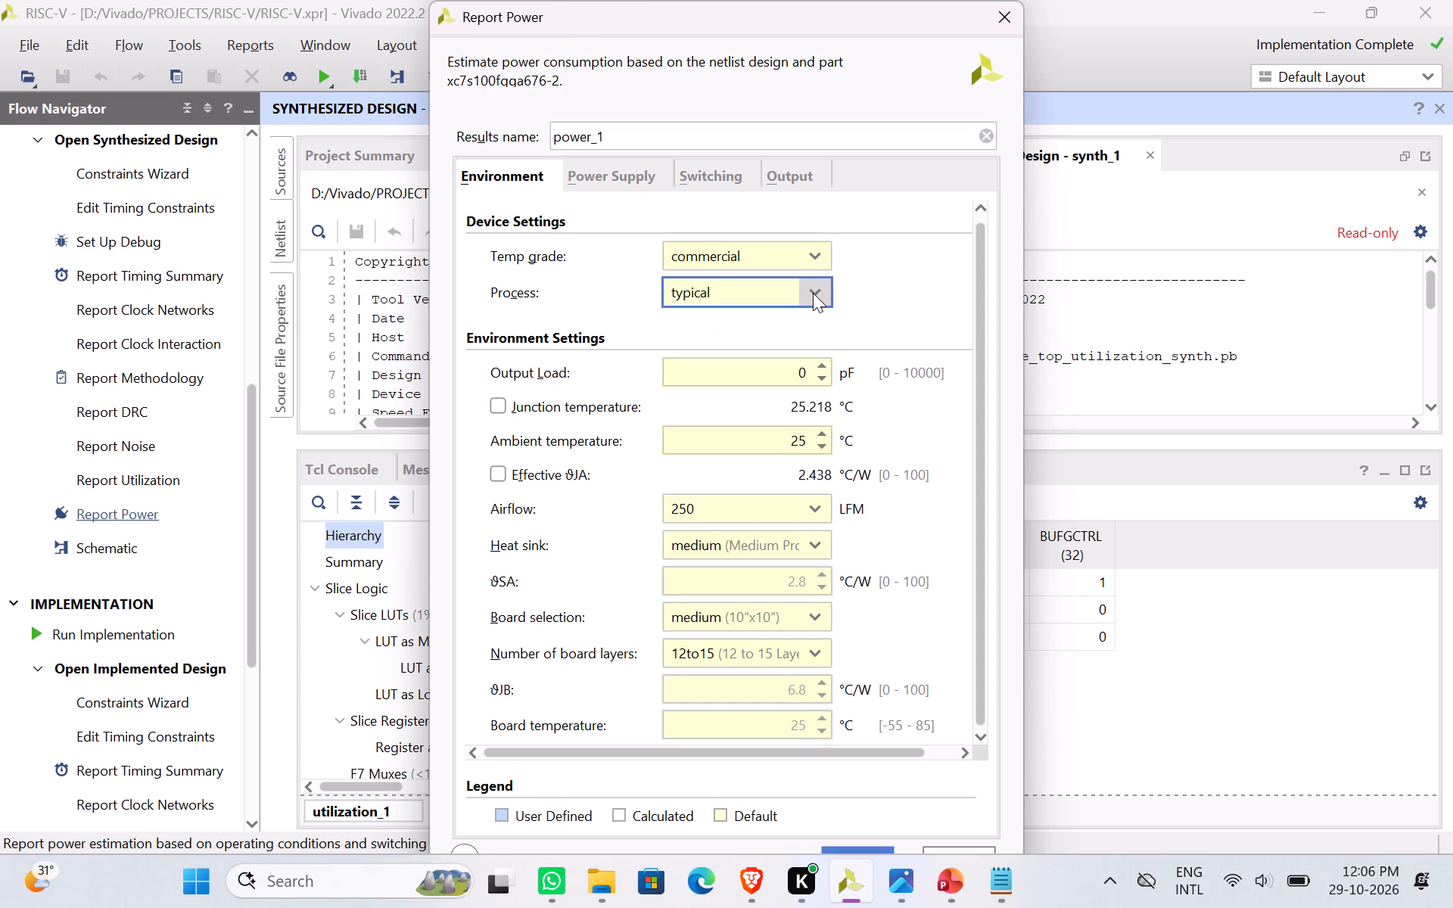
click(813, 293)
click(801, 336)
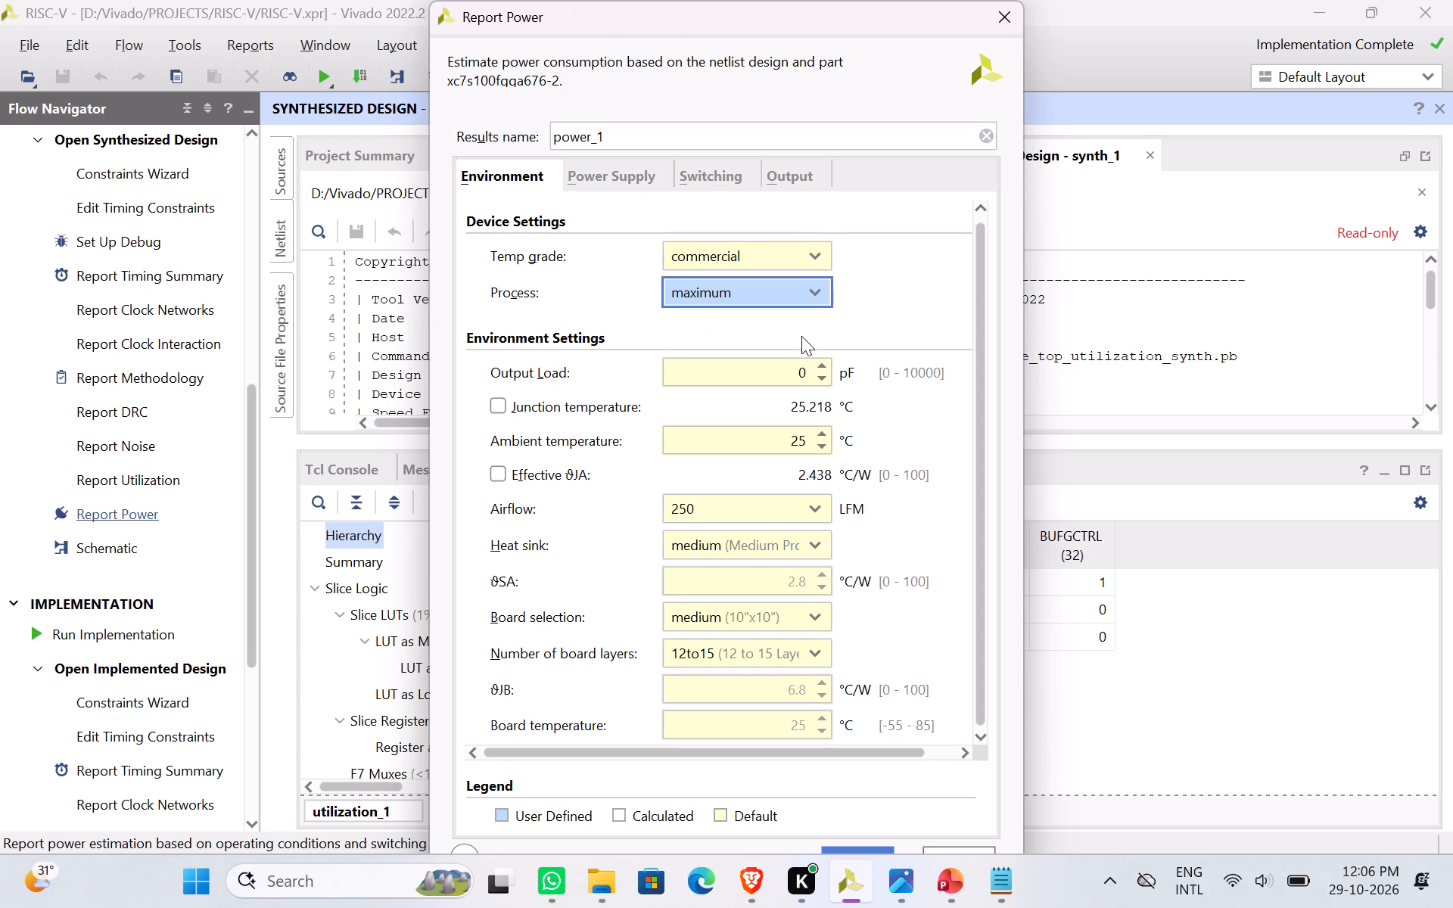
drag(819, 300, 773, 330)
click(773, 330)
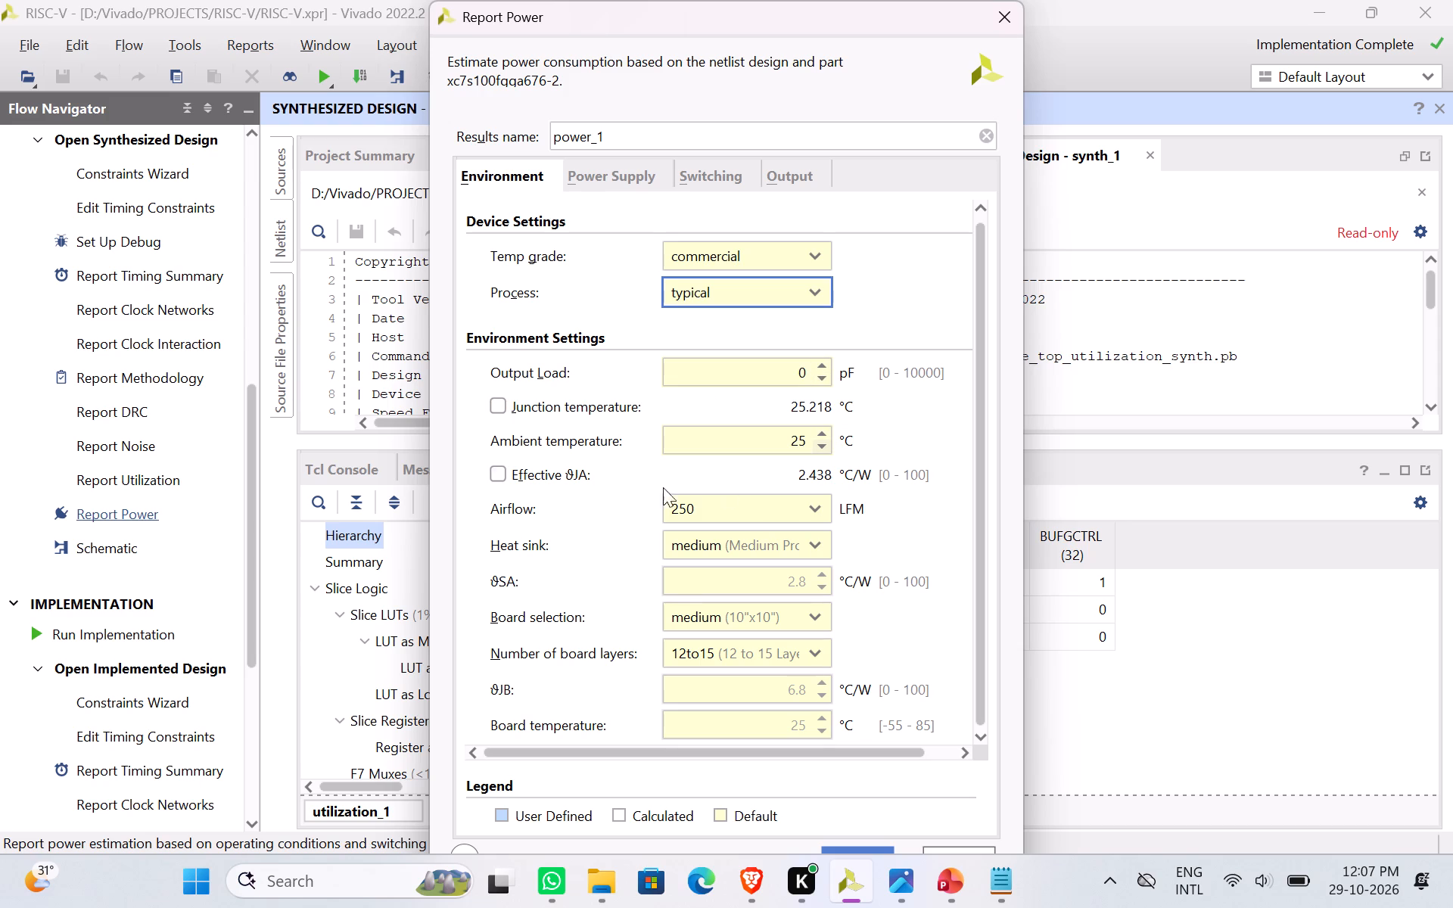
scroll(873, 530, down, 1)
click(848, 848)
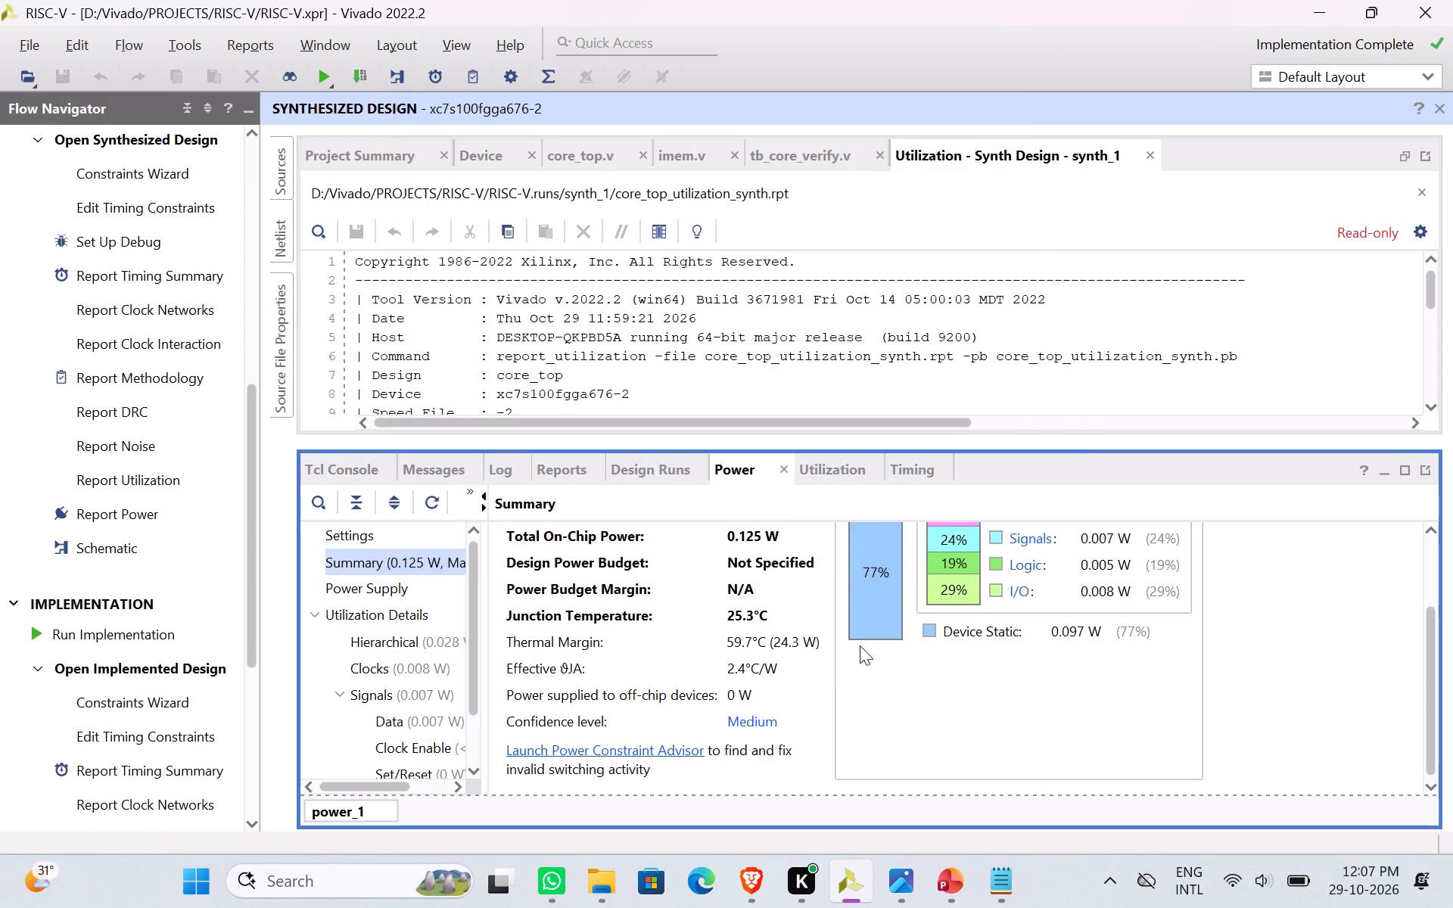
scroll(932, 659, up, 1)
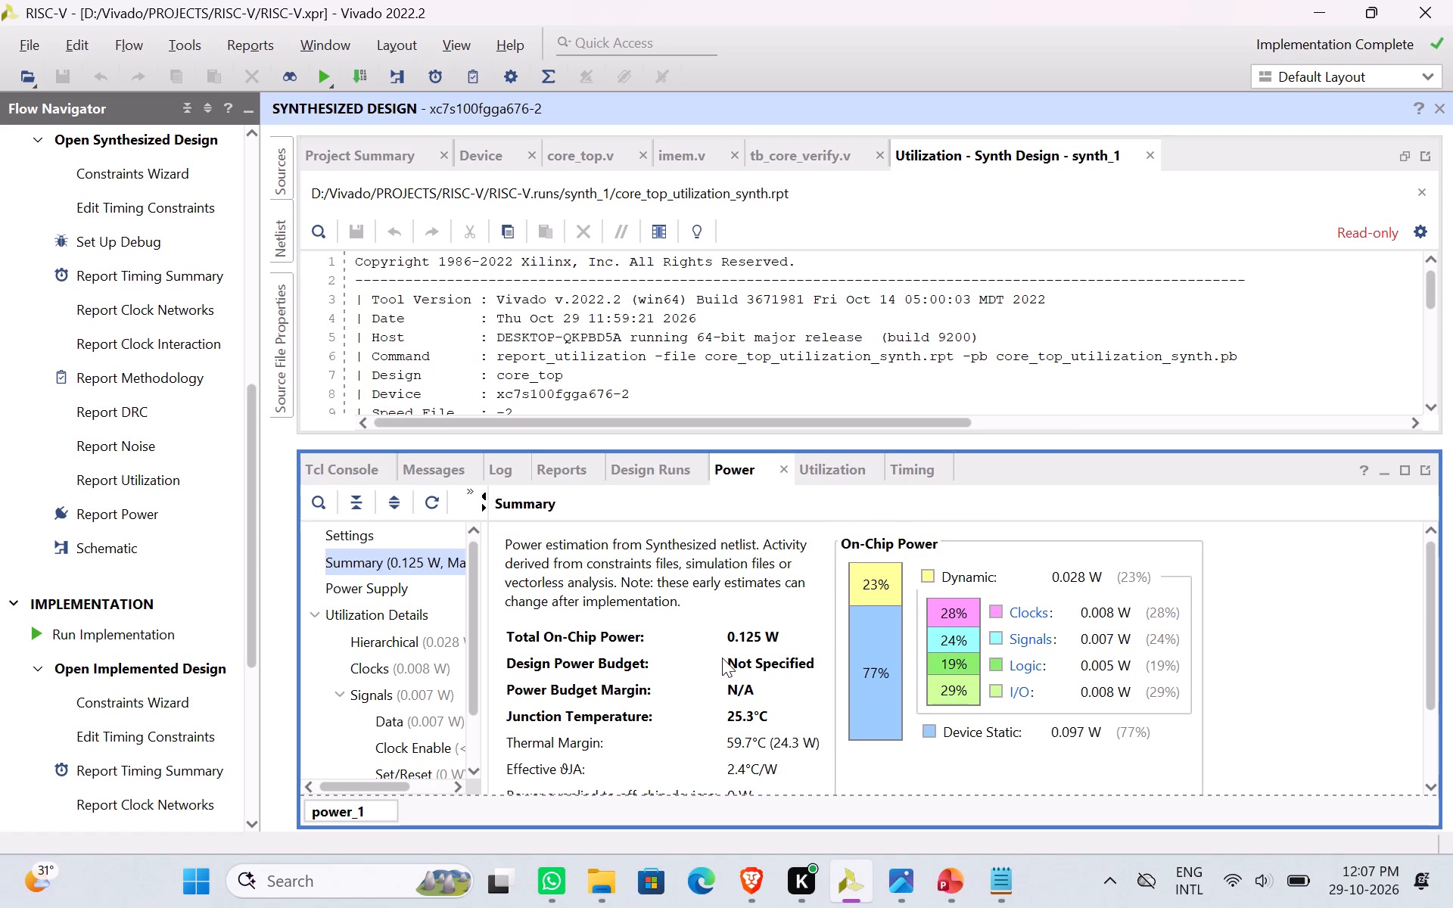
In the PowerPoint results table, complete Total Power in the 142.86 MHz column as 0.125 W.
key(alt+Tab)
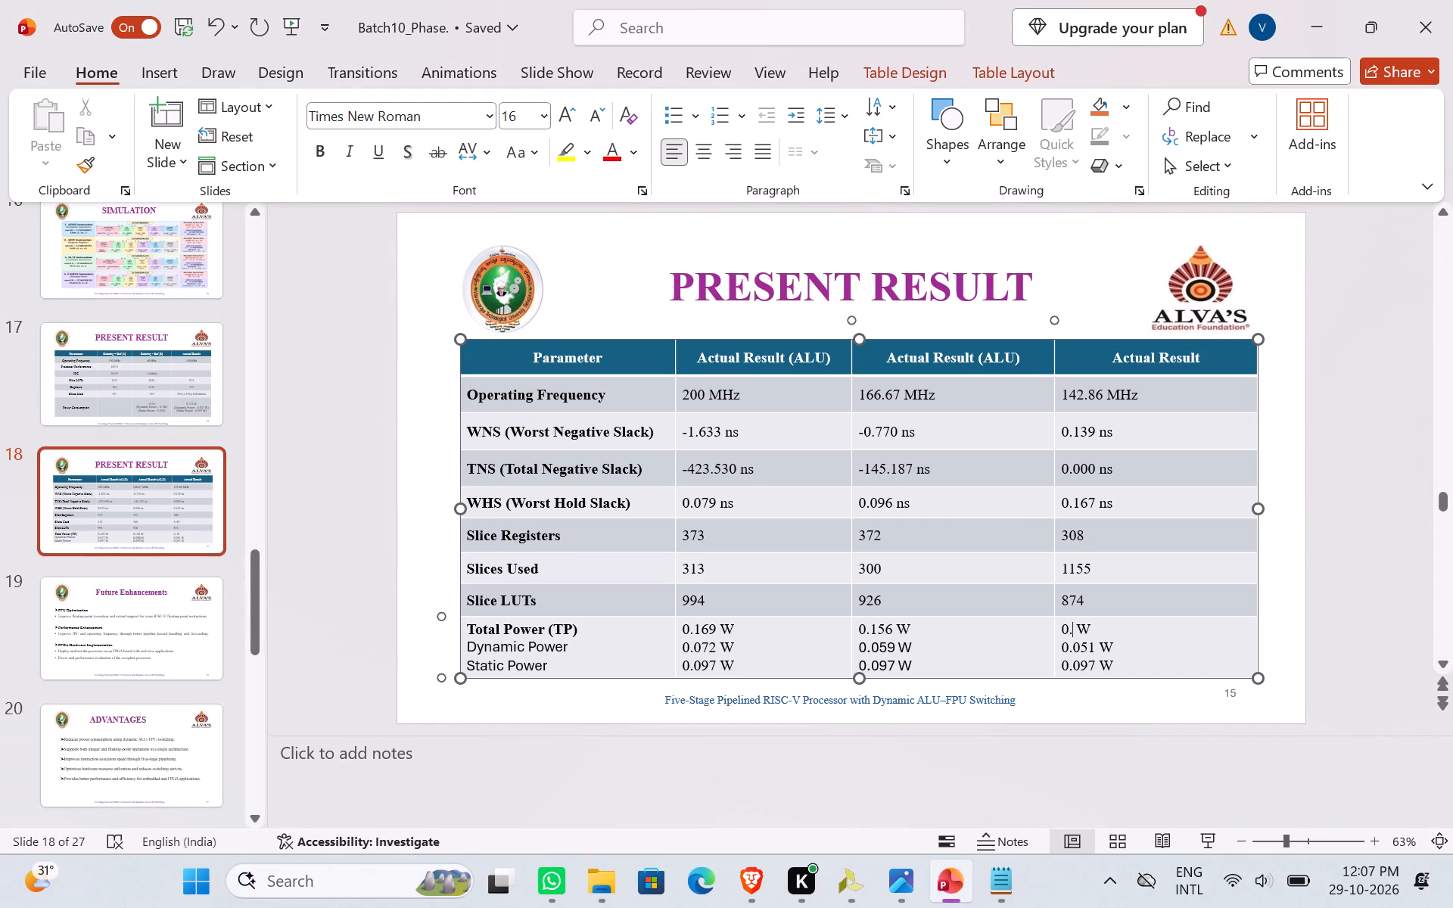
key(alt+Tab)
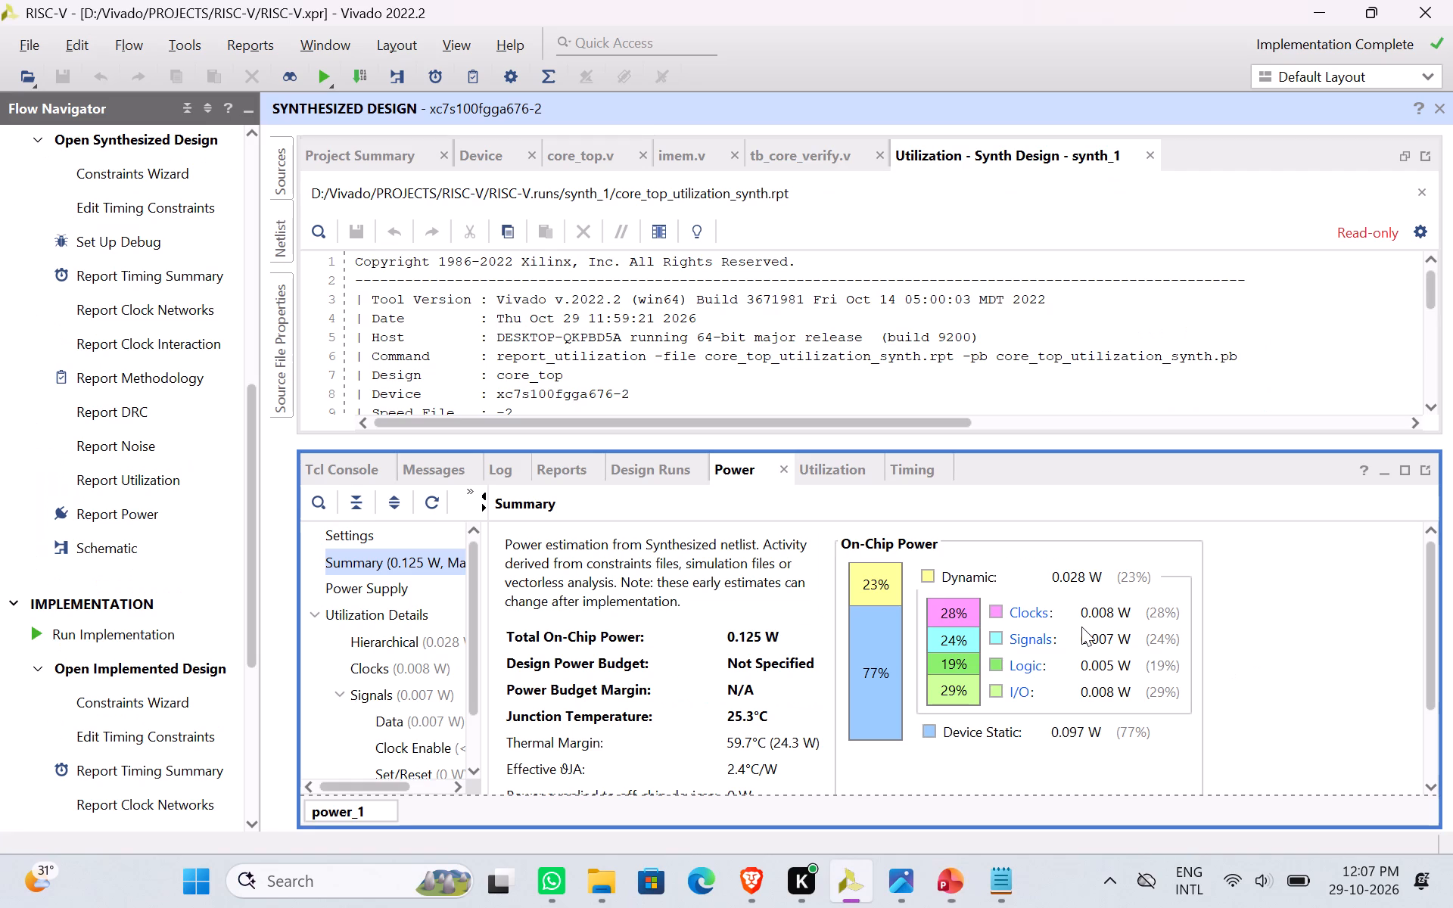
key(alt+Tab)
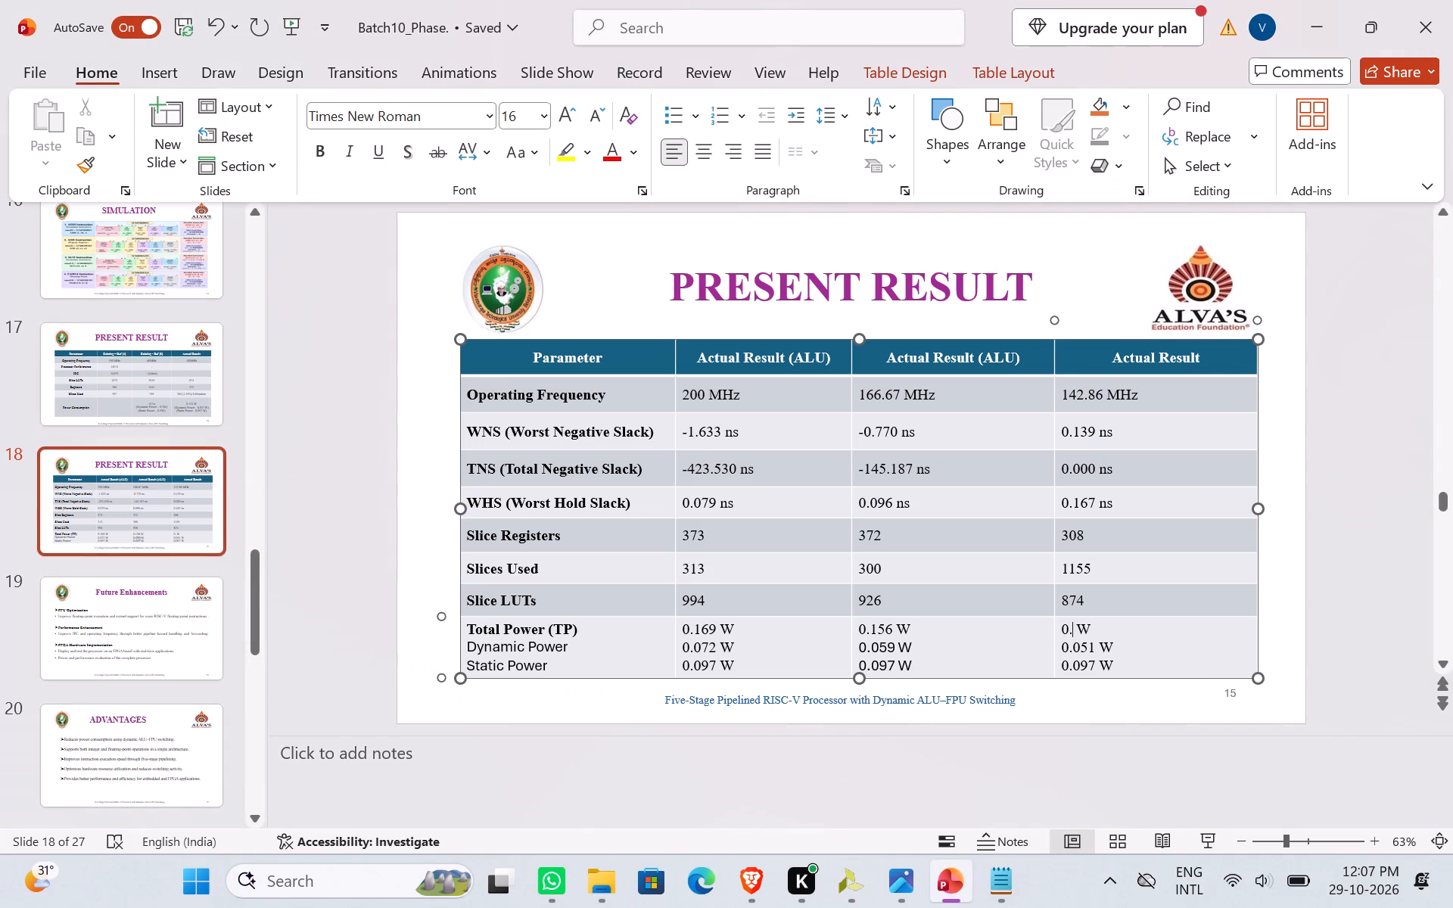
text(125)
Check dynamic power in Vivado's power summary and set Dynamic Power in the PowerPoint table's 142.86 MHz column to 0.028 W.
key(alt+Tab)
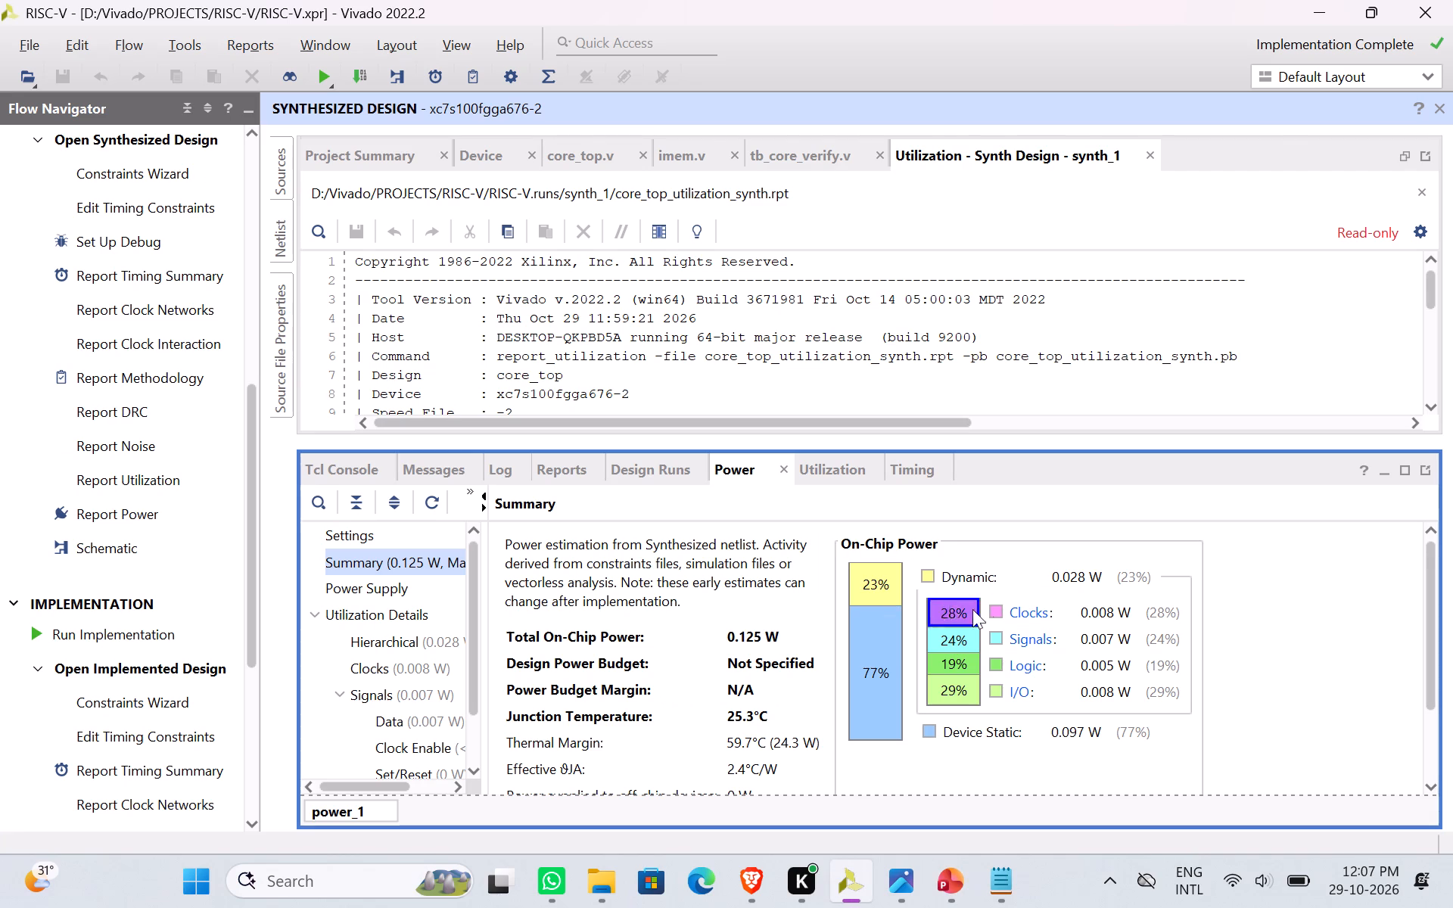
key(alt+Tab)
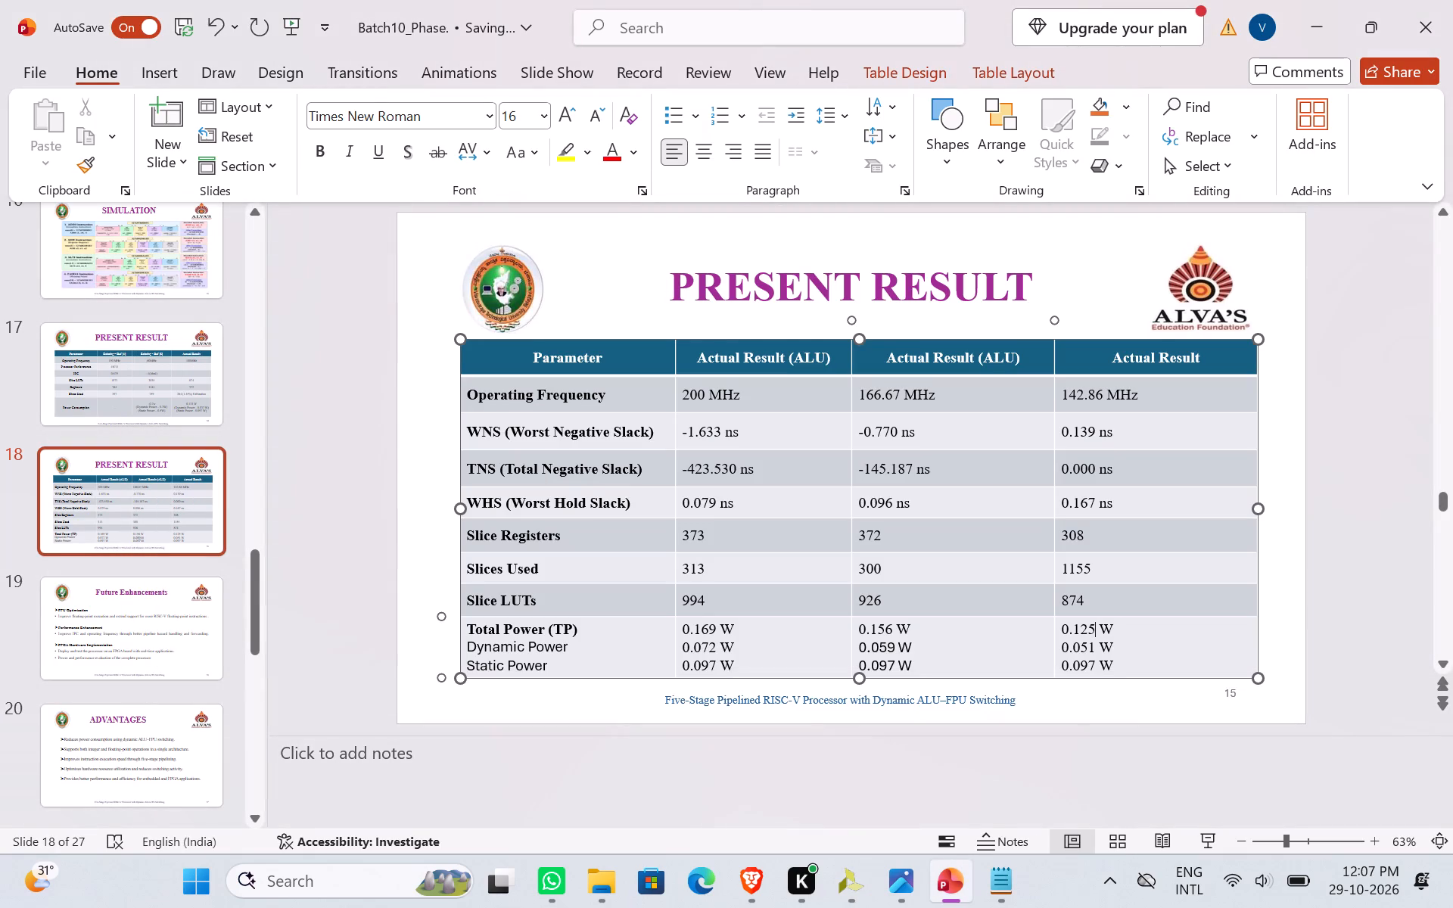
click(1118, 645)
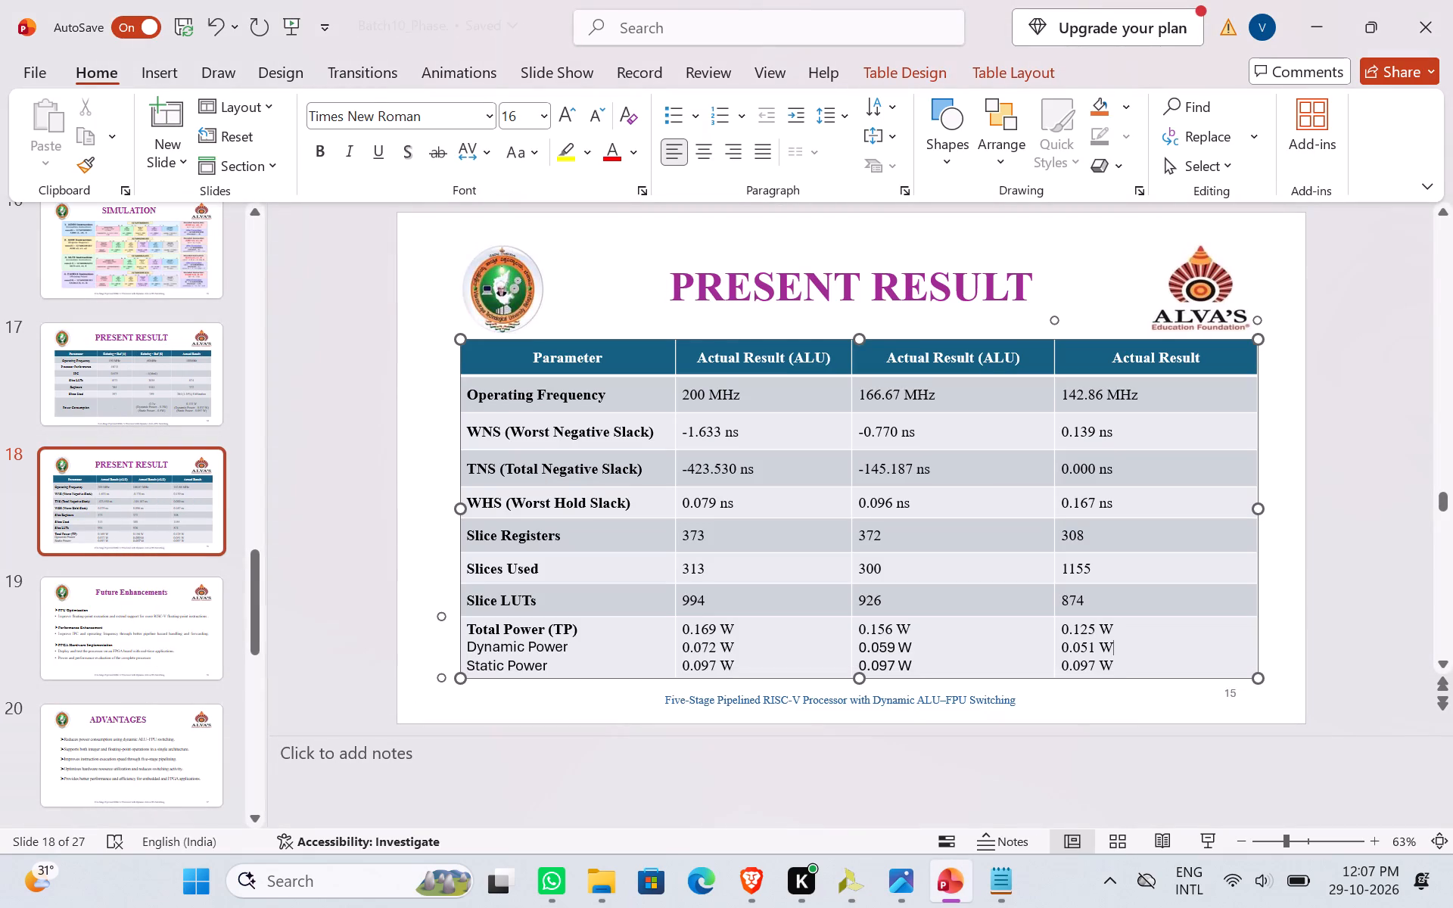
click(1089, 639)
key(alt+Tab)
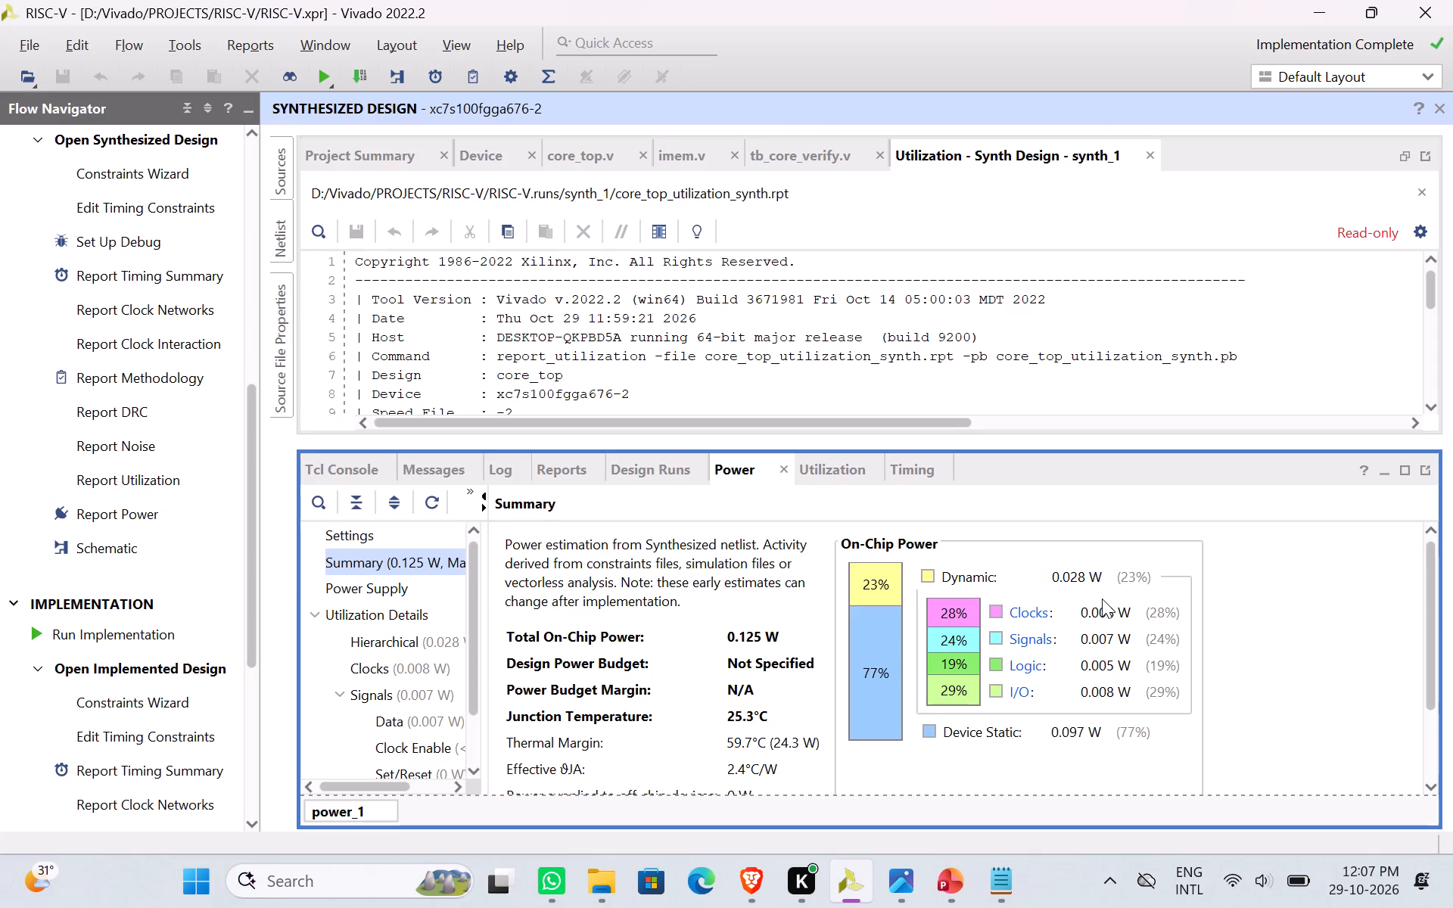
key(alt+Tab)
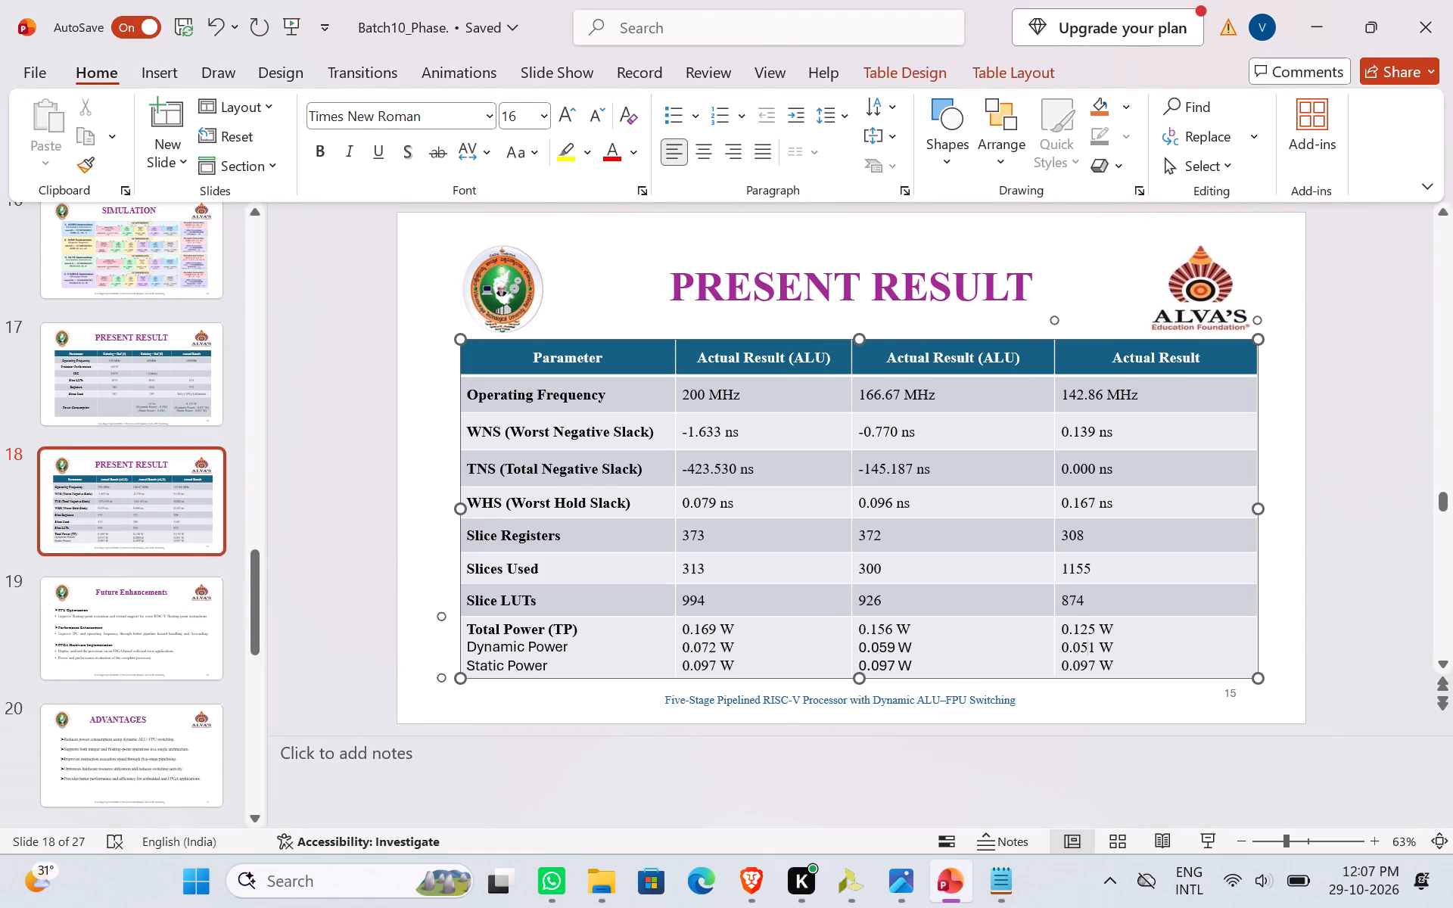
key(alt+Tab)
key(alt+Tab)
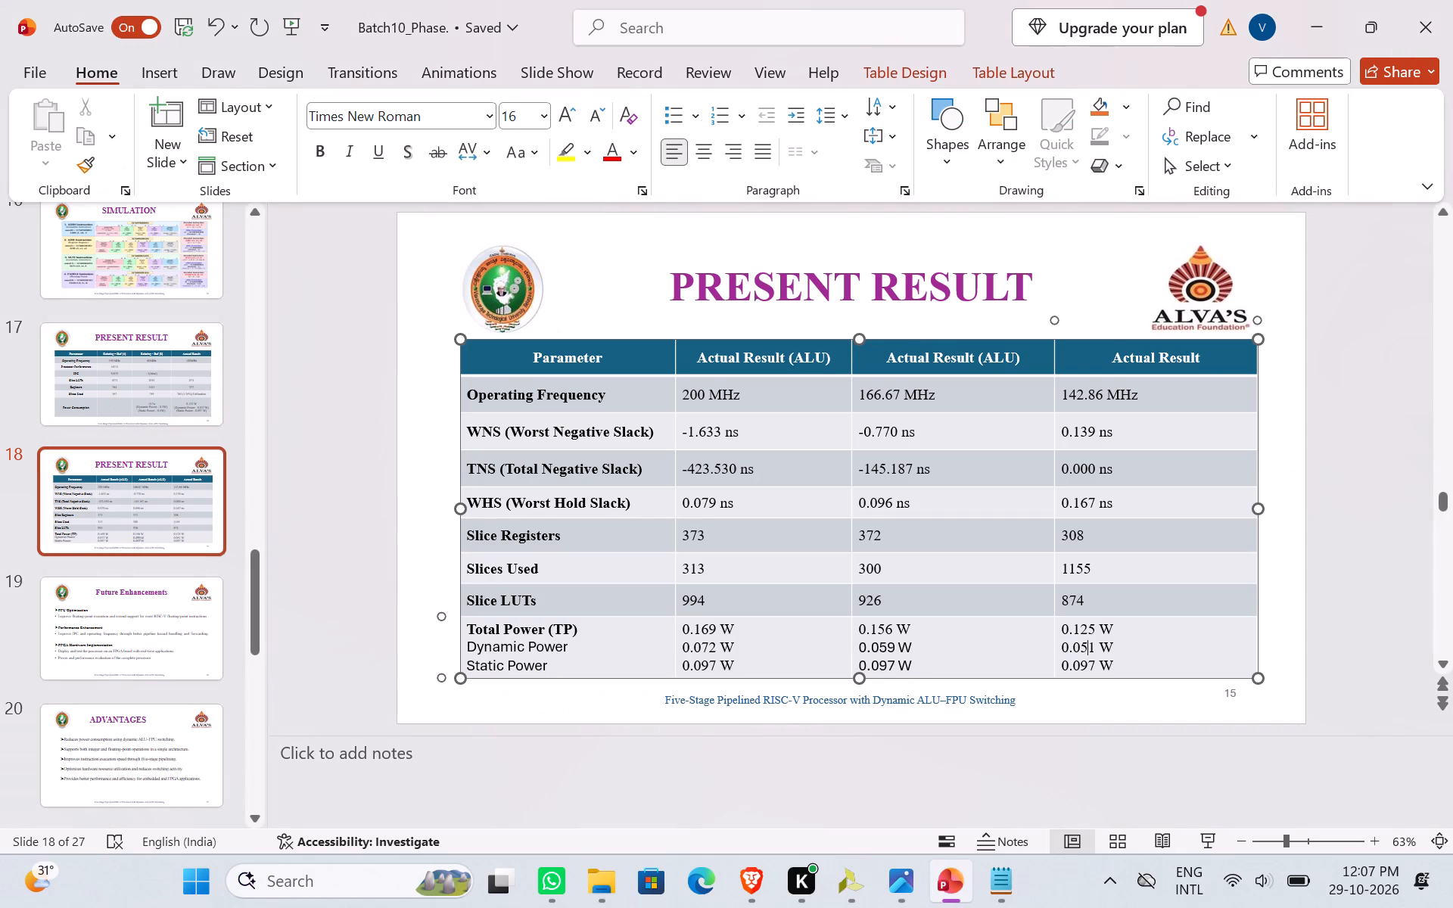
click(1096, 647)
key(BackSpace)
key(BackSpace)
text(28)
Compare the table's power entries with Vivado's power summary and examine the summary's Confidence Level Details.
key(alt+Tab)
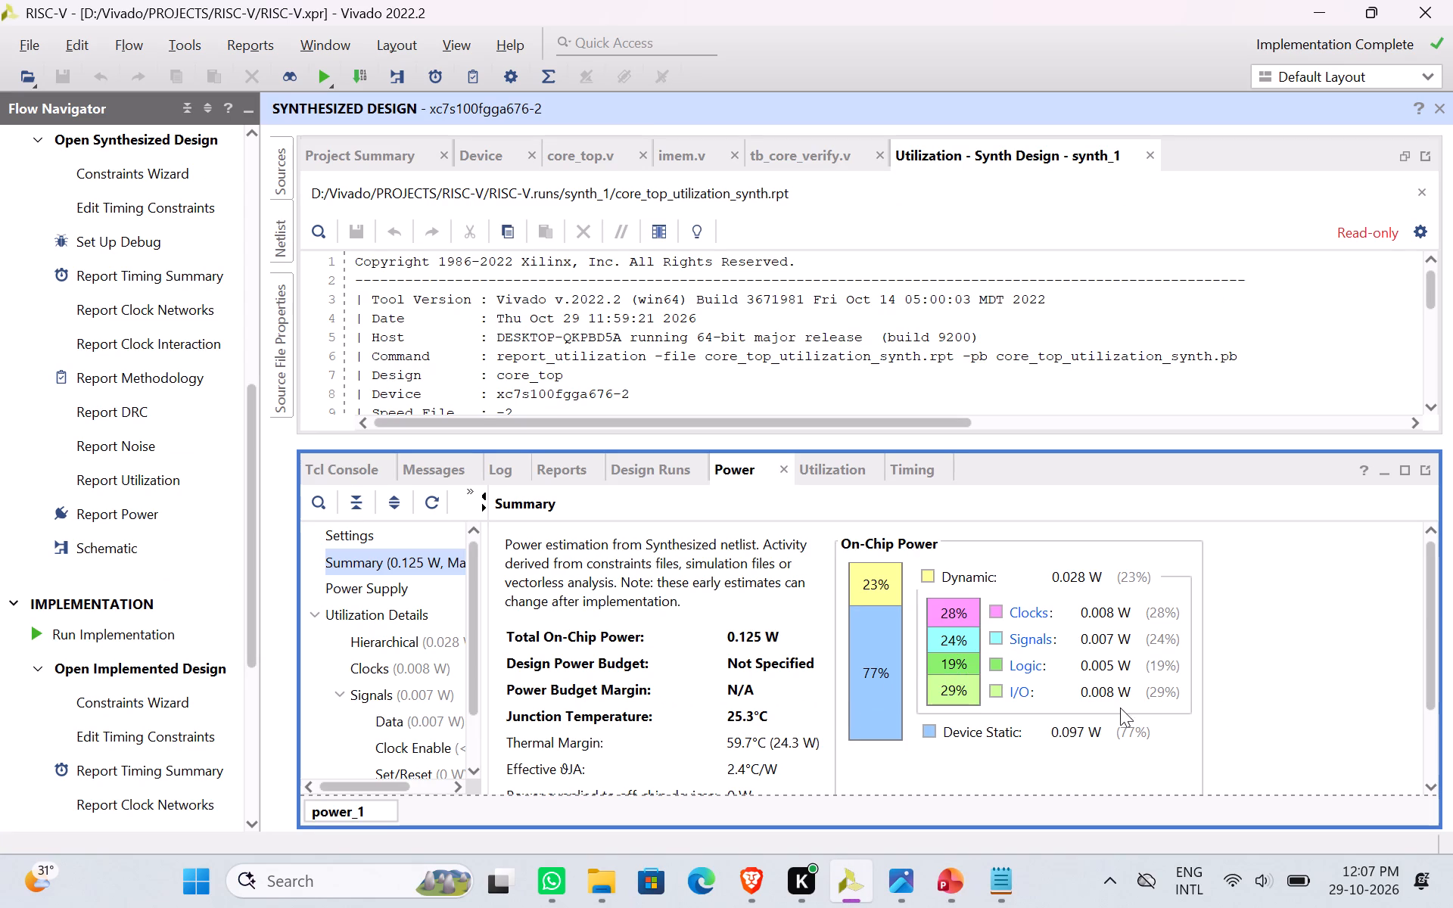
key(alt+Tab)
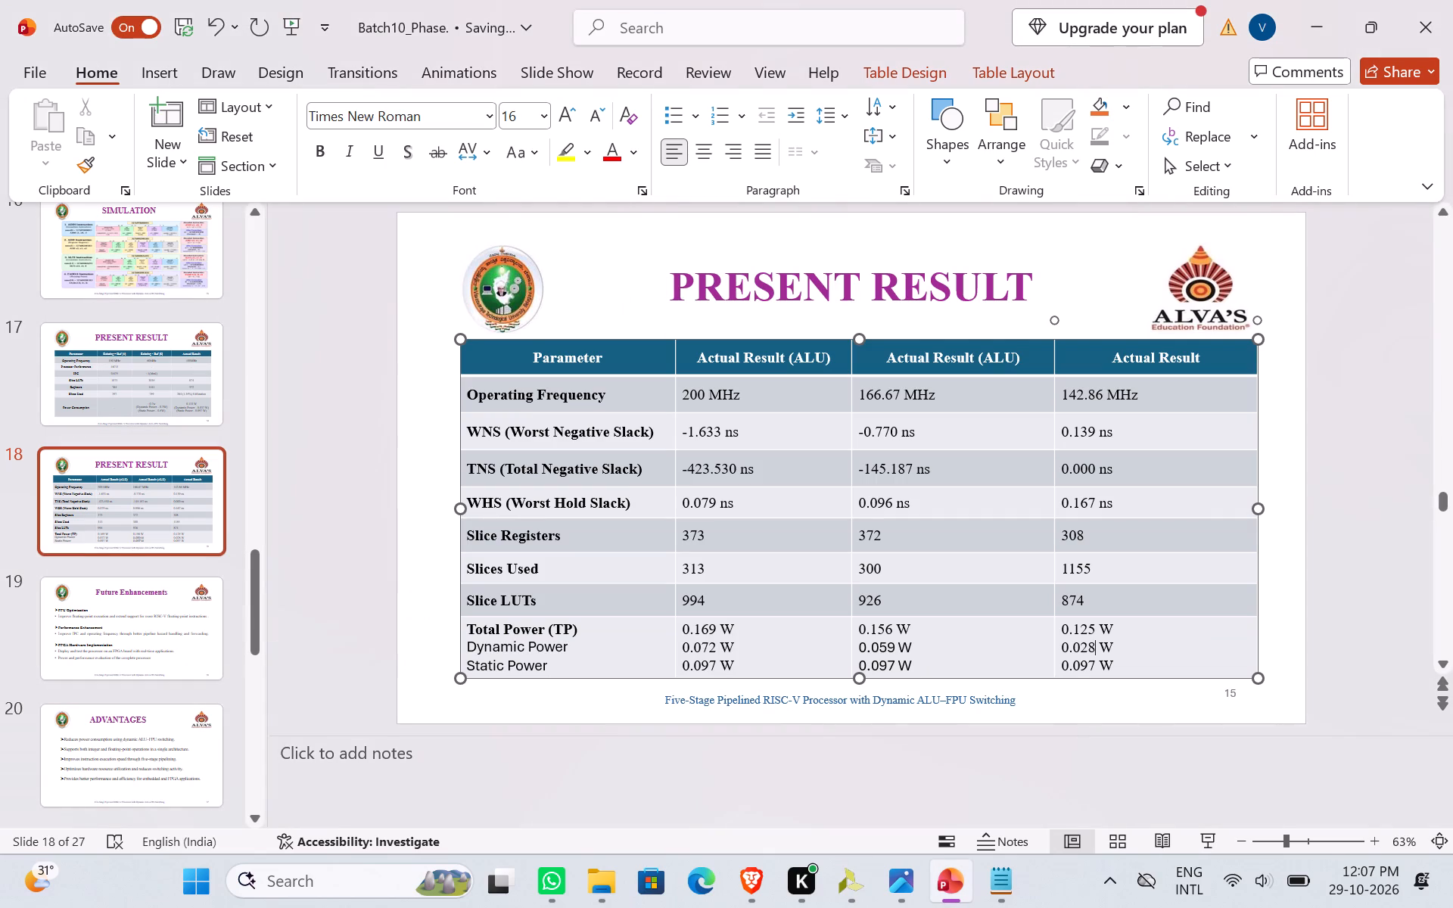
key(alt+Tab)
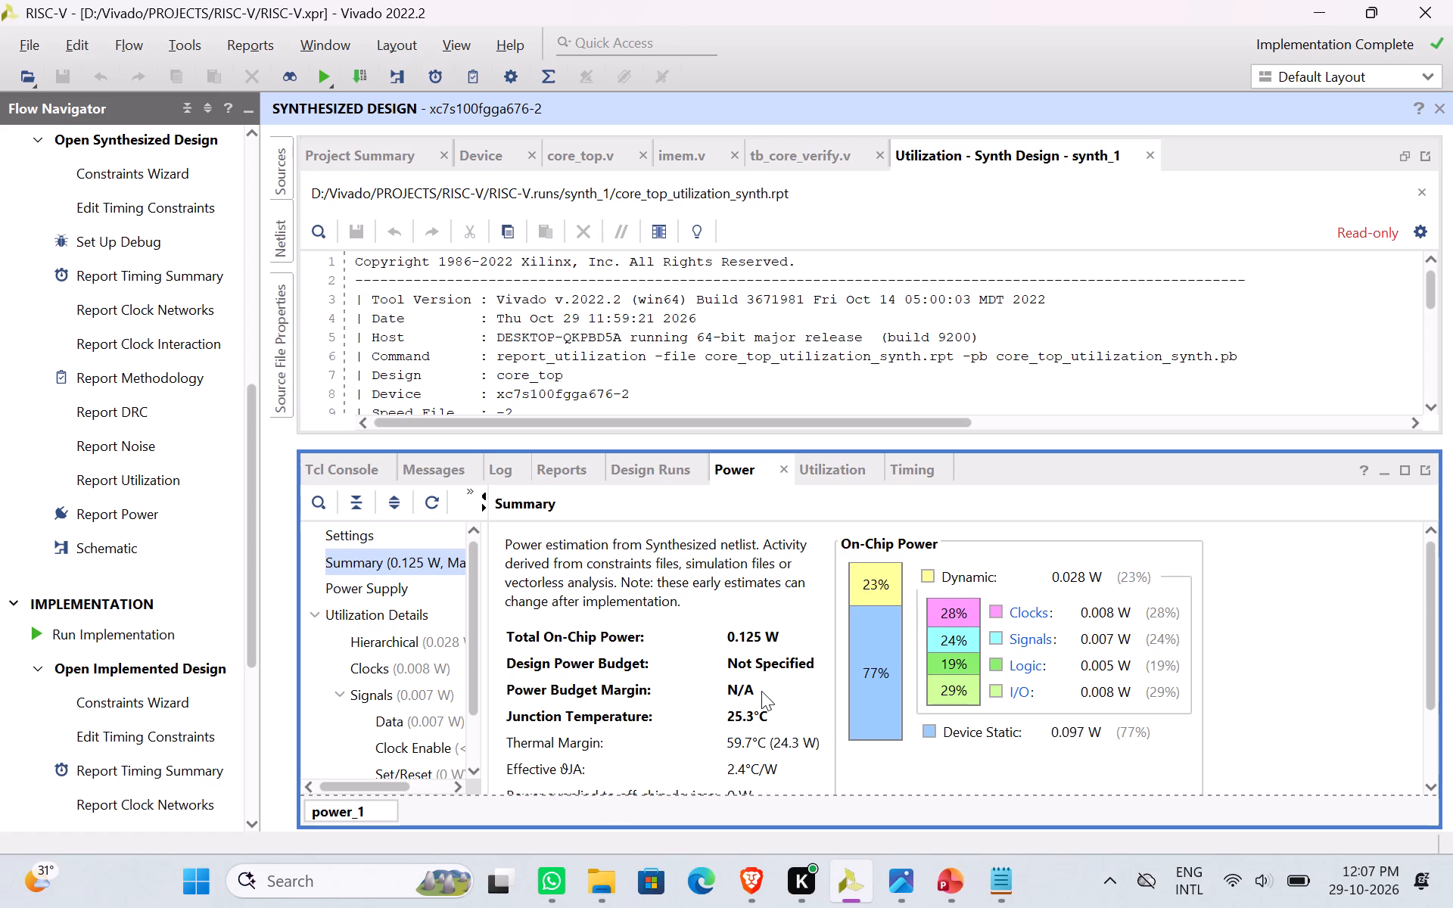
scroll(761, 691, down, 1)
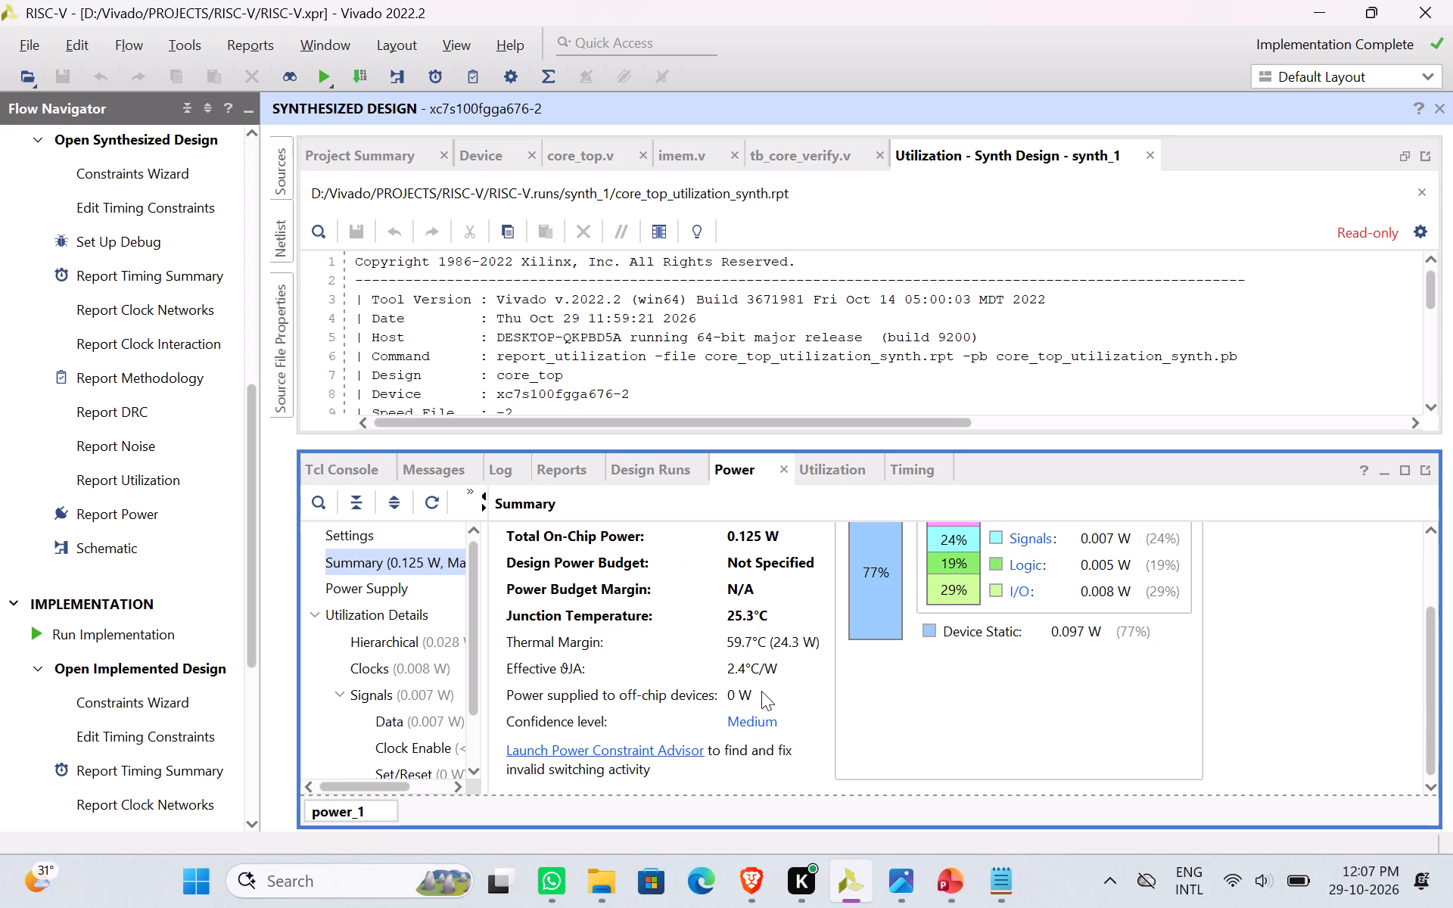
scroll(761, 691, down, 1)
scroll(744, 717, up, 1)
scroll(744, 717, down, 1)
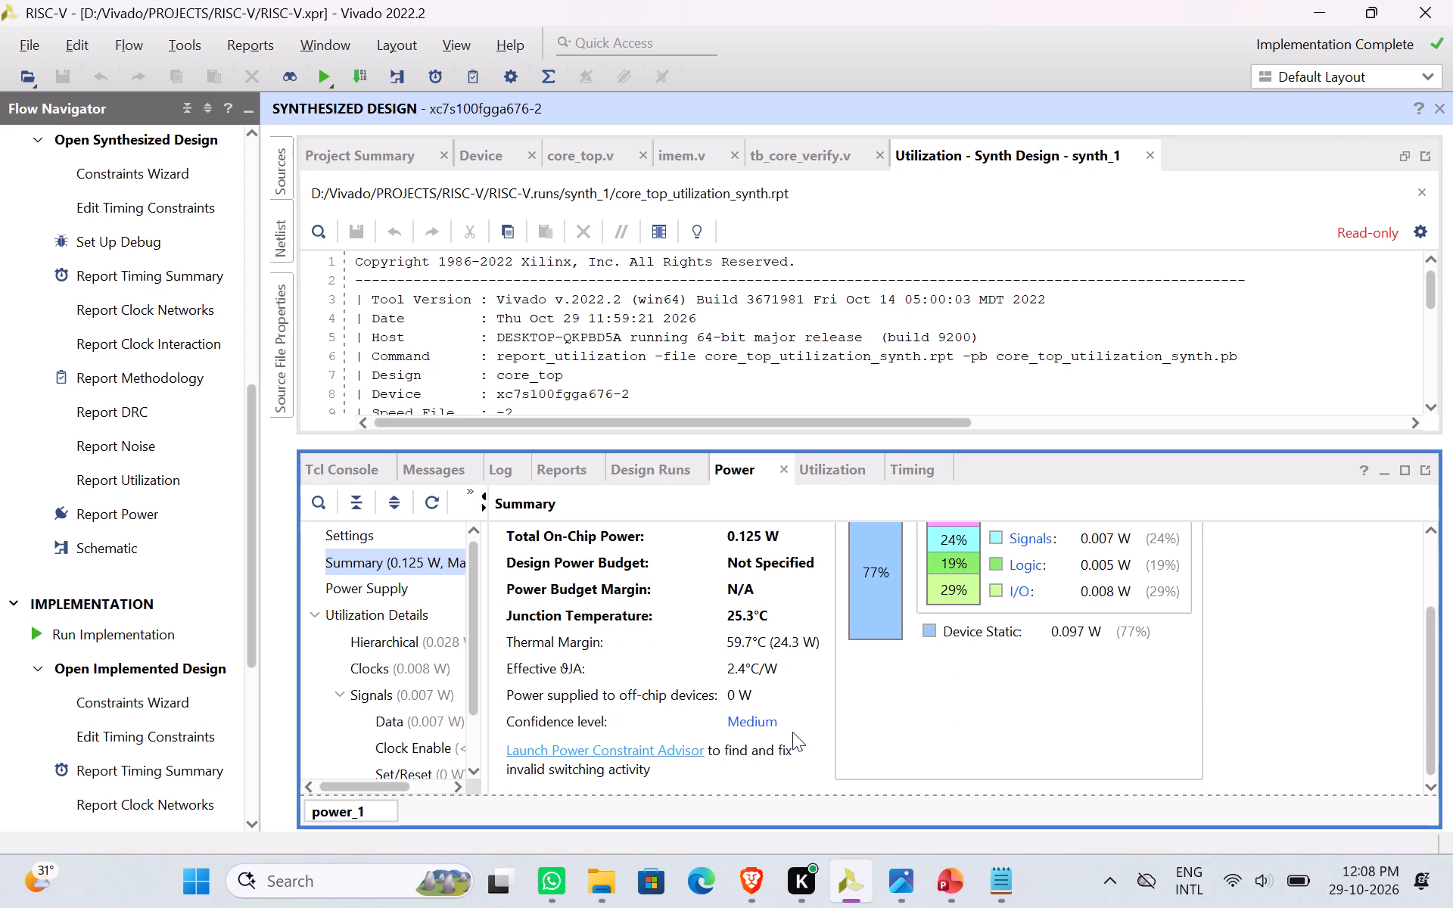
click(753, 727)
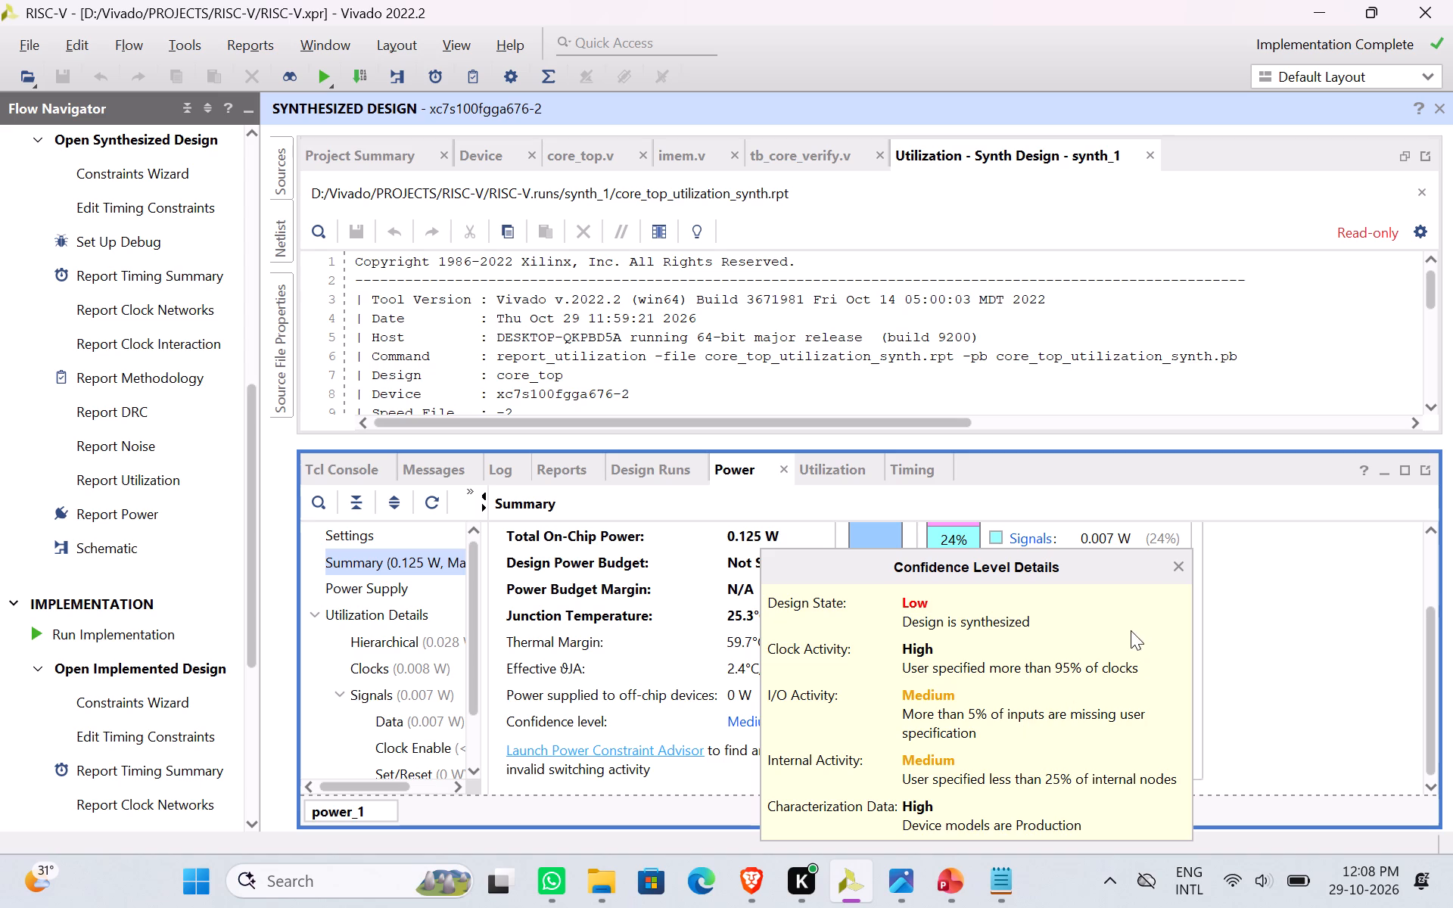
click(1184, 562)
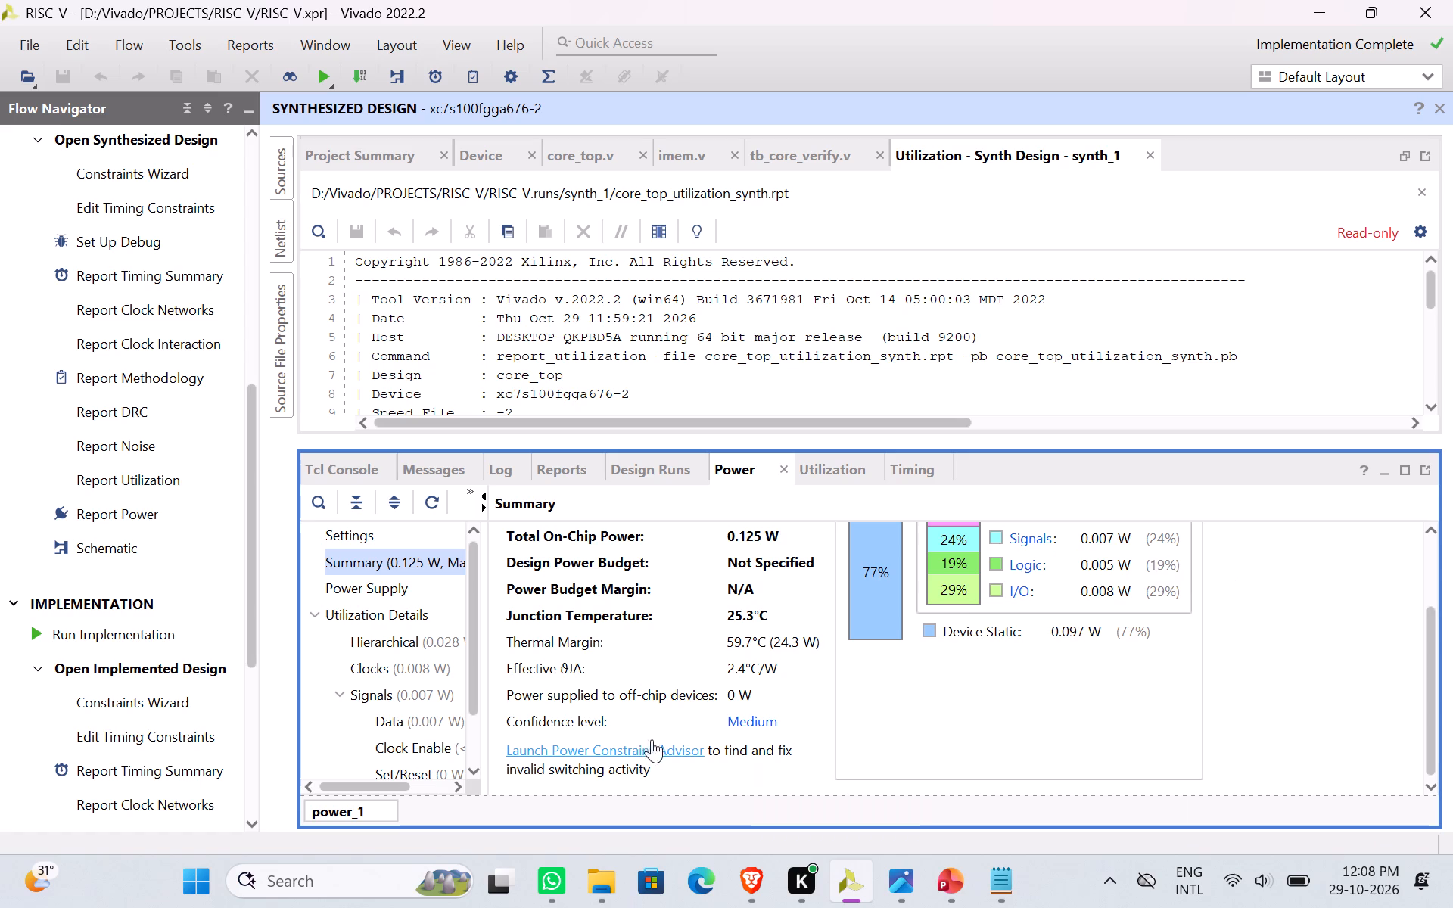
click(758, 723)
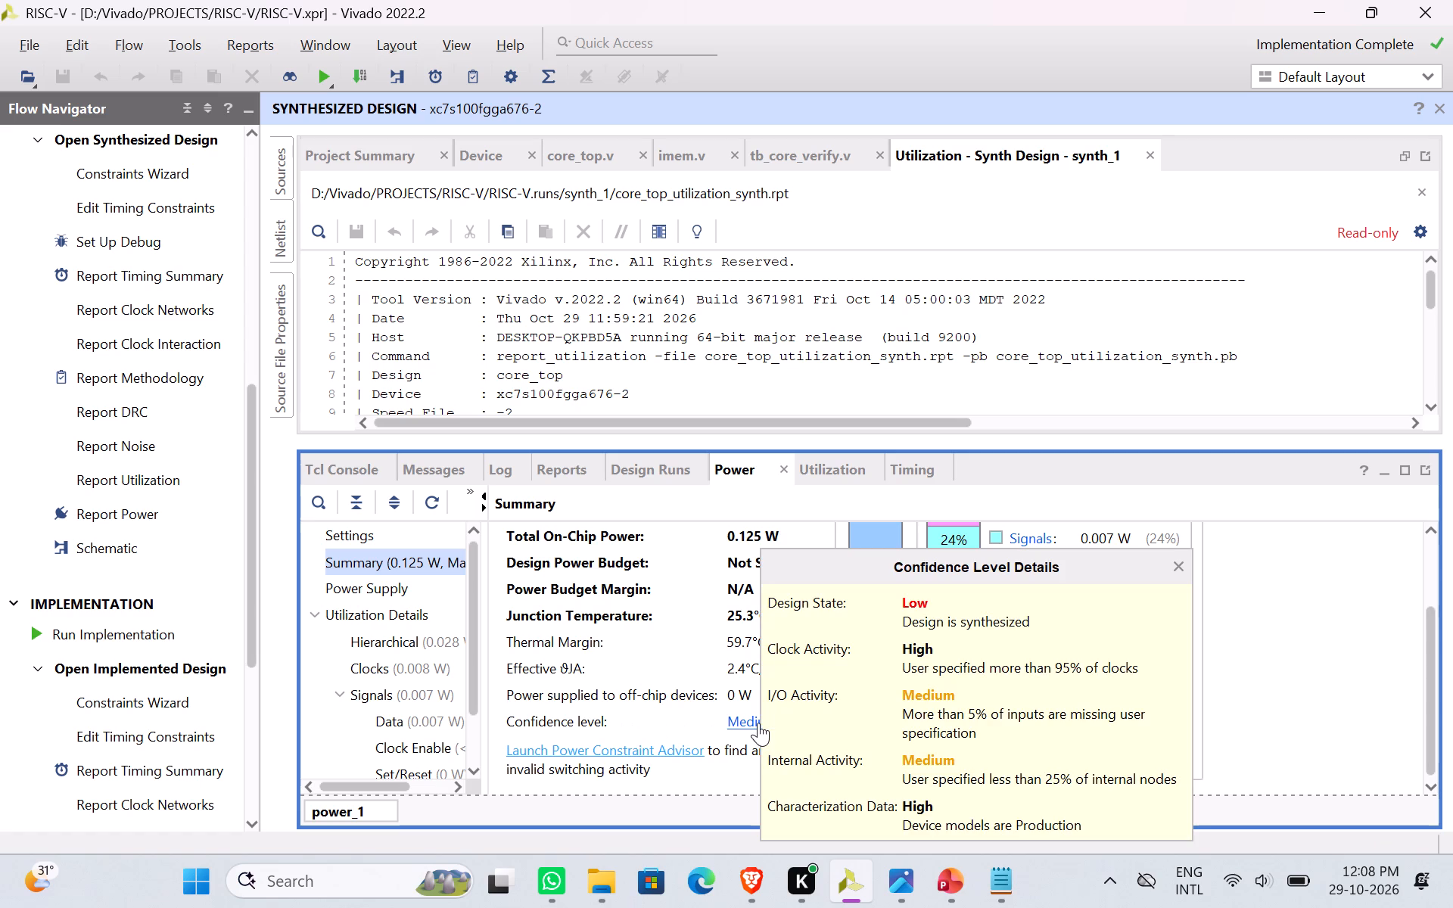
click(712, 692)
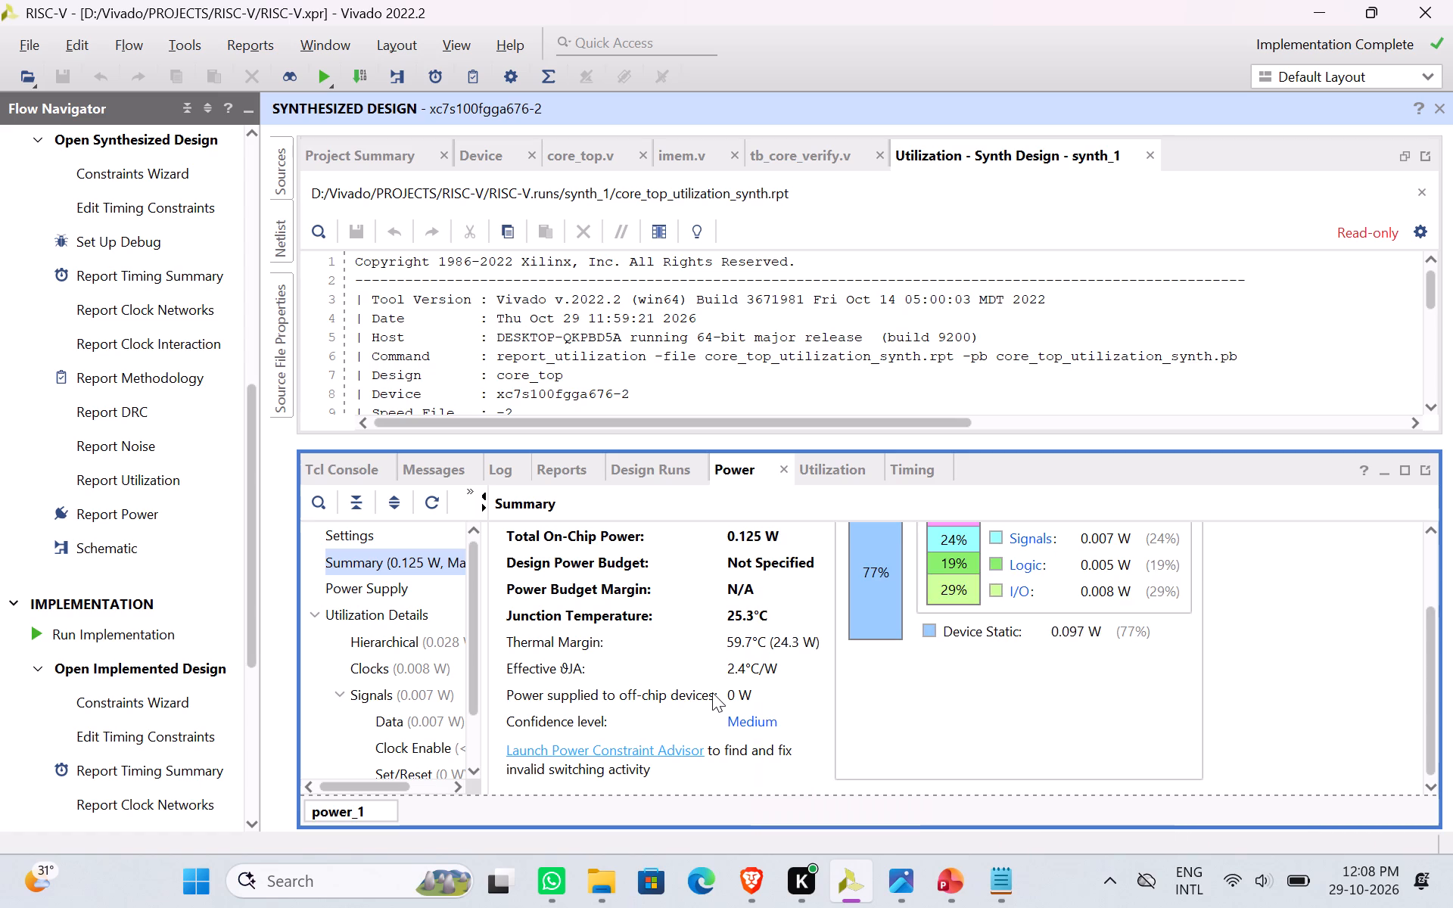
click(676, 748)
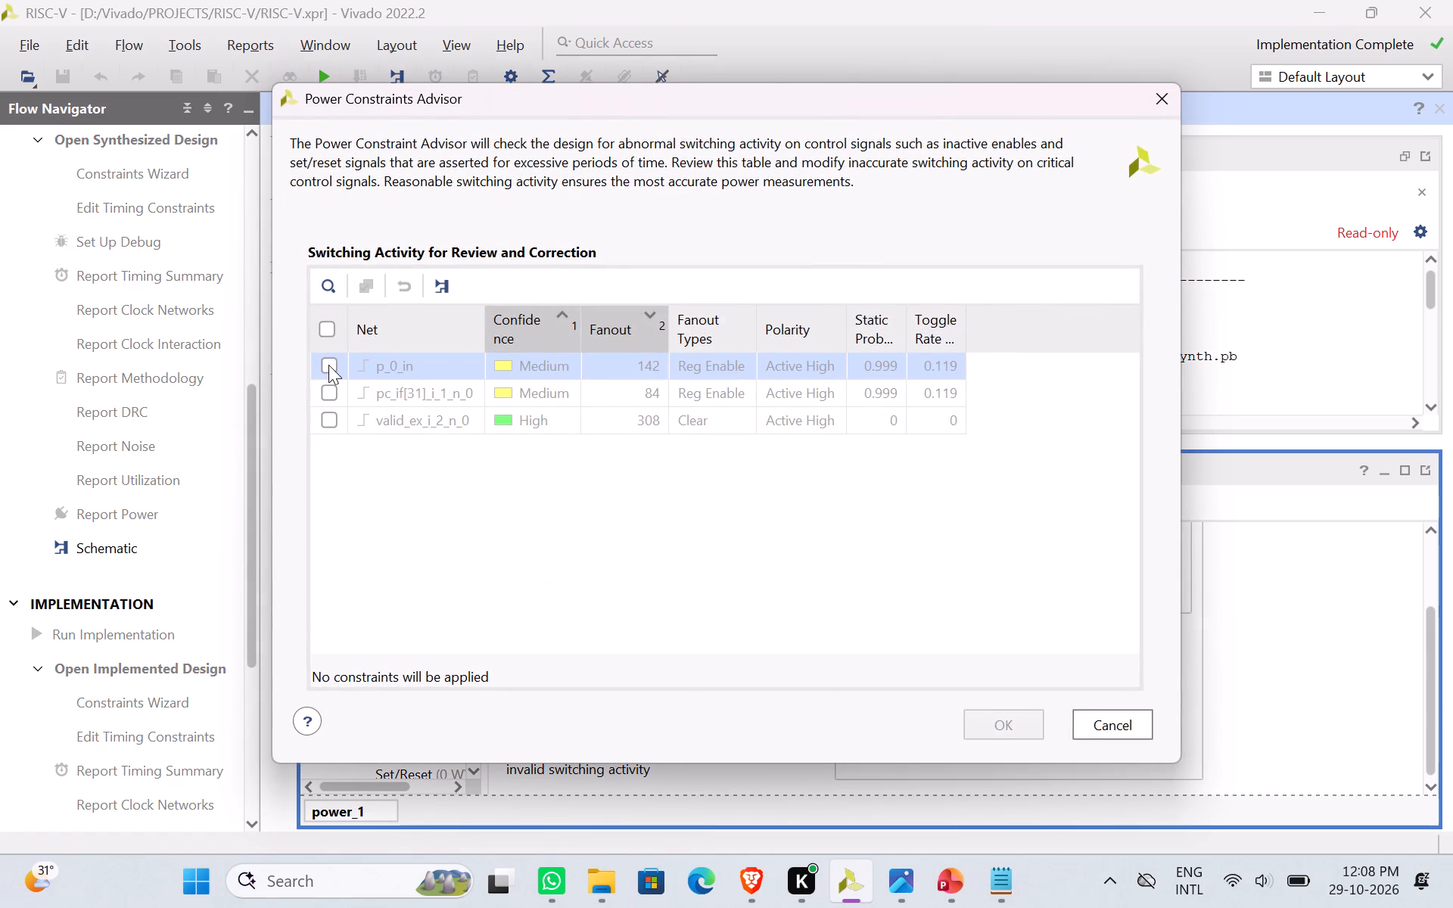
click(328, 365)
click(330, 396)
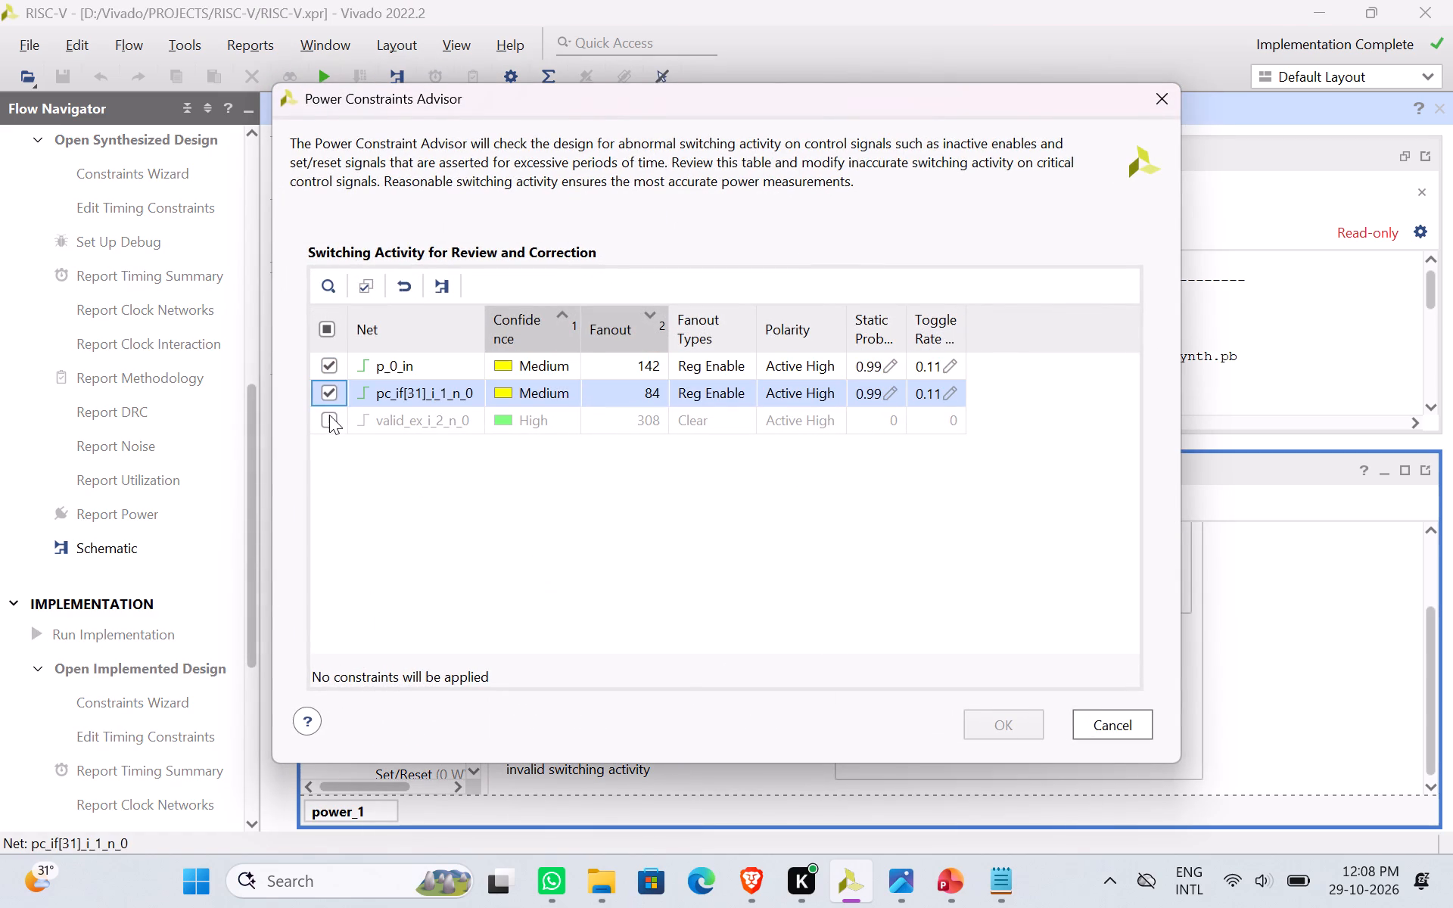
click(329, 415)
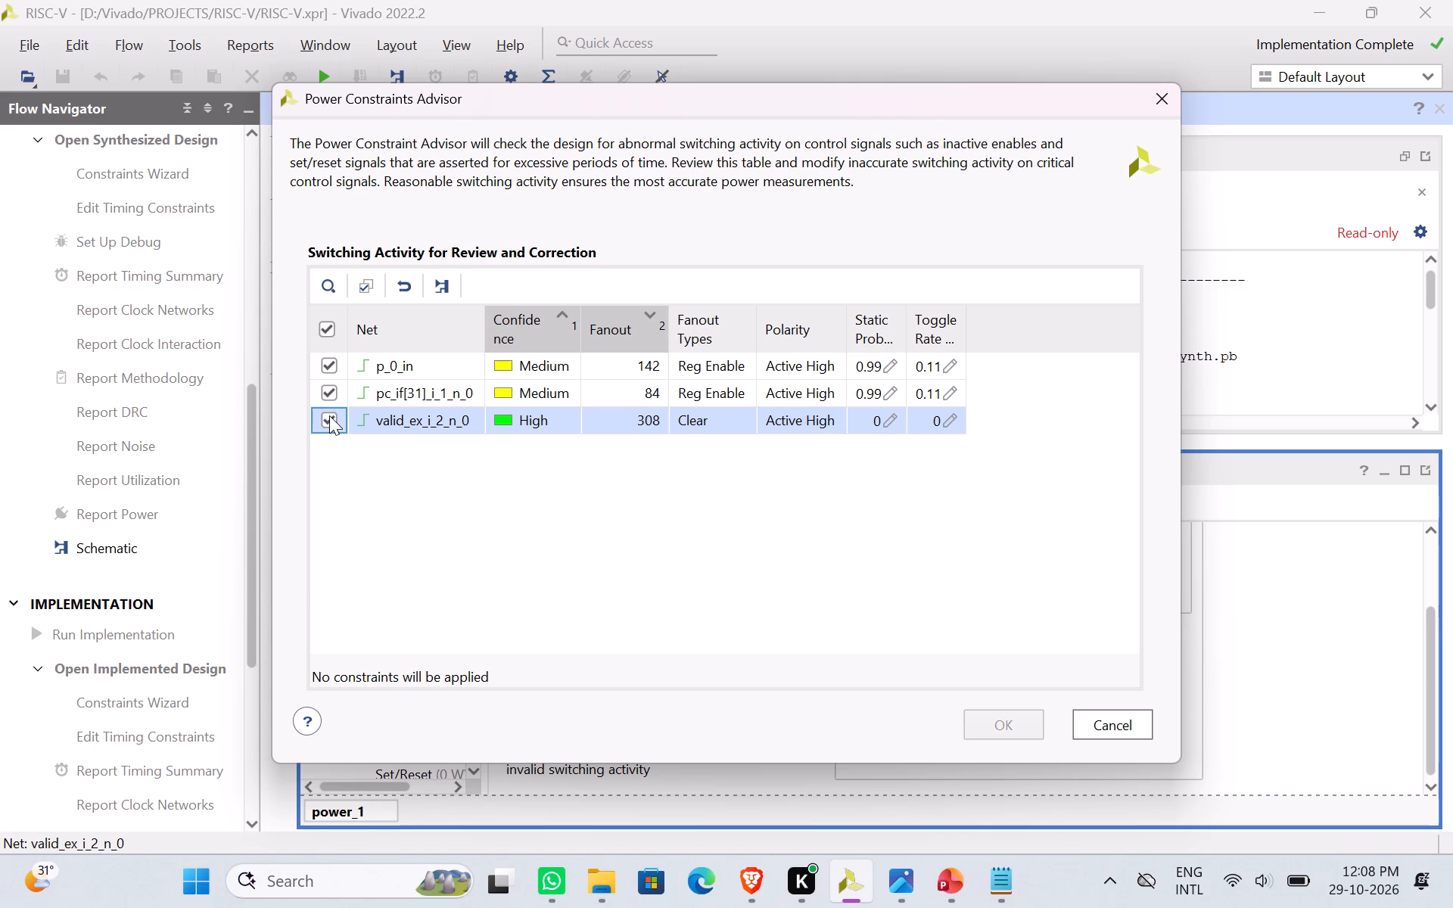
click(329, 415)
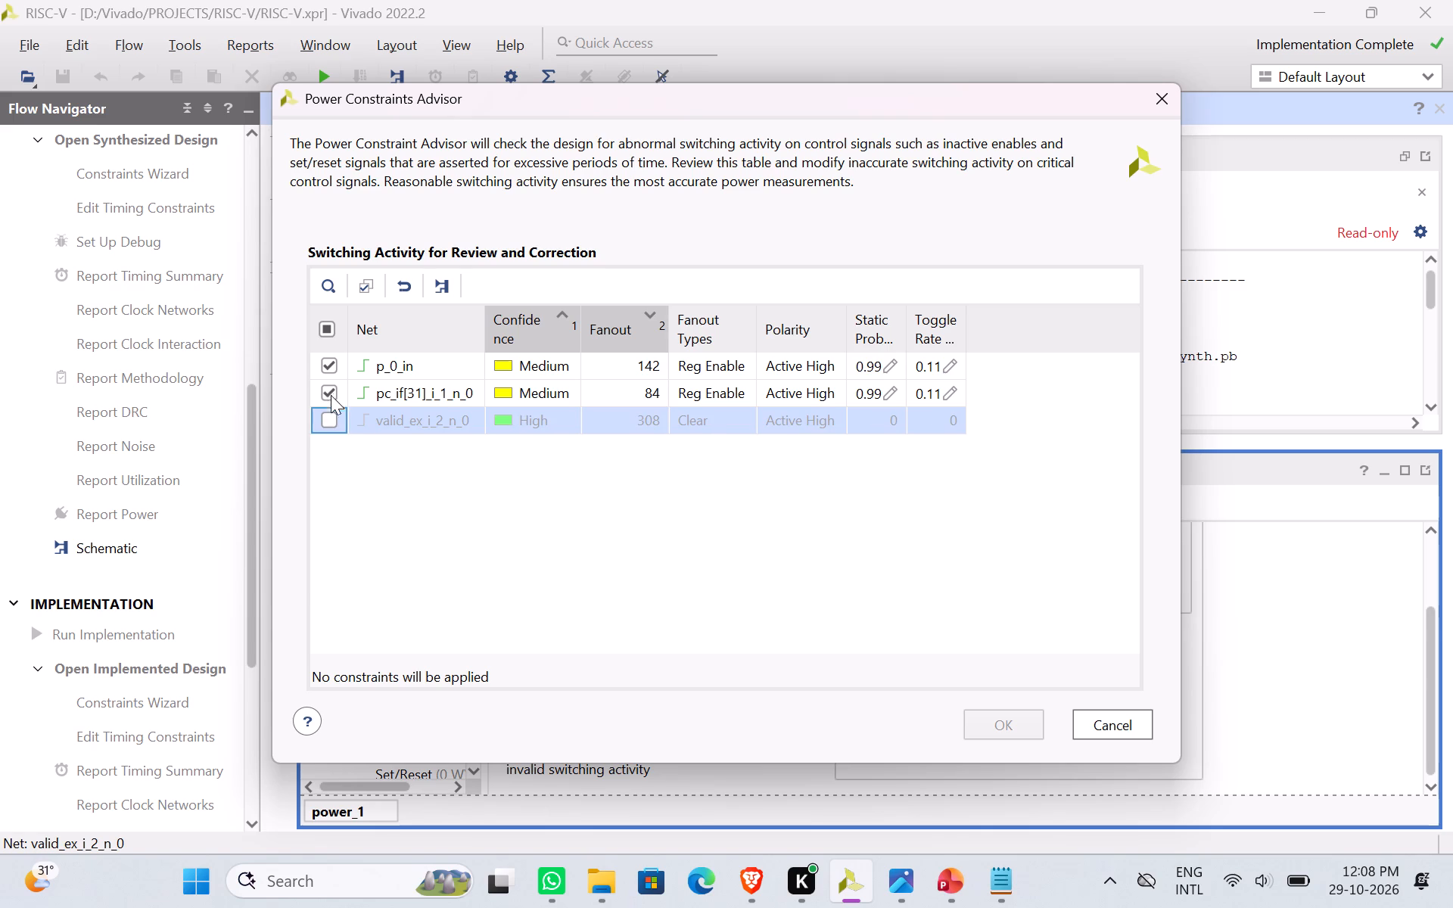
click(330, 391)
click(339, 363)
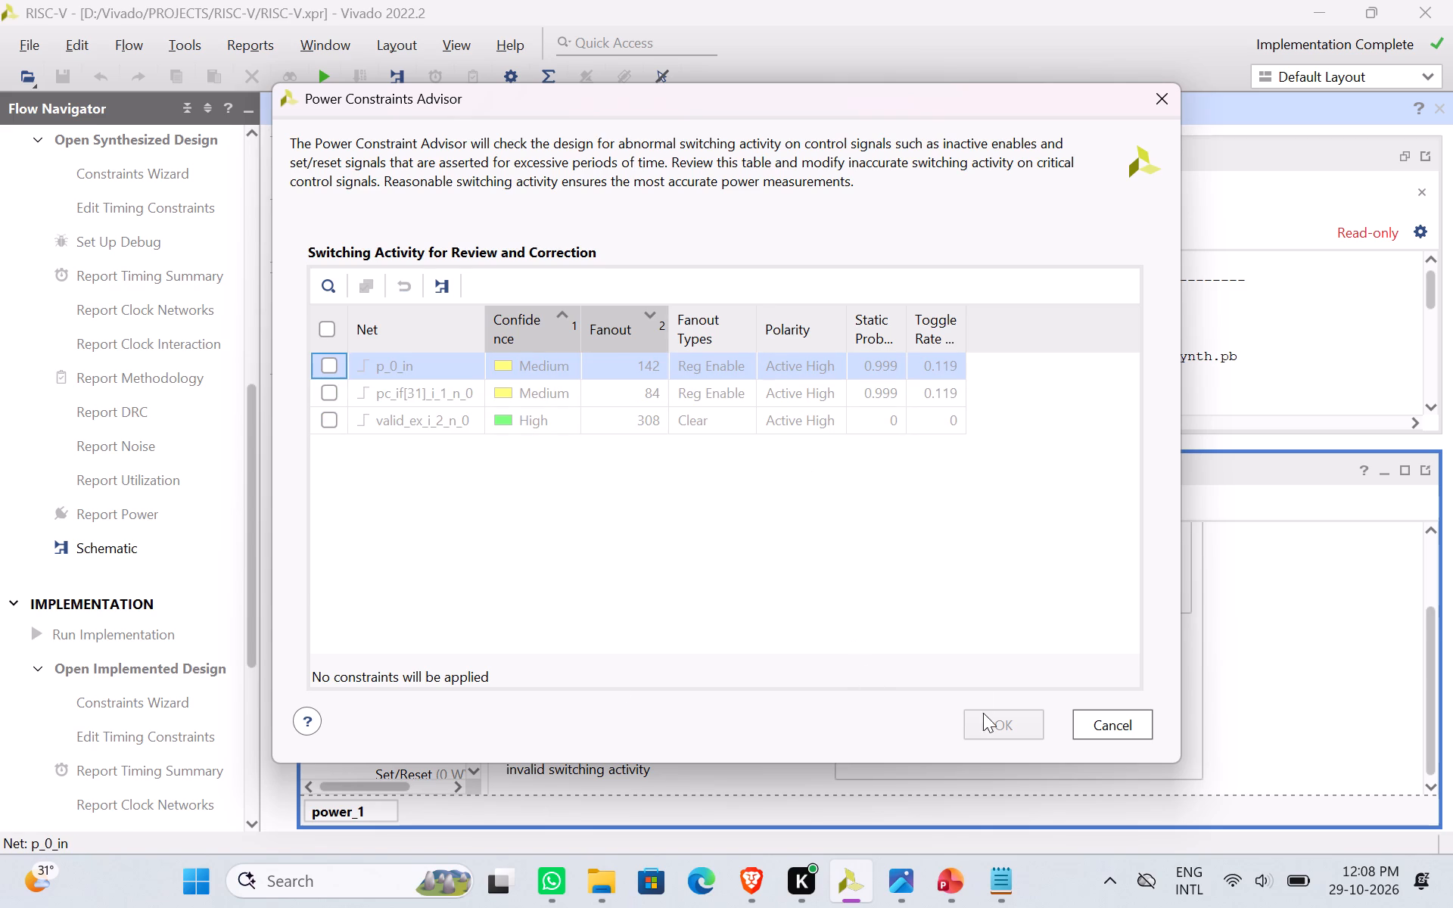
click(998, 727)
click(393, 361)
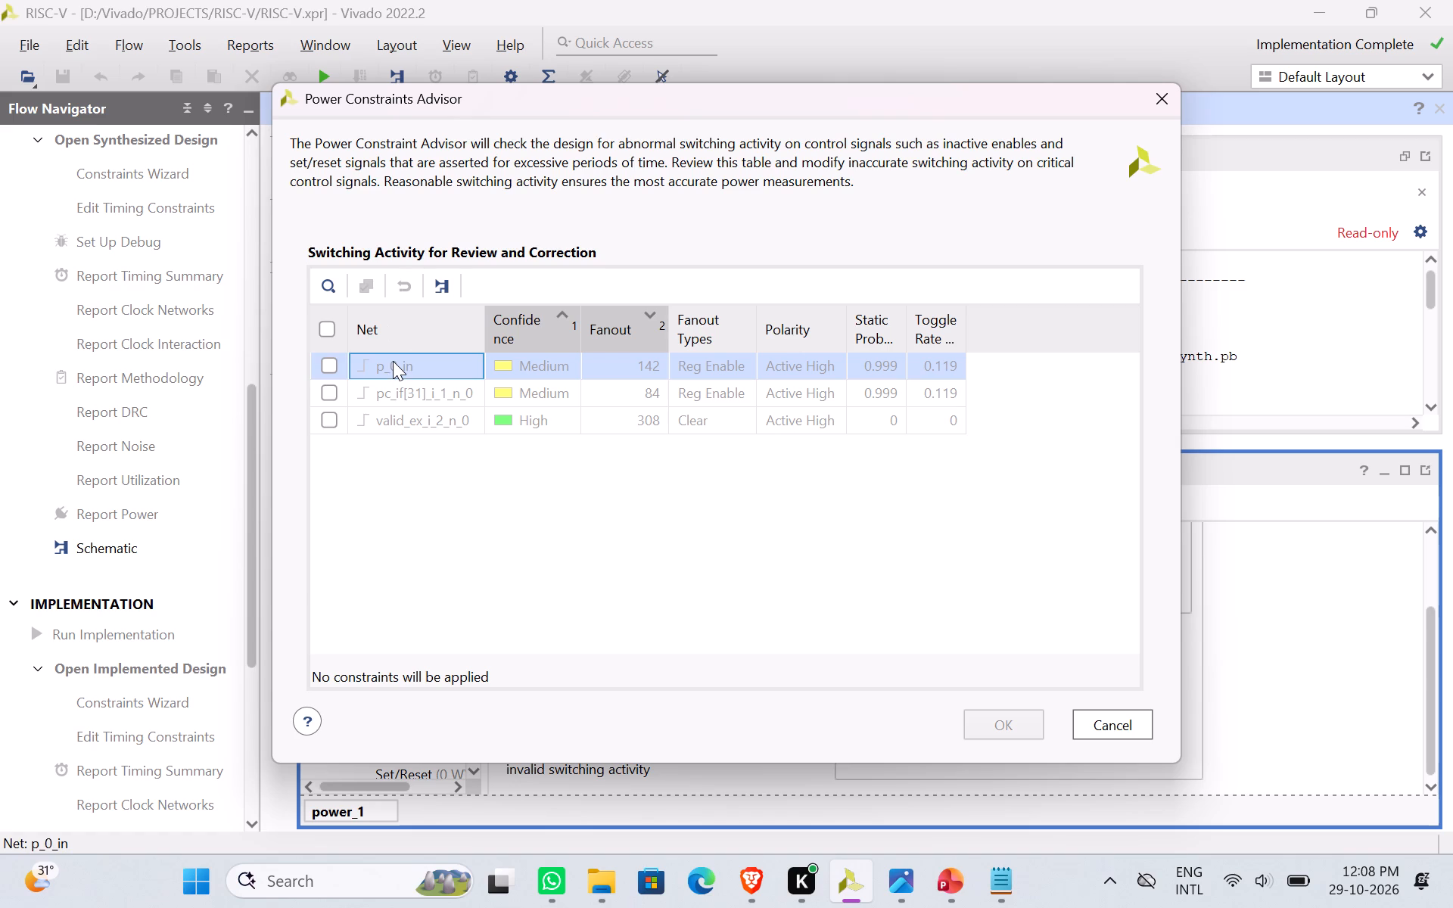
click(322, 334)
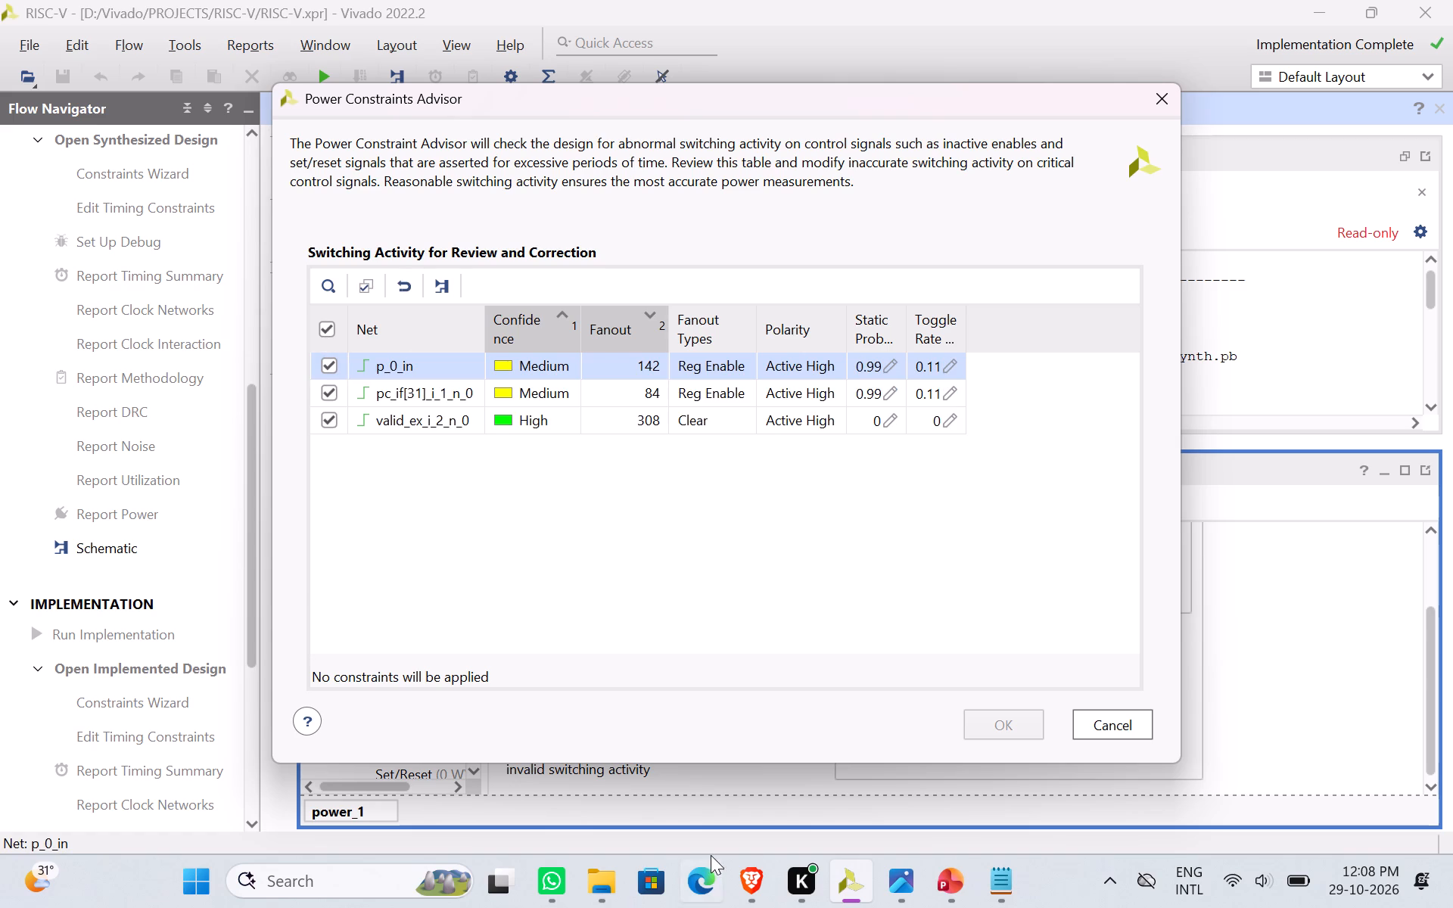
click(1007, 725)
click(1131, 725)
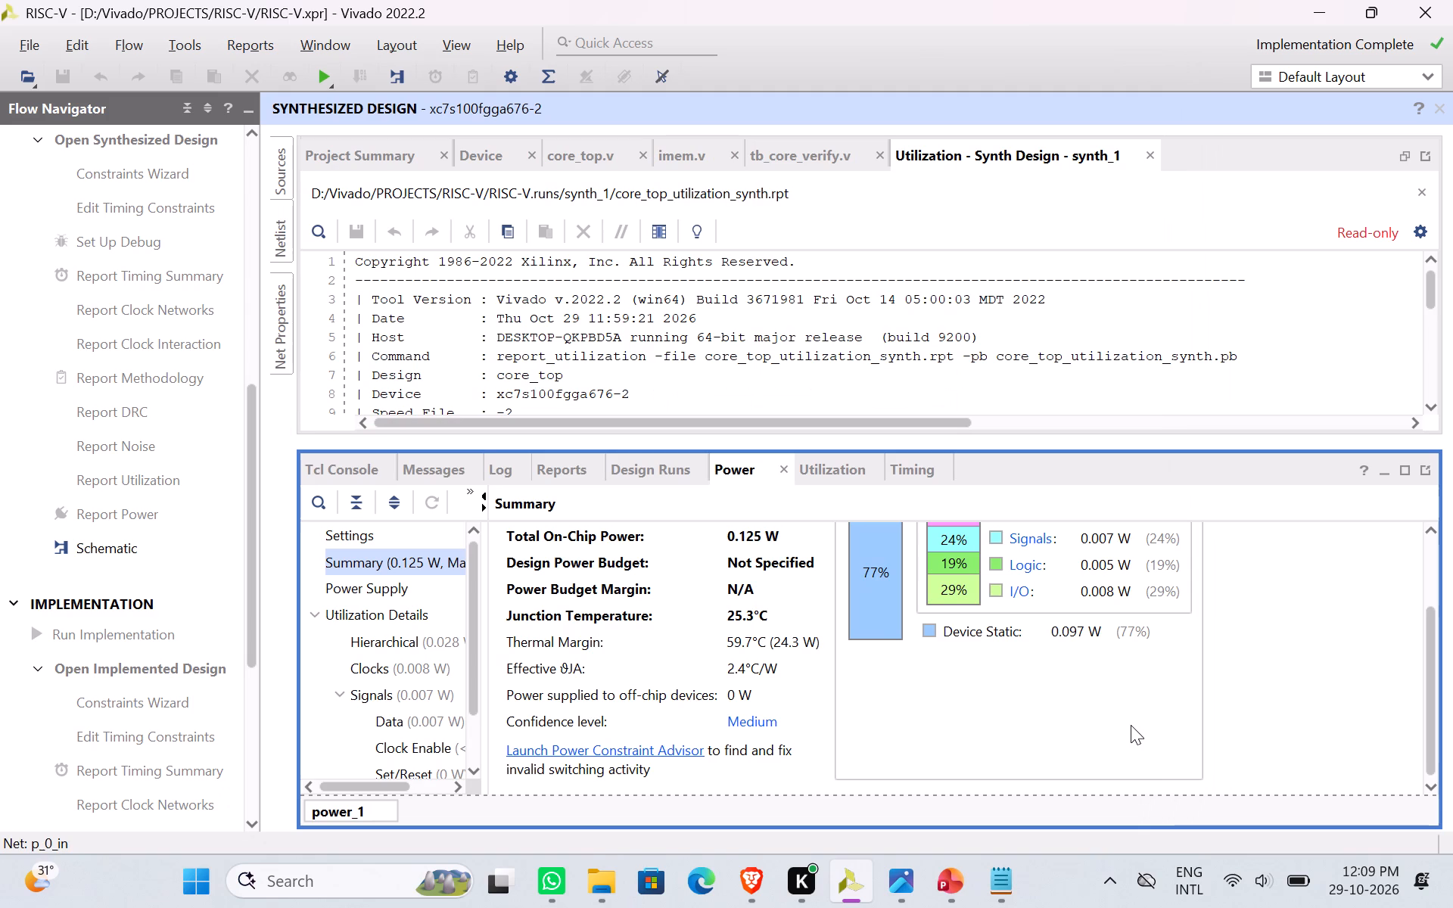
Generate the synthesized design's noise report ssn_1 in a new tab and review its I/O Bank Details through the unplaced ports.
scroll(1081, 744, up, 1)
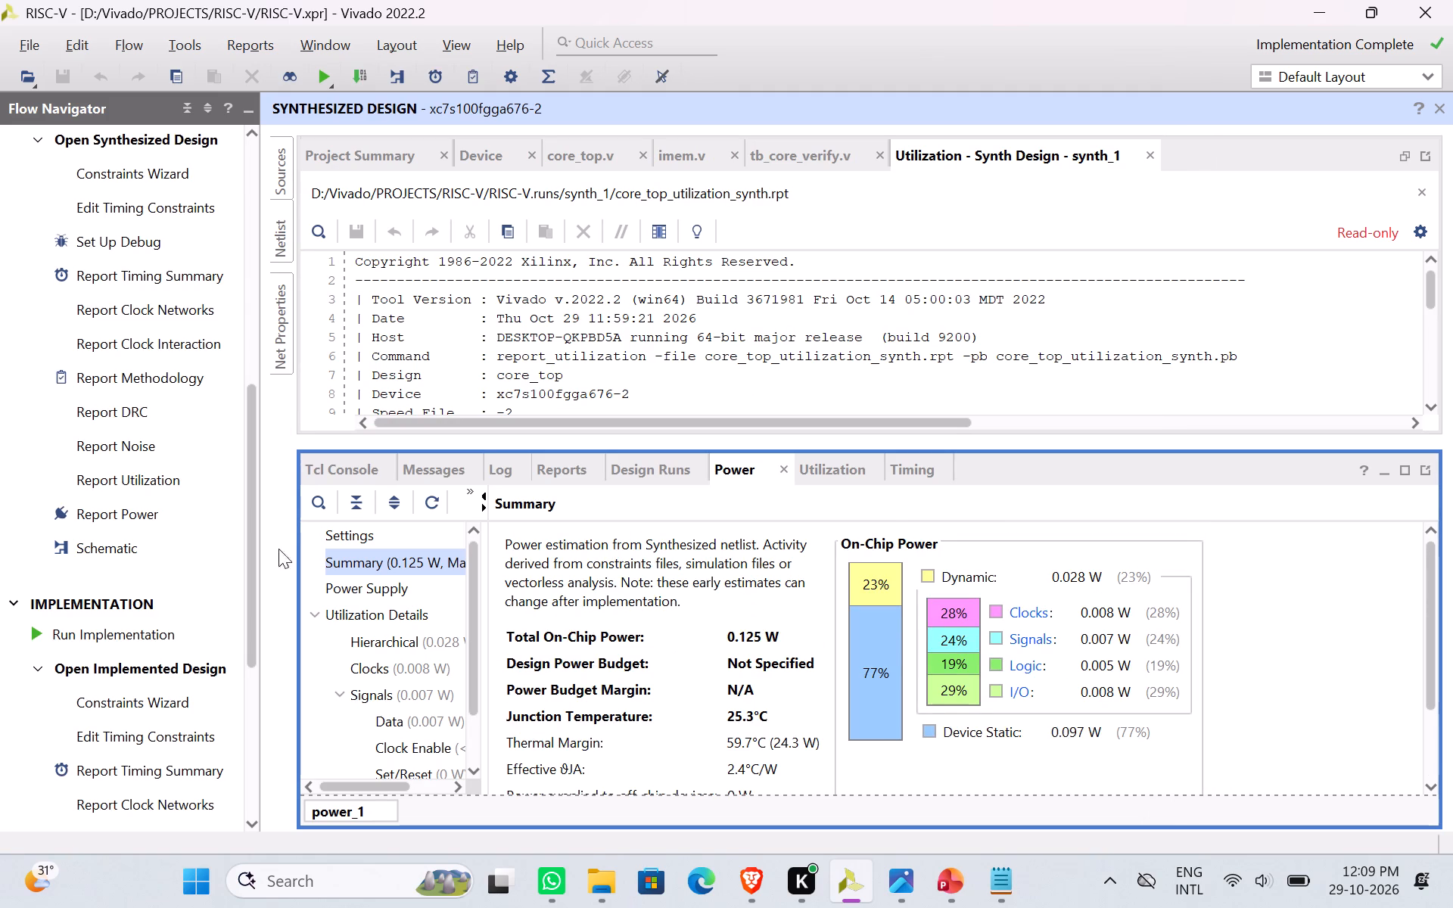
double_click(126, 454)
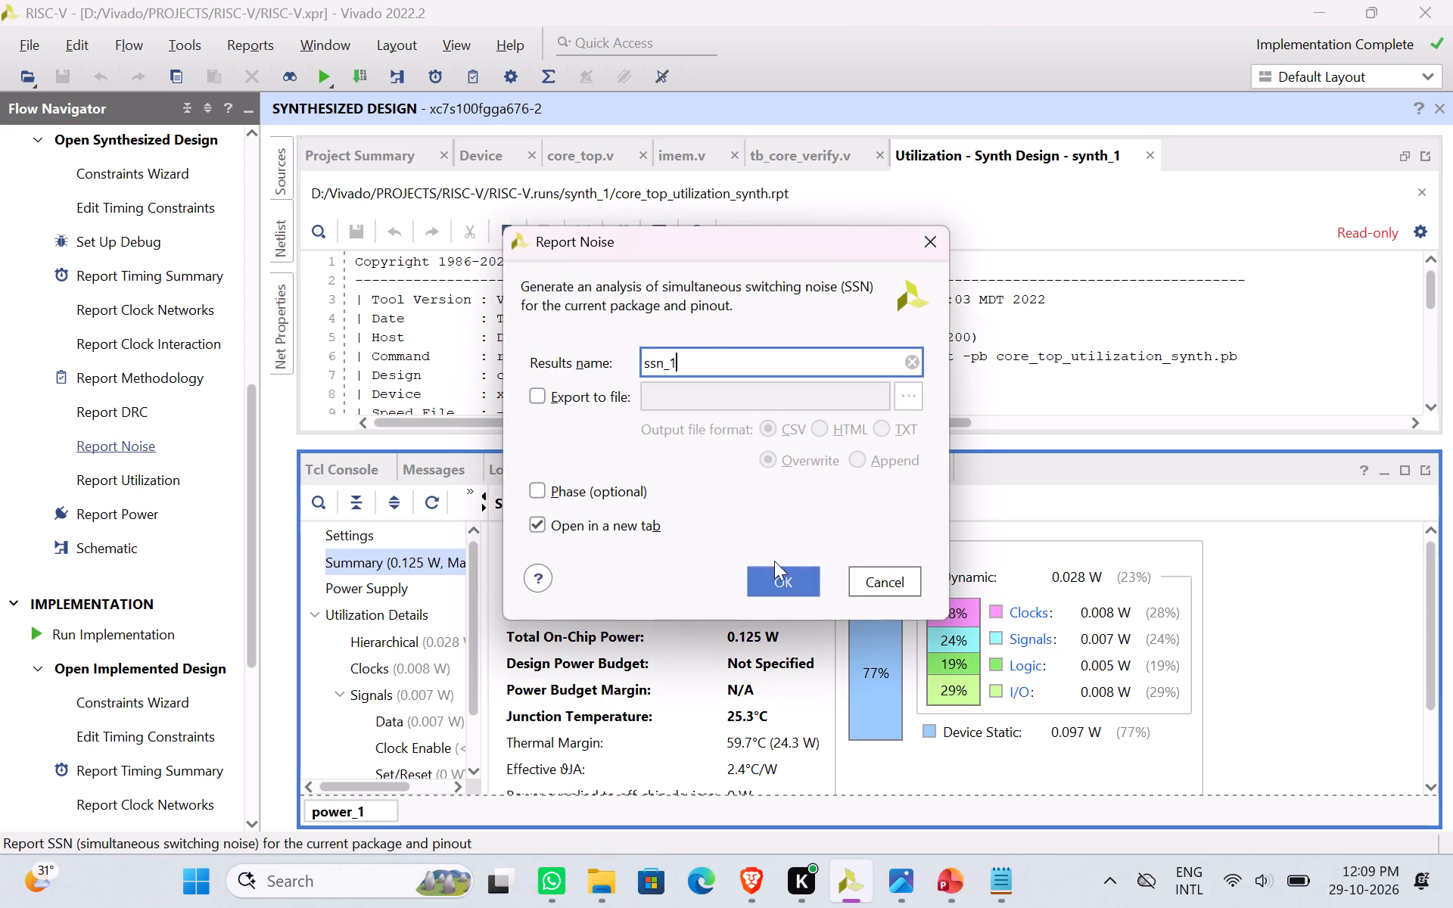
click(789, 584)
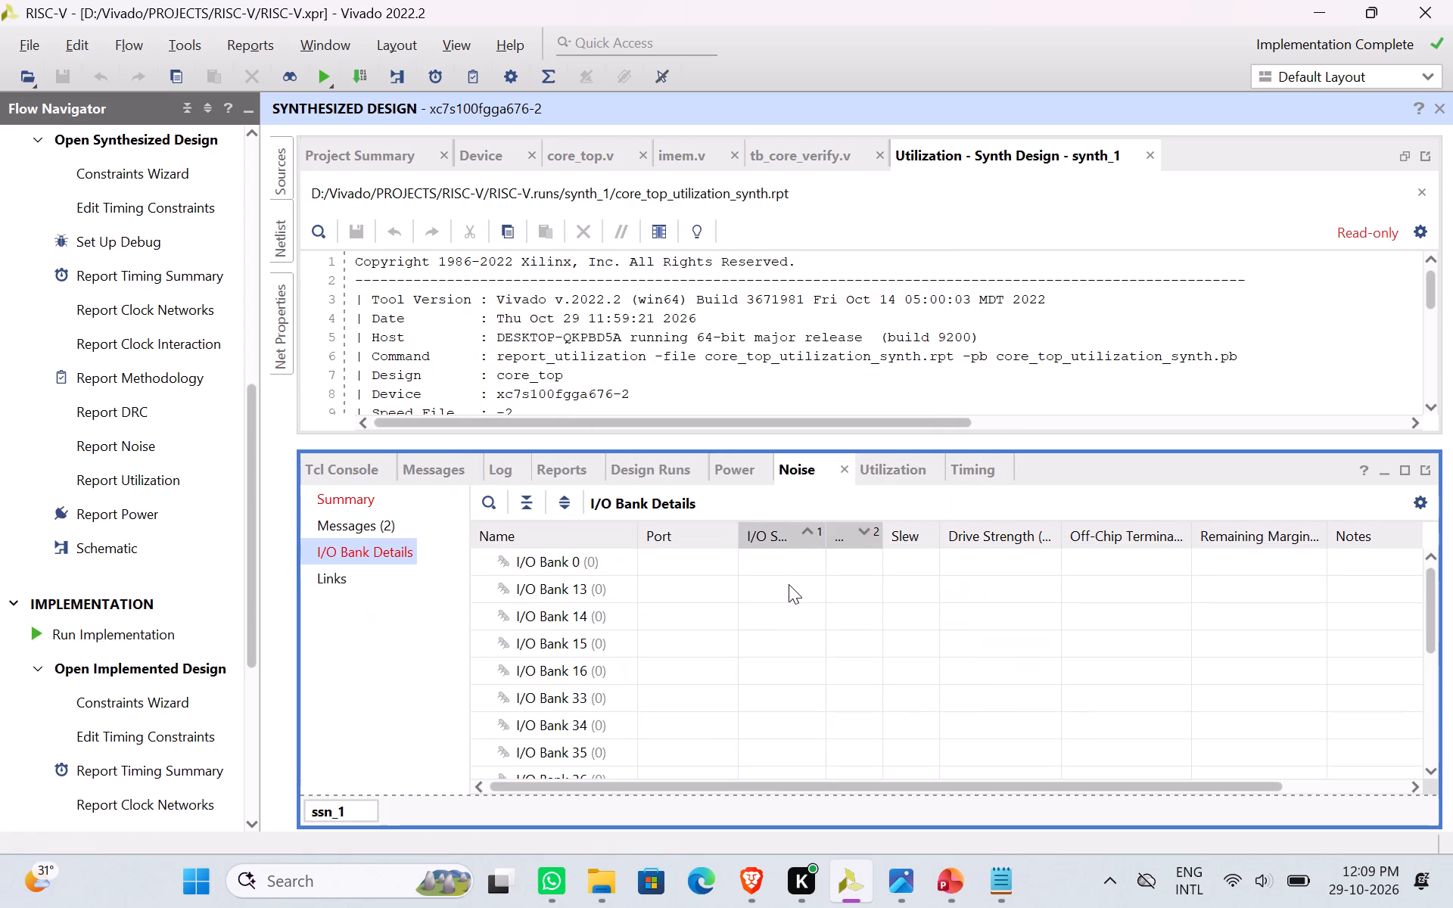
scroll(789, 584, down, 7)
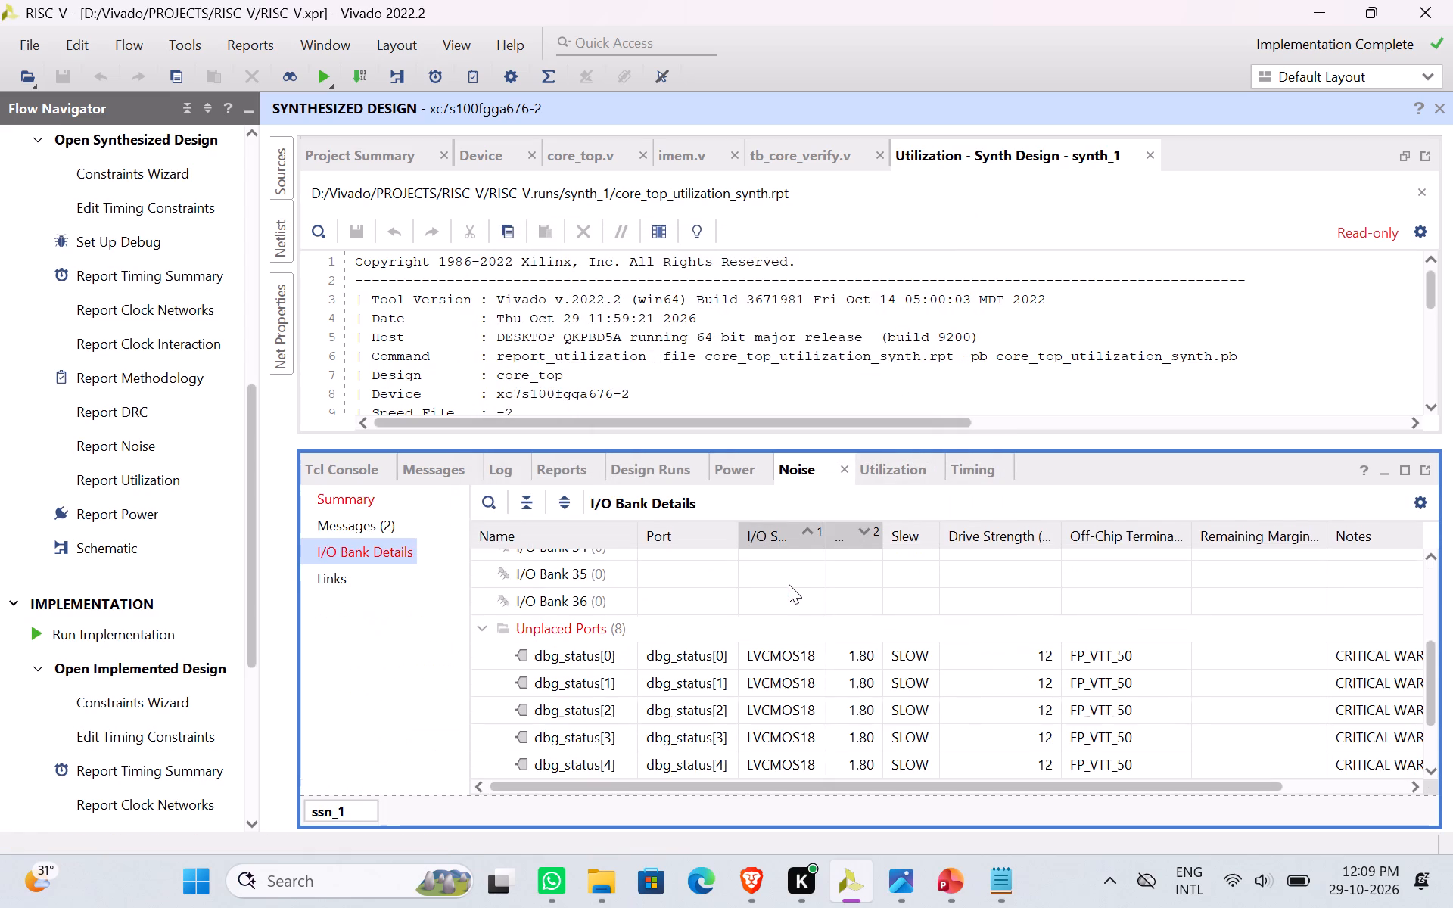
scroll(789, 584, down, 1)
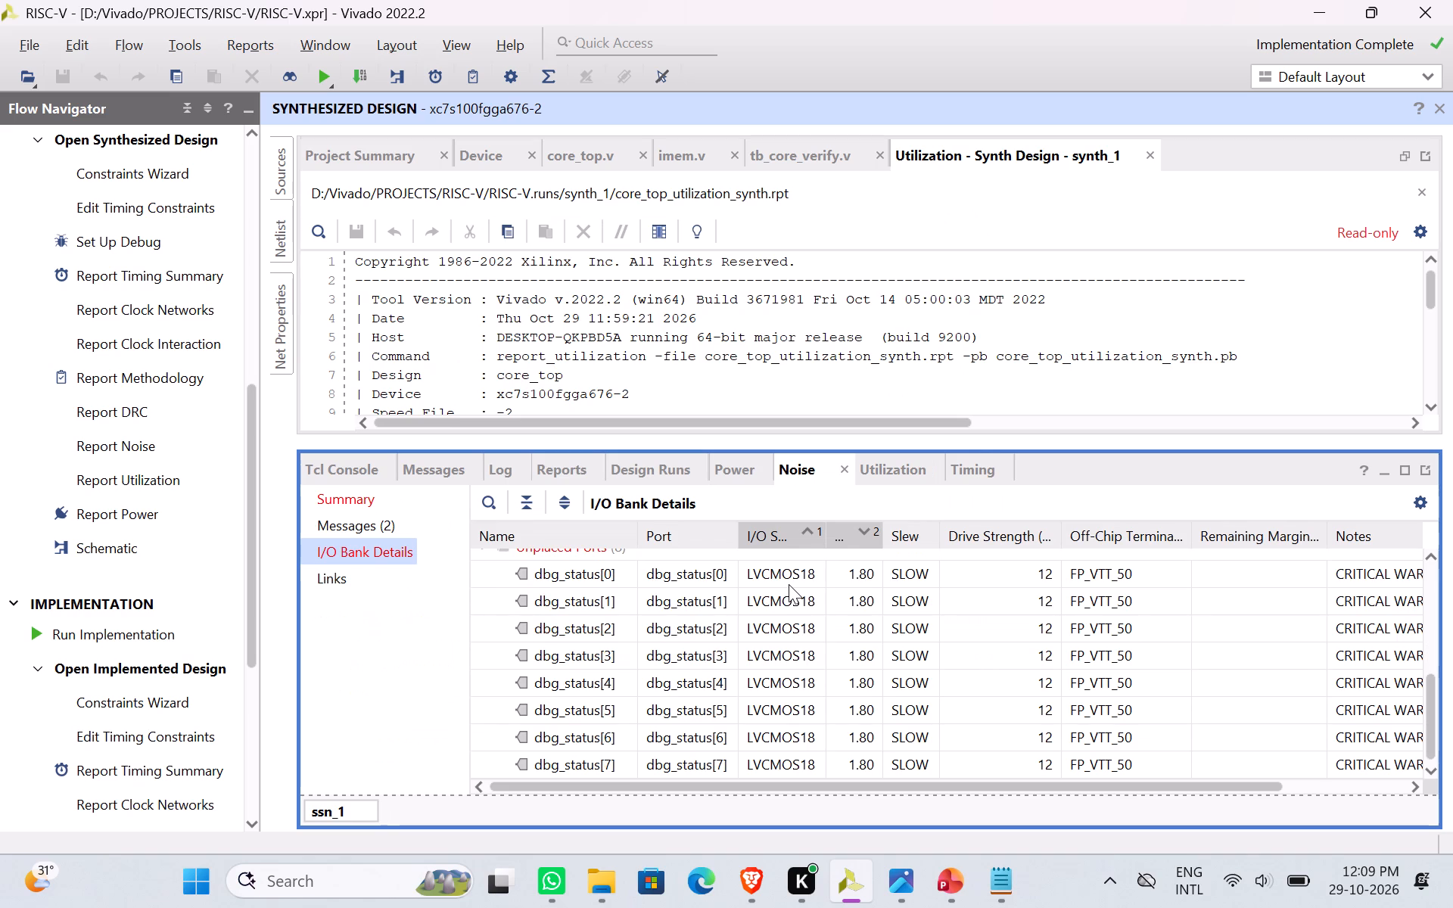
Generate the DRC report drc_1 with waivers applied and the default rule deck, and read through its violation details.
click(121, 401)
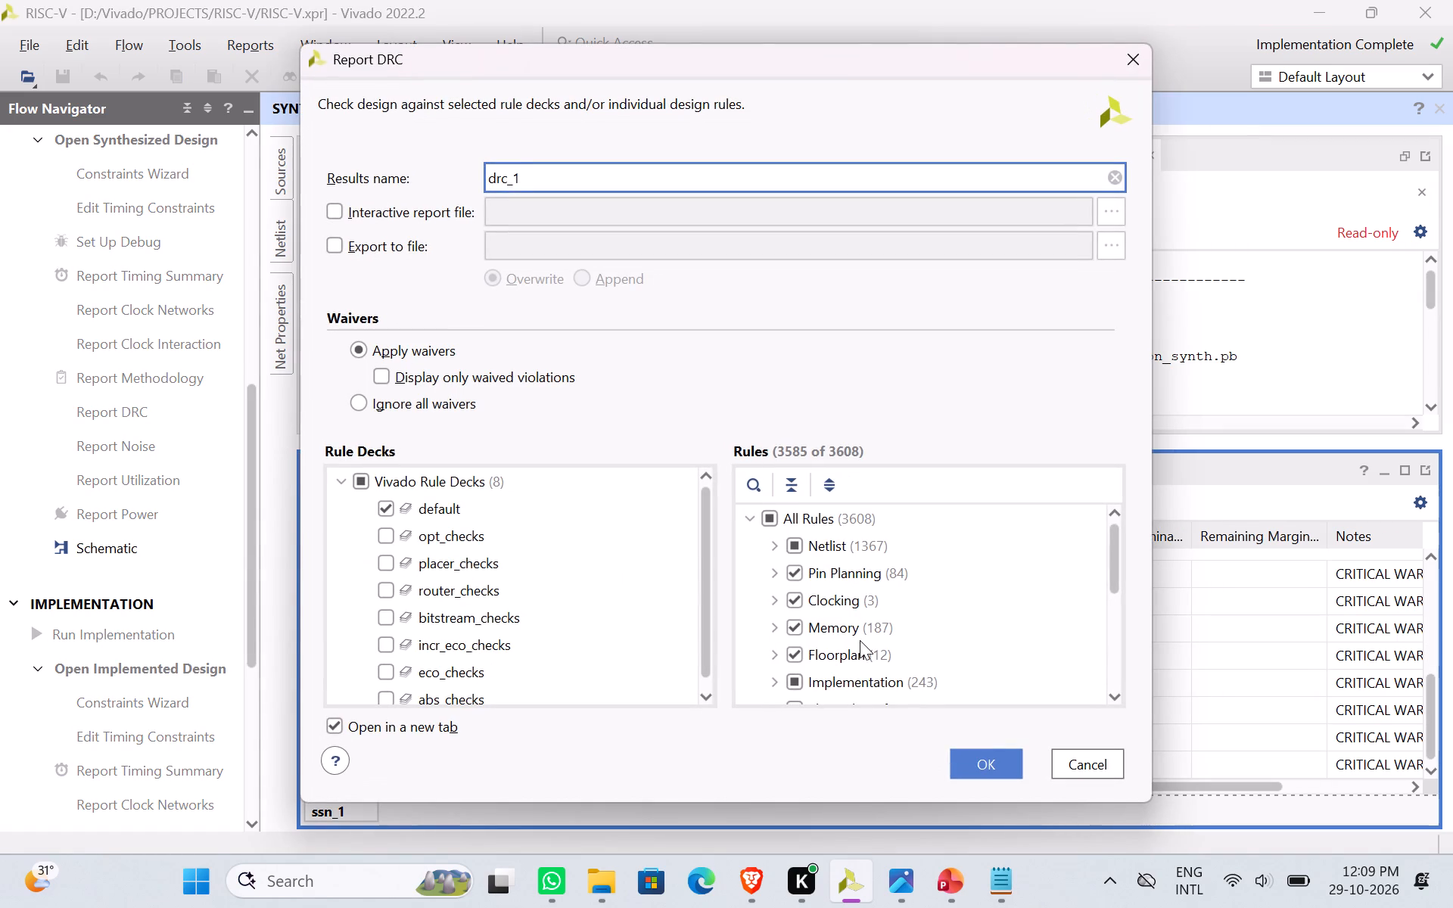
click(968, 758)
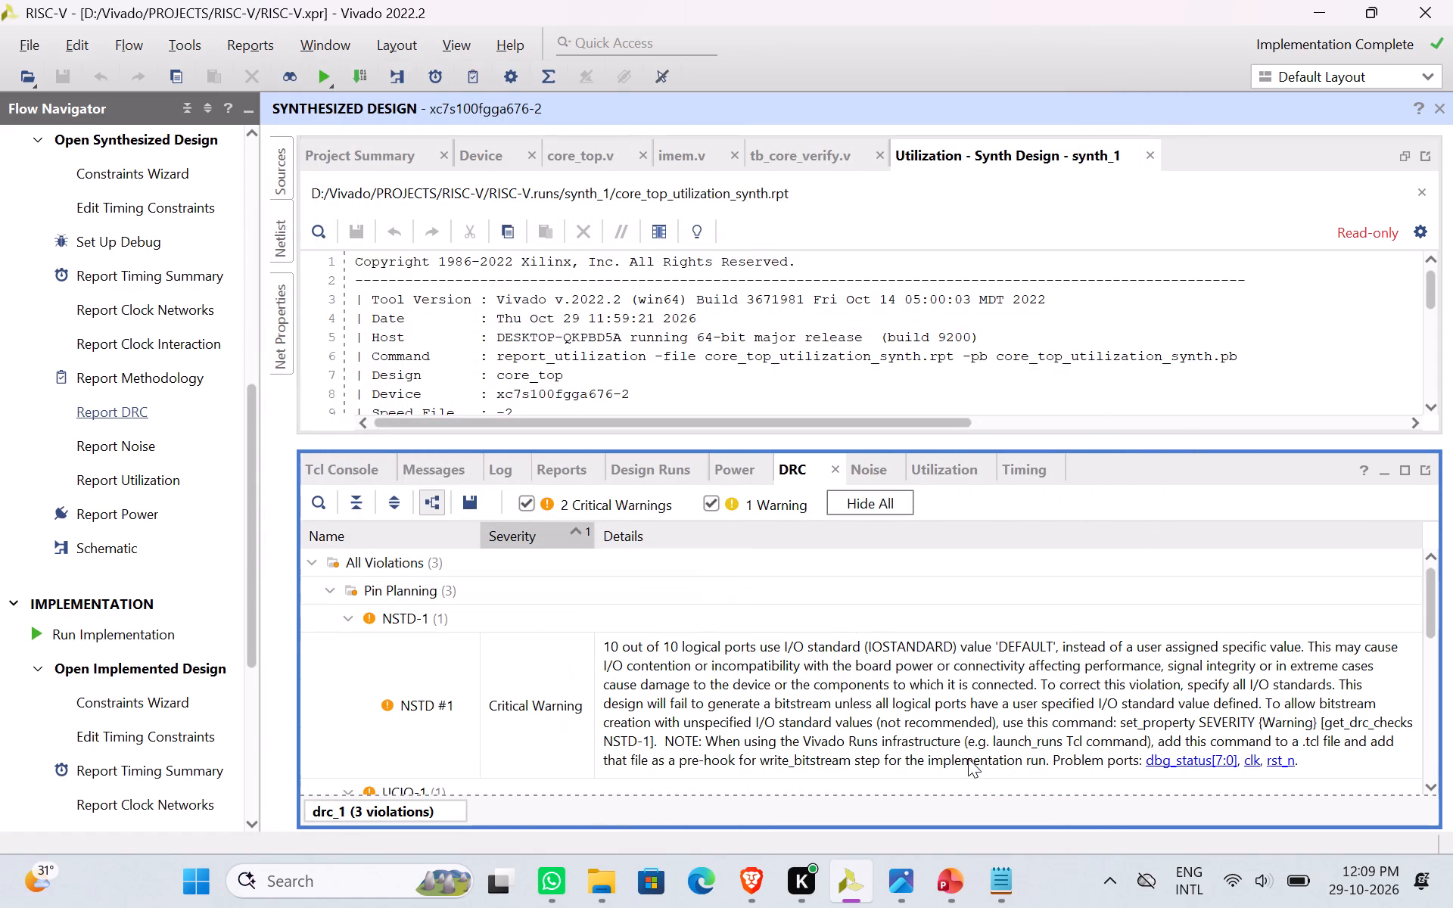
scroll(764, 709, down, 1)
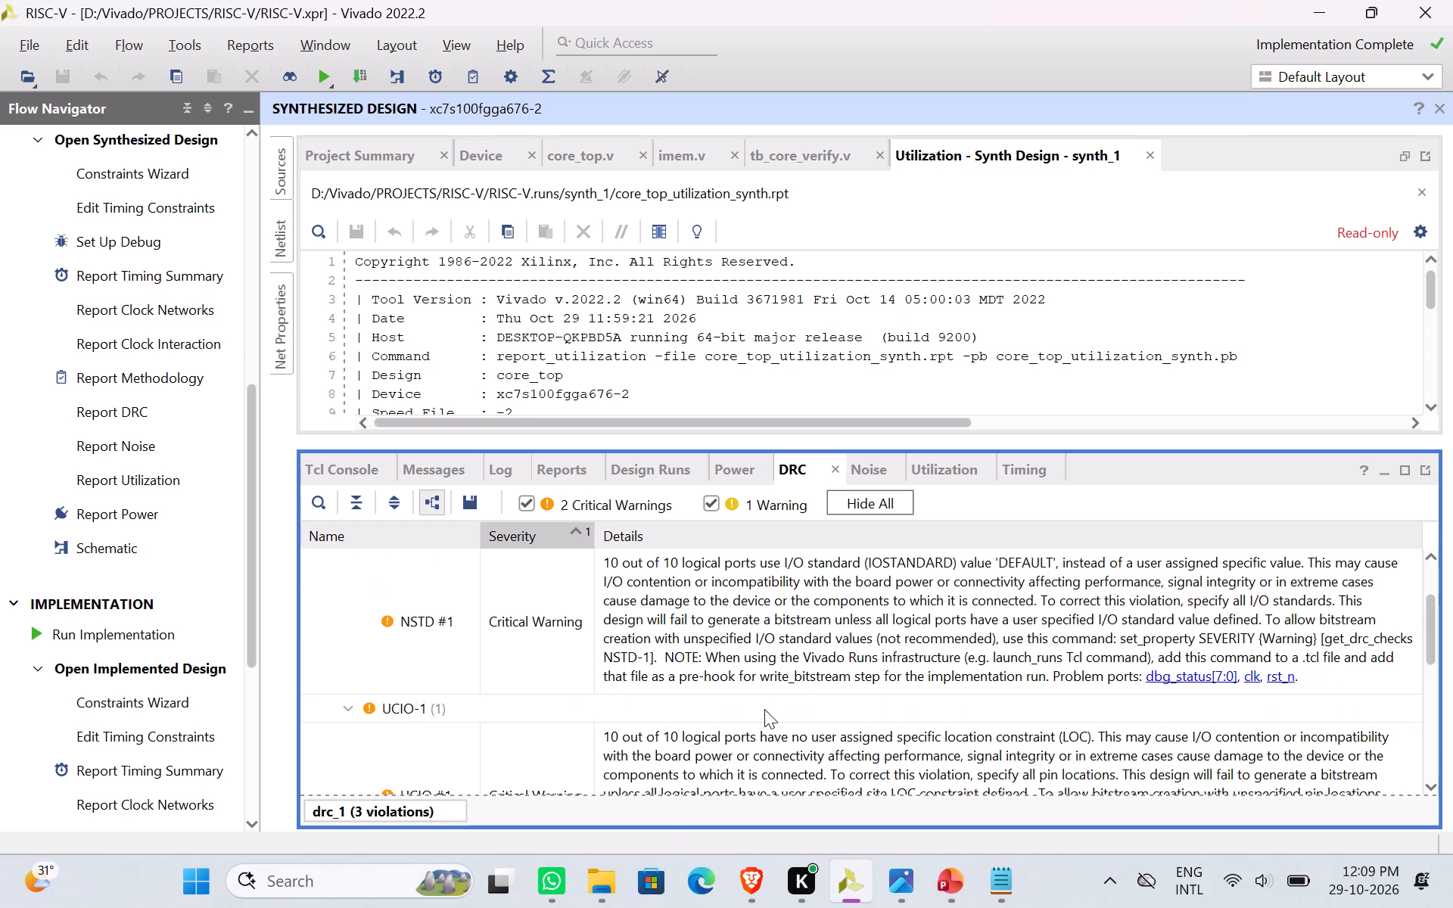
scroll(764, 709, down, 2)
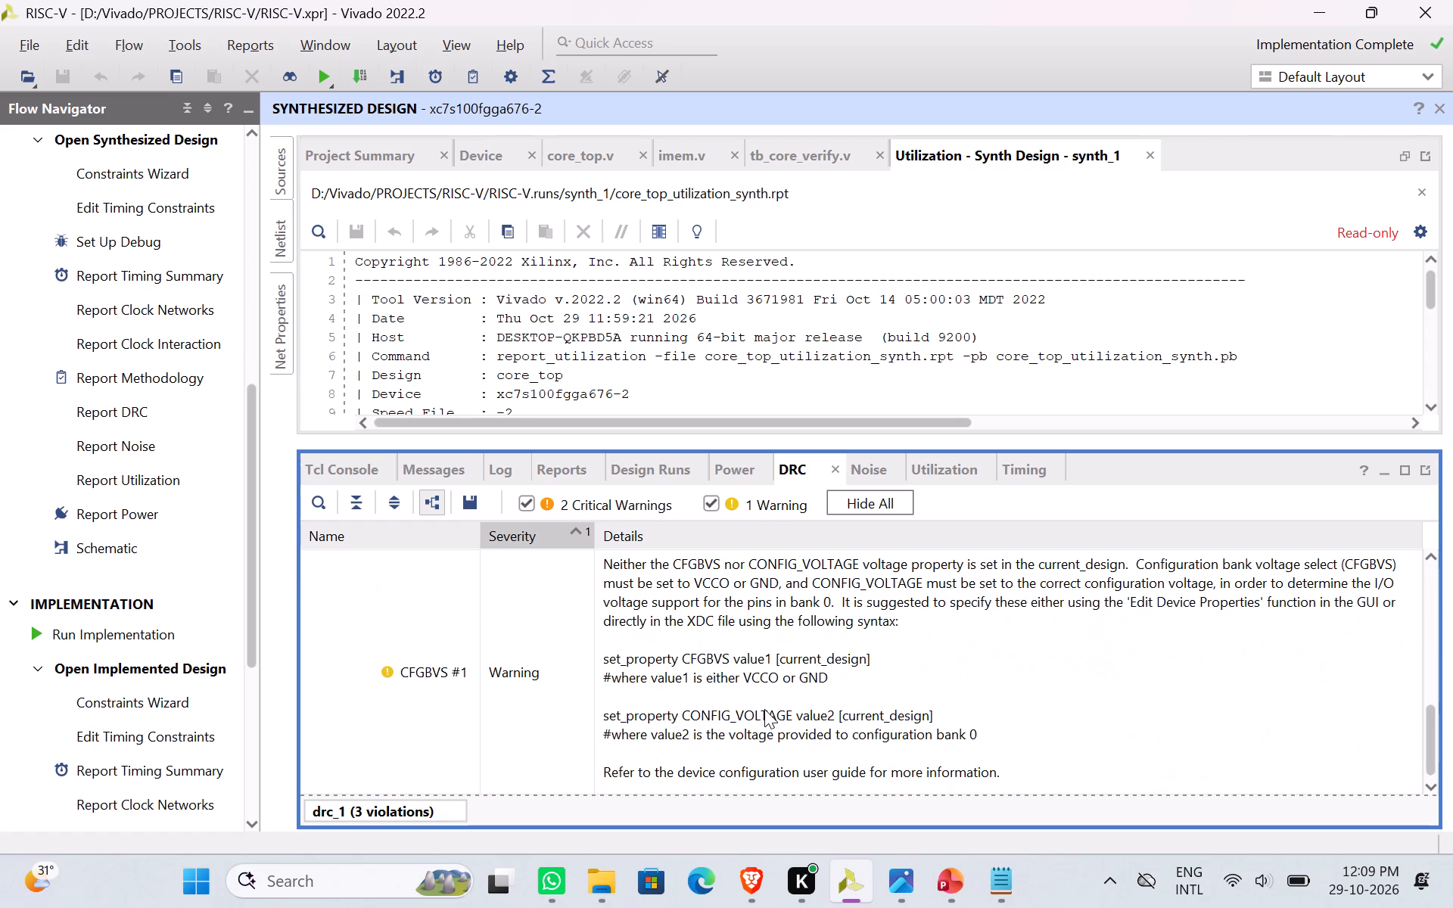
scroll(764, 709, down, 1)
scroll(764, 709, up, 1)
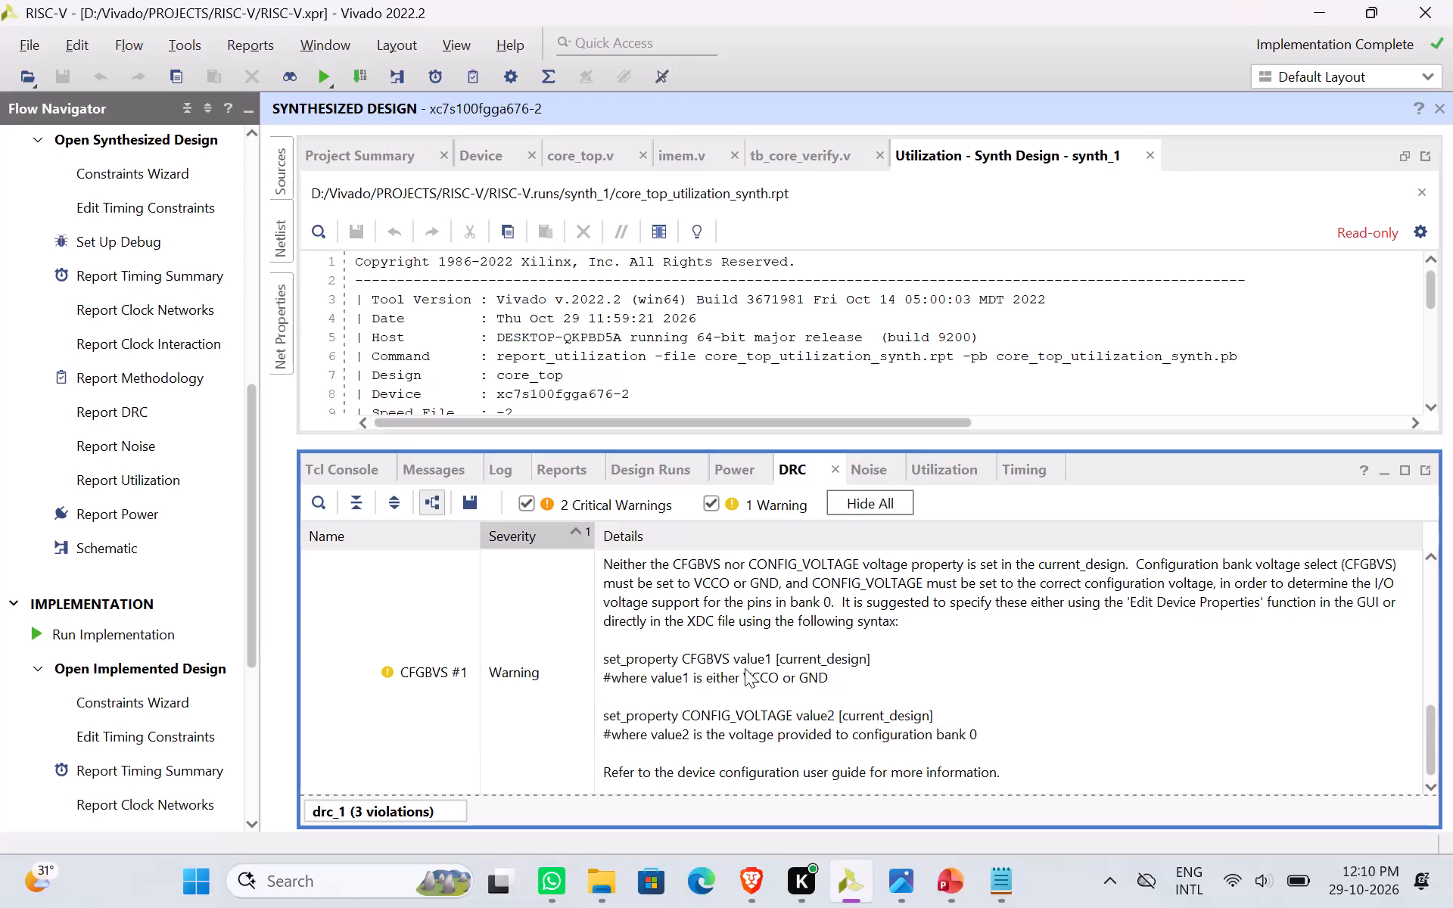
click(621, 520)
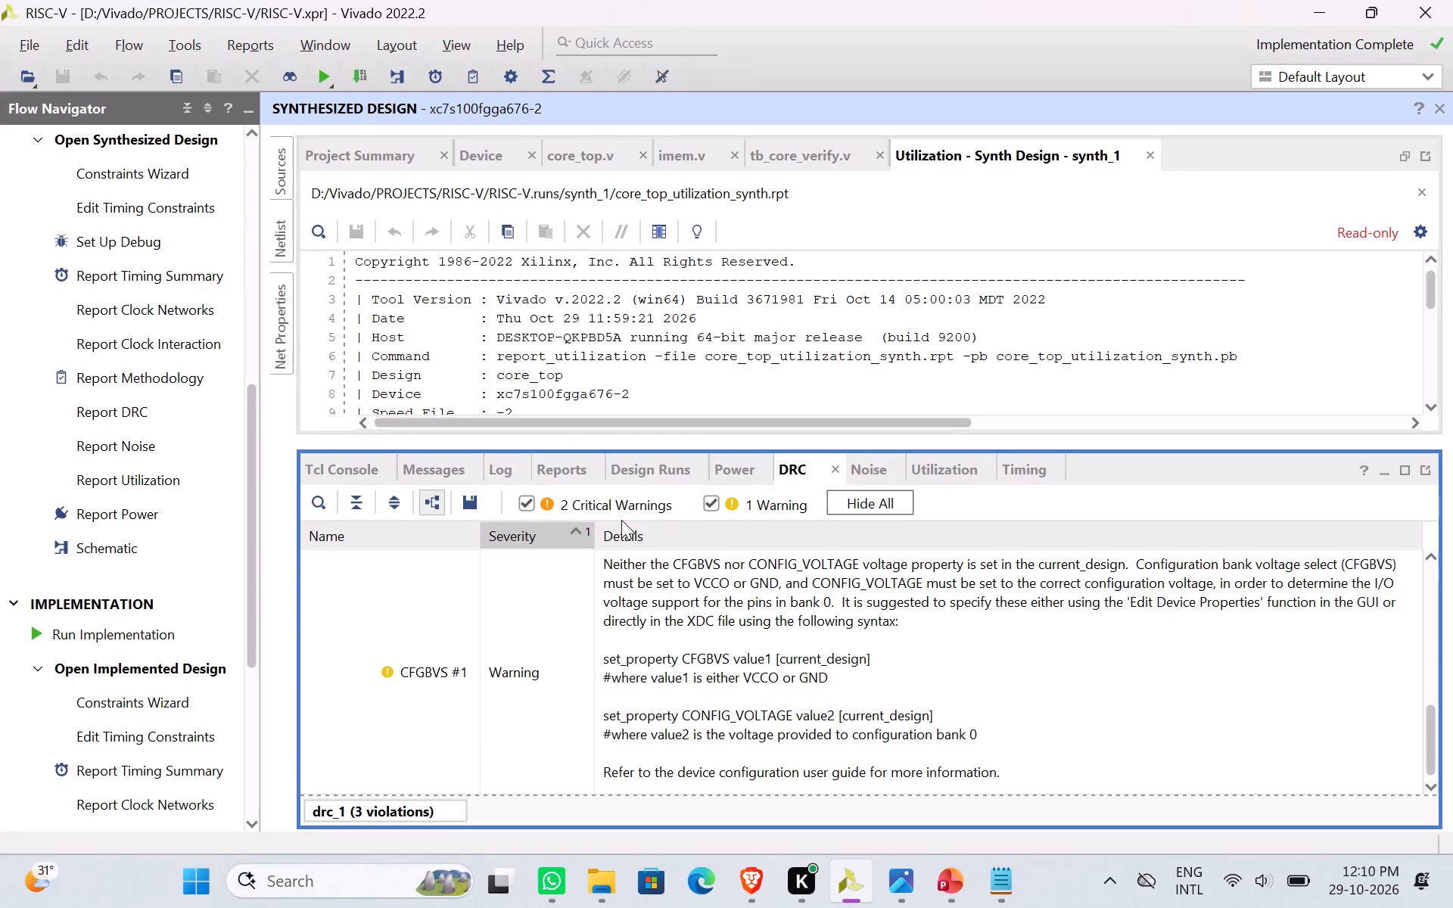
drag(824, 445, 784, 712)
scroll(768, 618, down, 3)
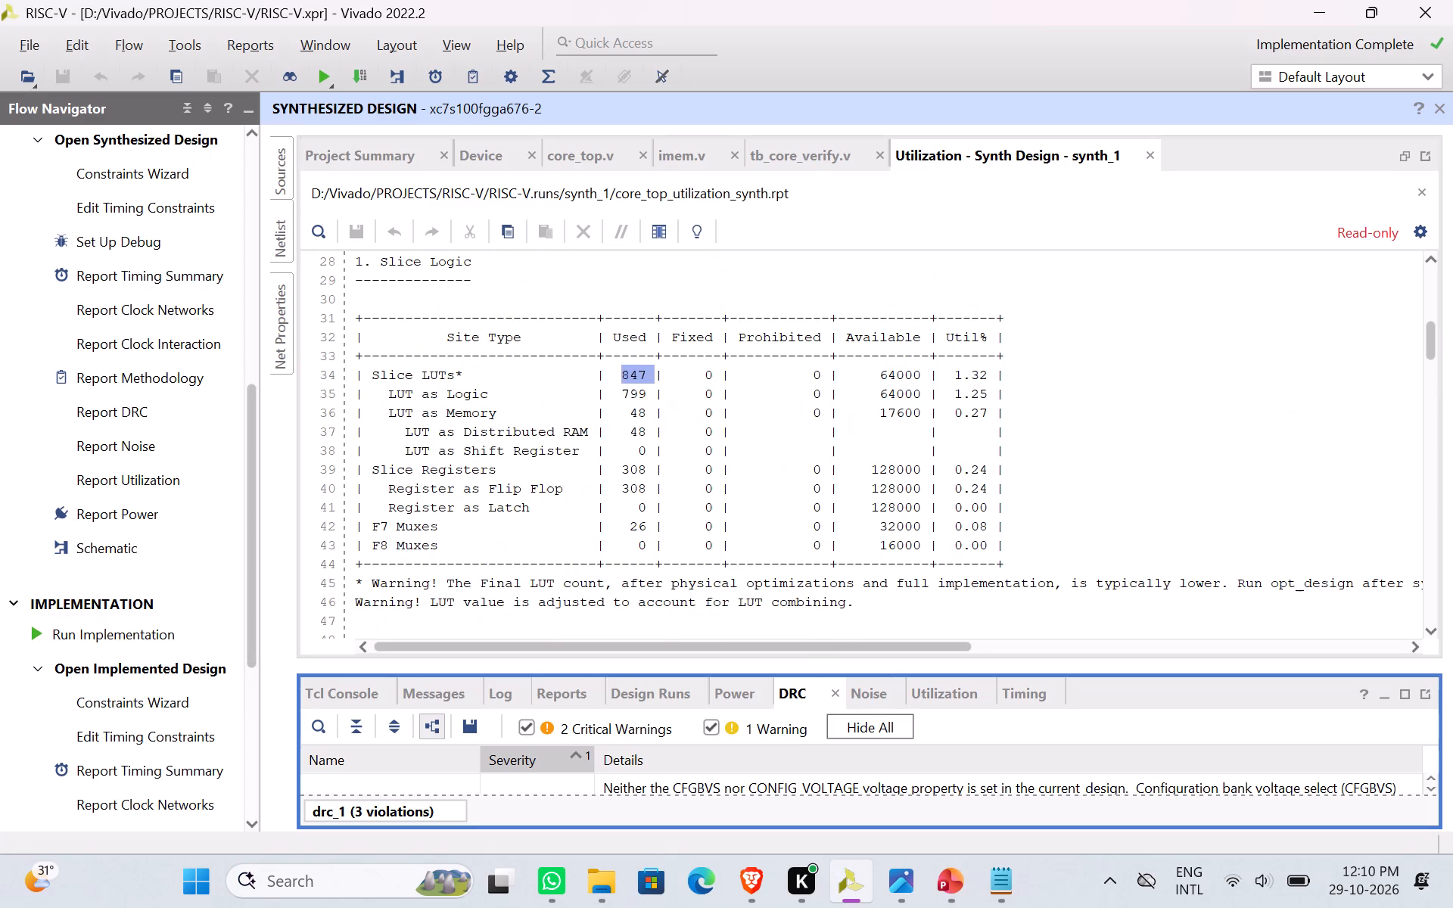
click(665, 364)
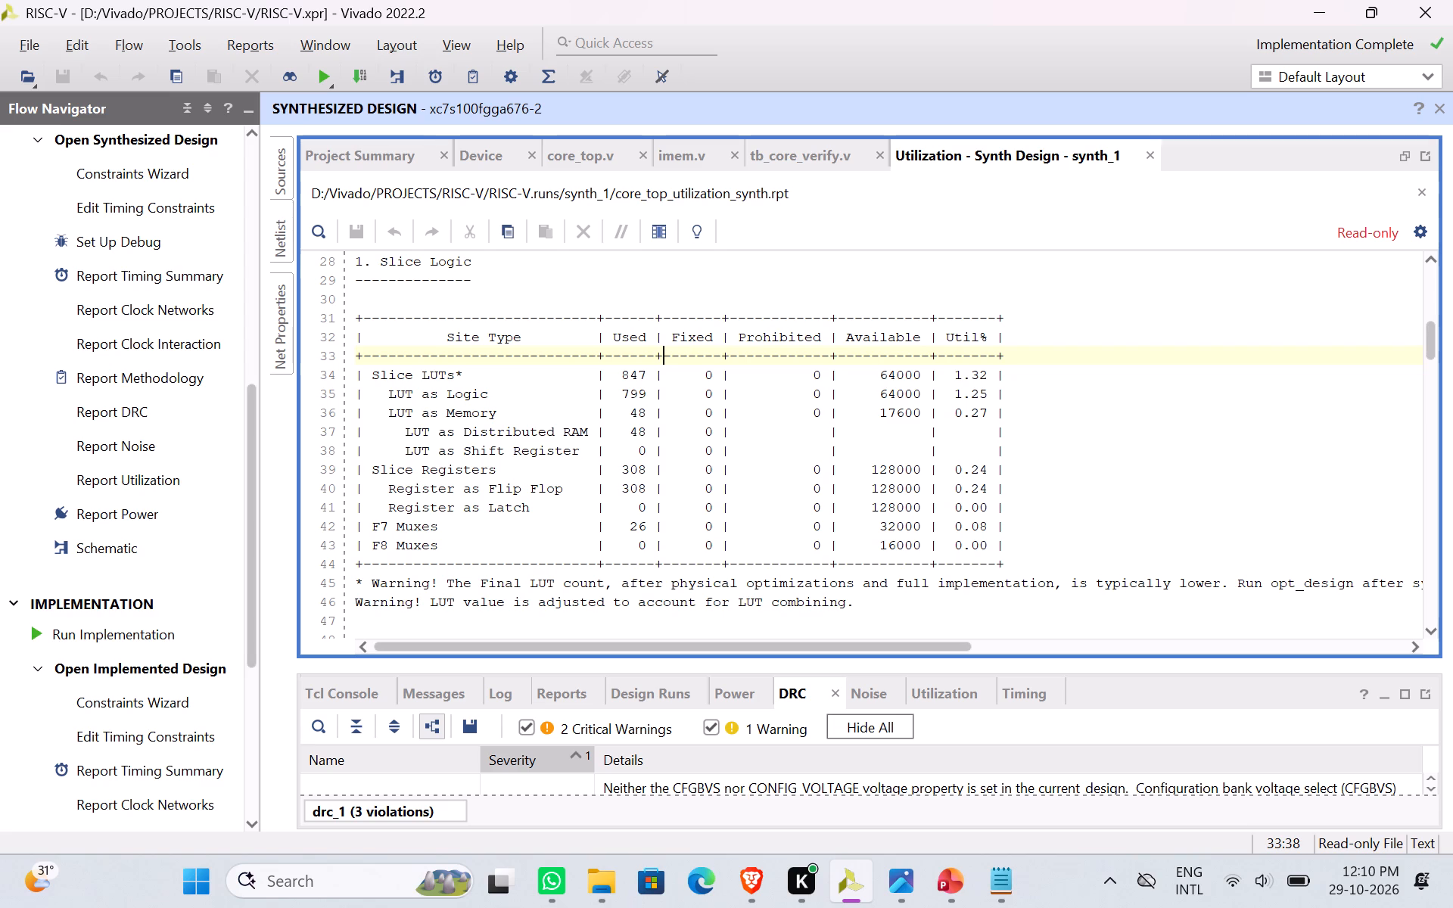
click(637, 487)
click(642, 480)
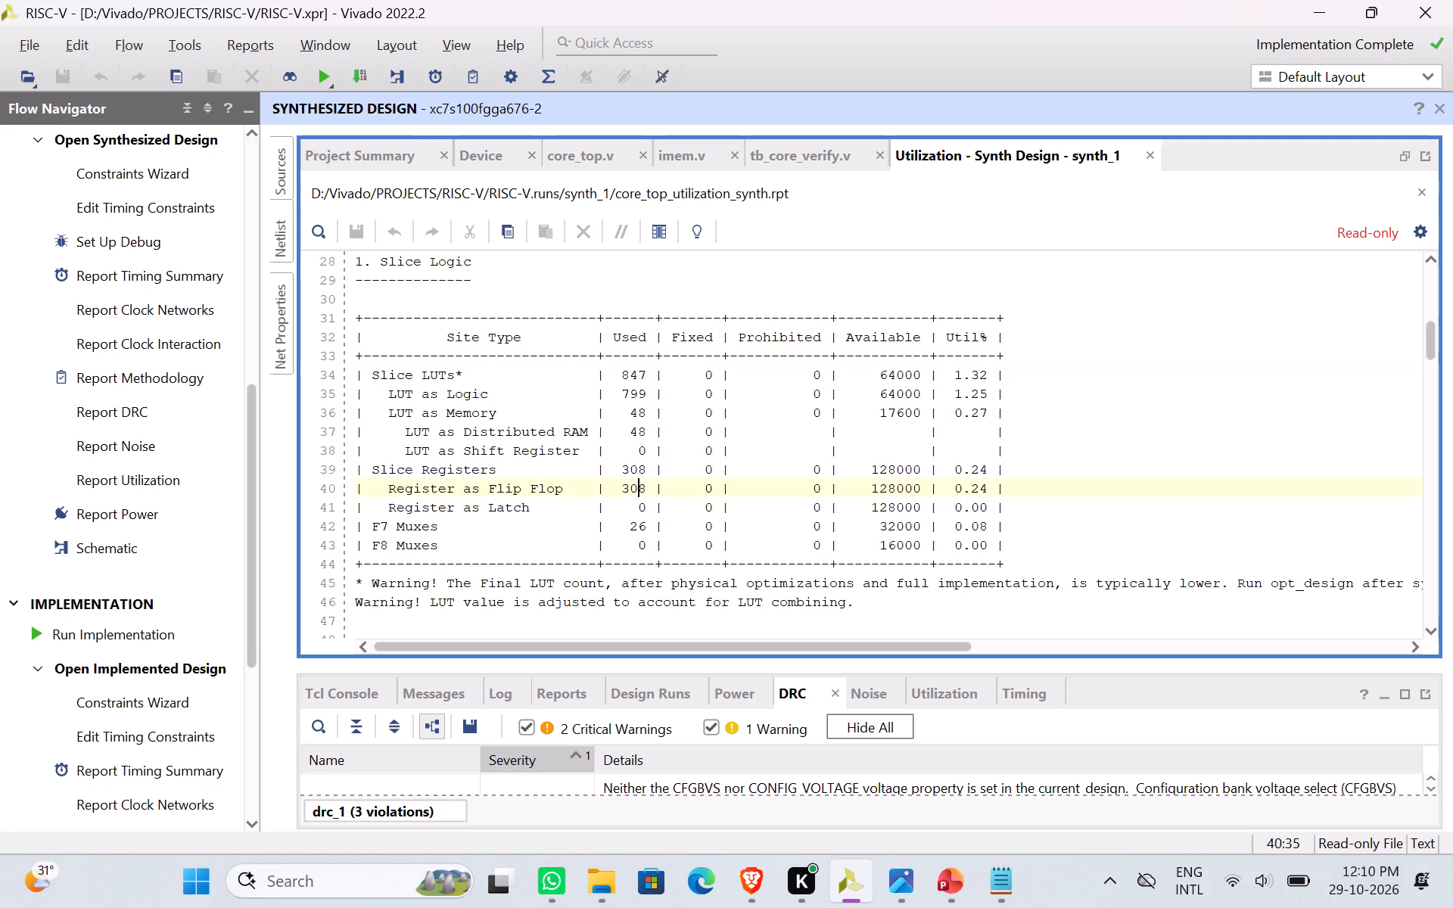
Switch to PowerPoint and make the Slice Registers row of the results table slightly taller.
key(alt+Tab)
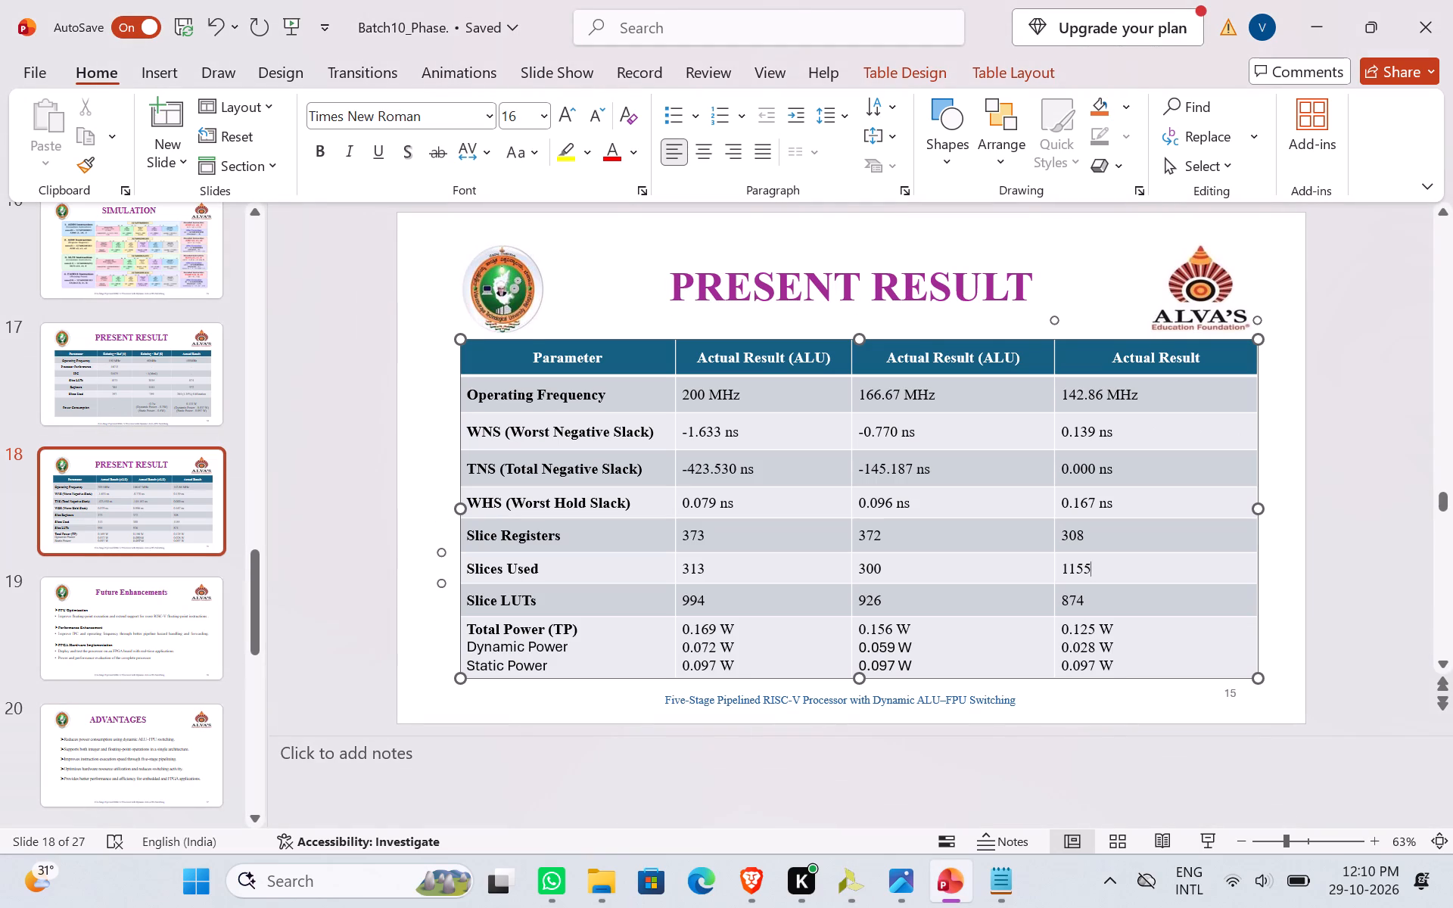
drag(1236, 561, 740, 564)
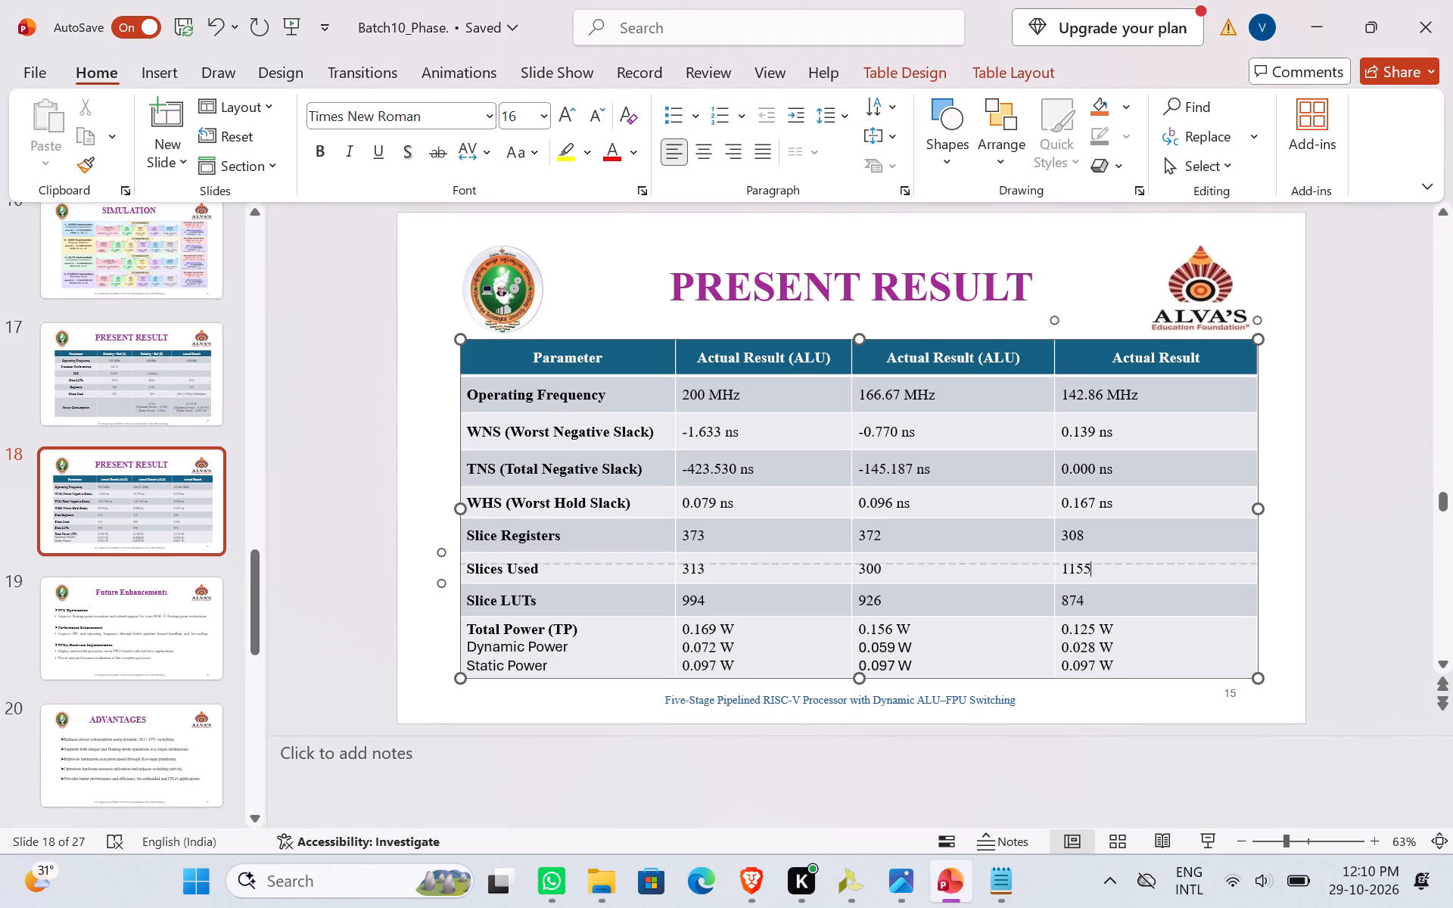
drag(740, 564, 630, 566)
Switch to Vivado and check the header and table of contents of the synthesis utilization report.
key(alt+Tab)
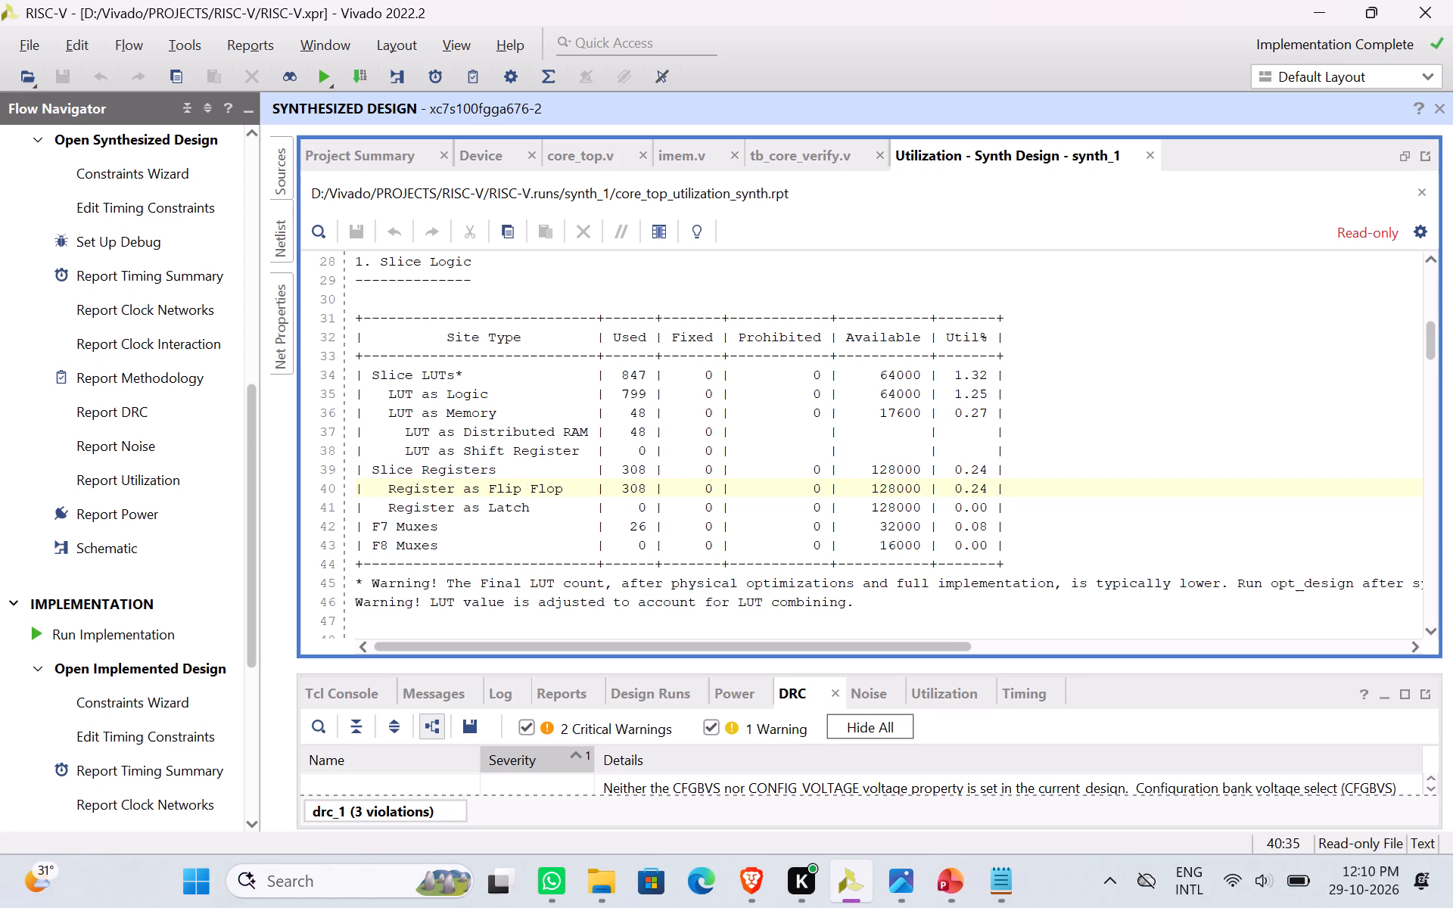
scroll(630, 566, up, 2)
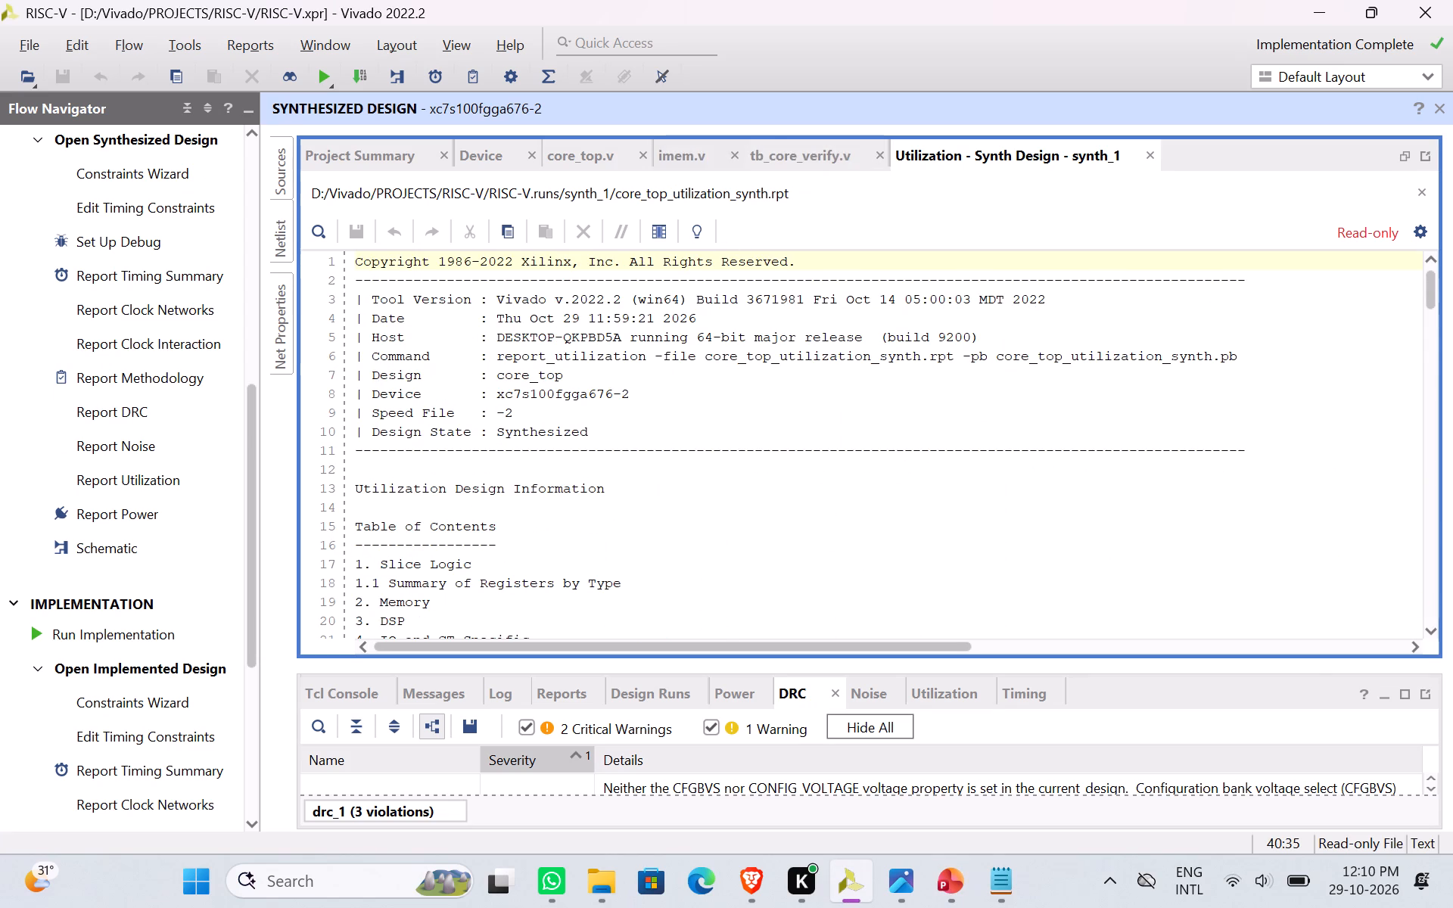
Switch to PowerPoint and delete the entire Slices Used row from the Present Result table.
key(alt+Tab)
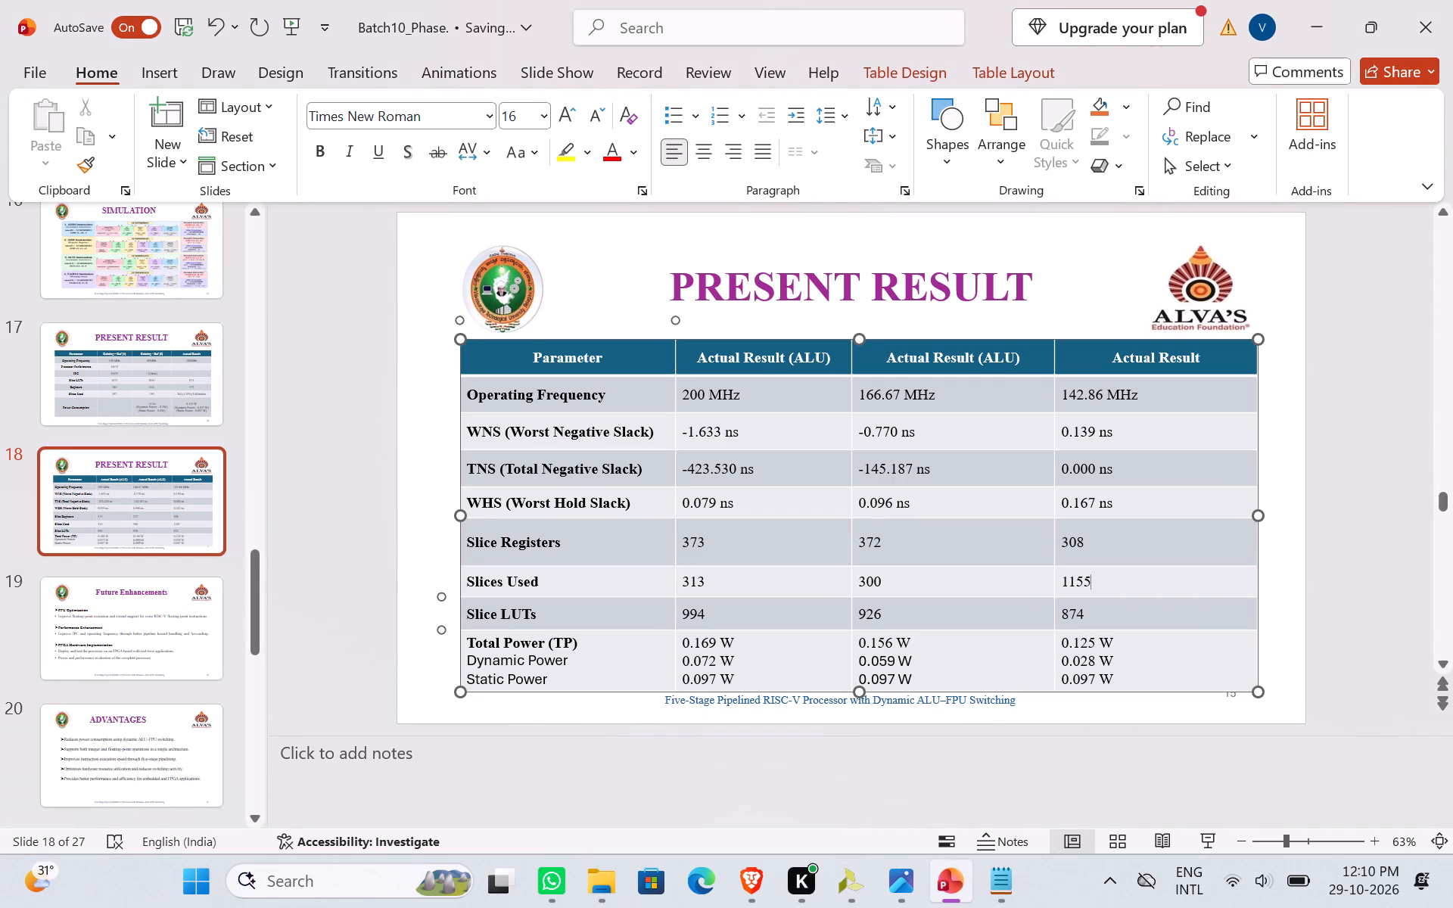
click(460, 601)
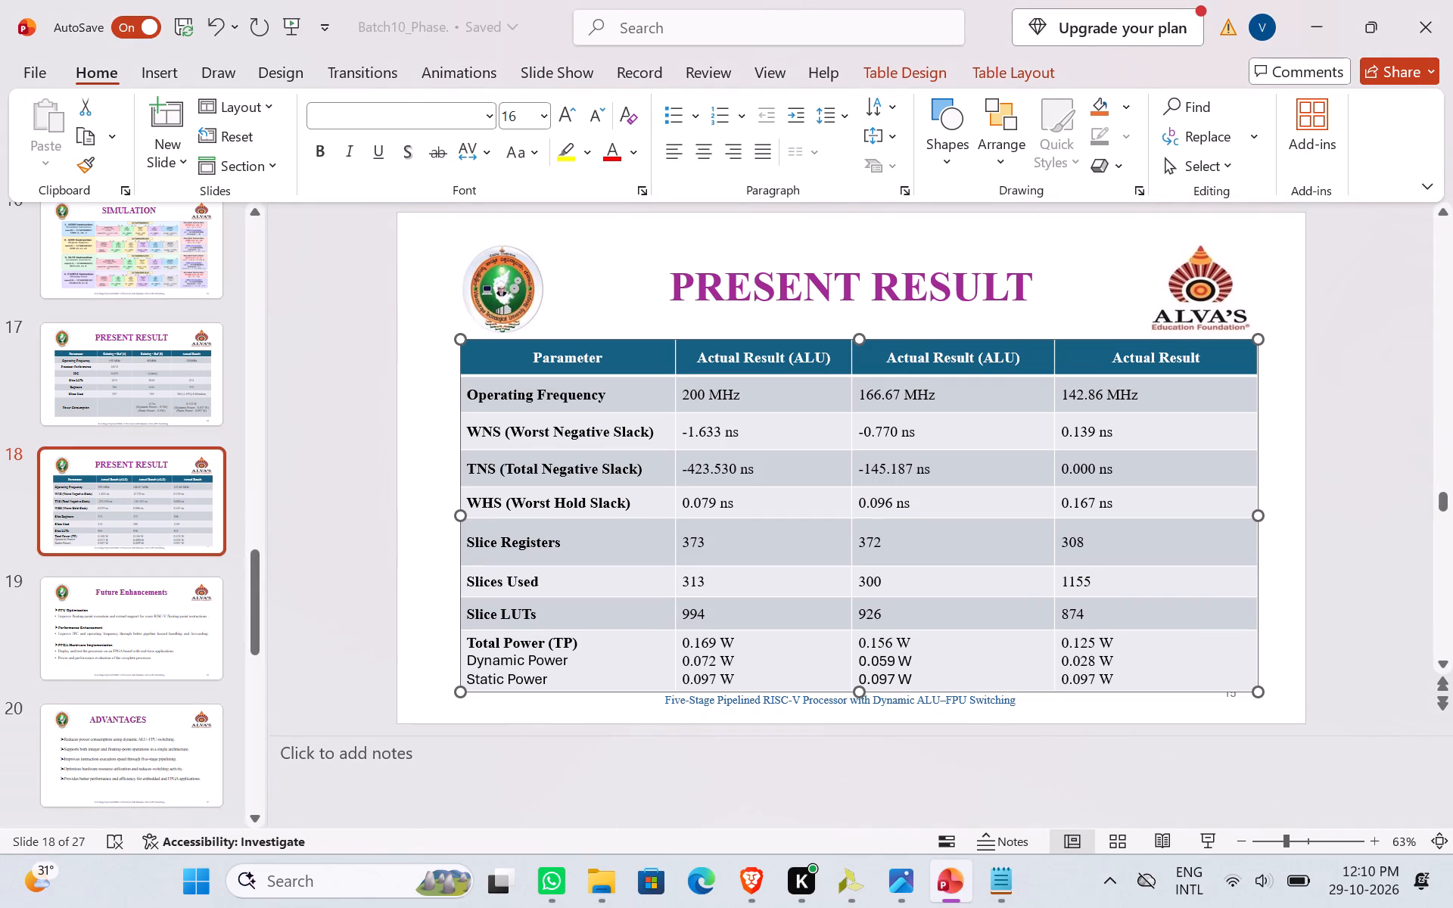
click(466, 601)
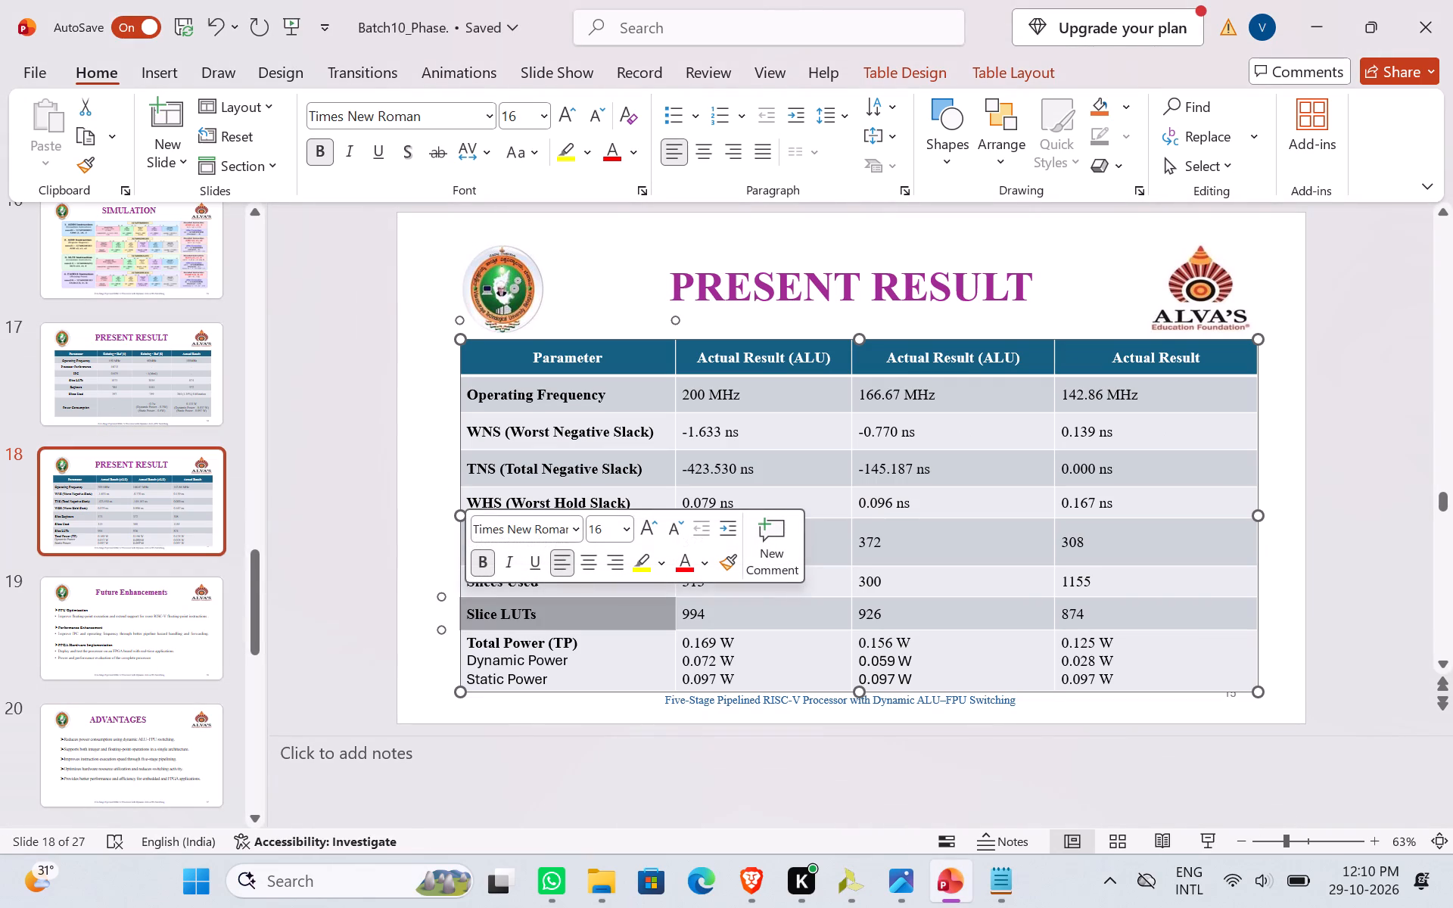
drag(466, 605, 751, 603)
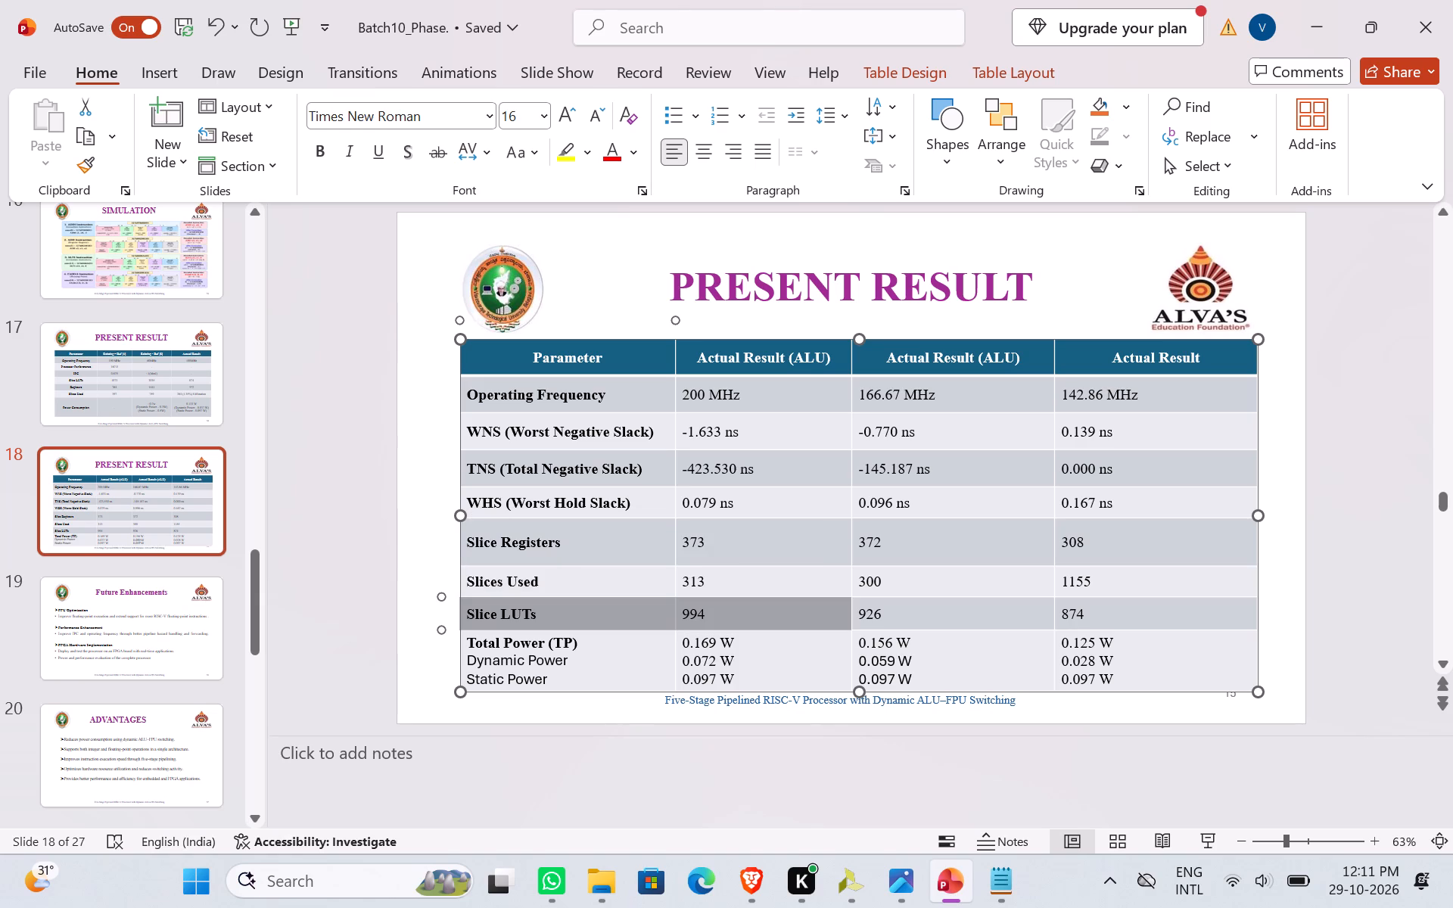
drag(751, 603, 1070, 615)
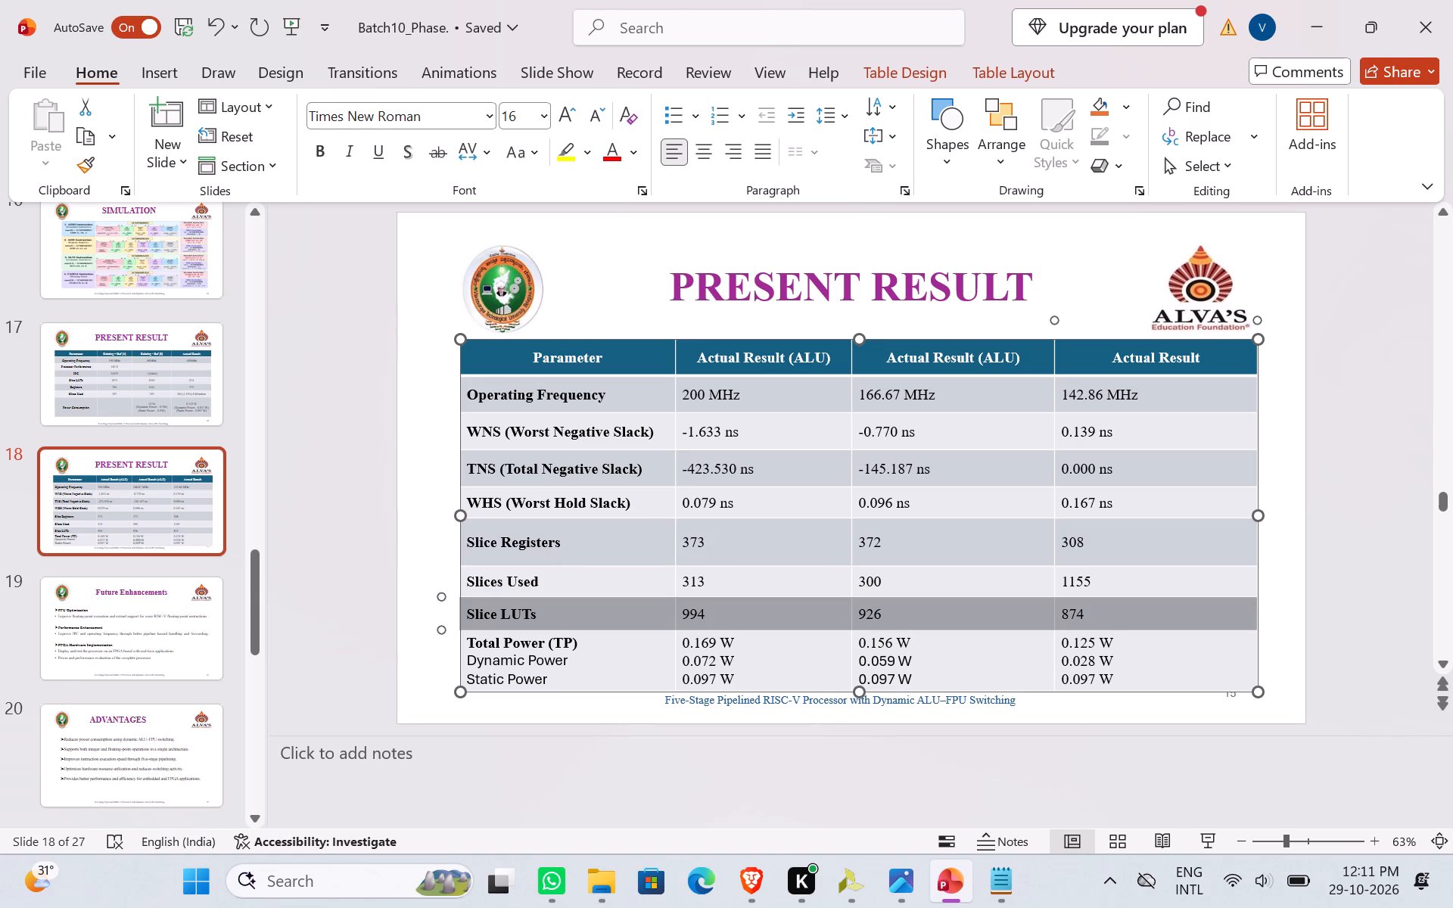
key(shift+Up)
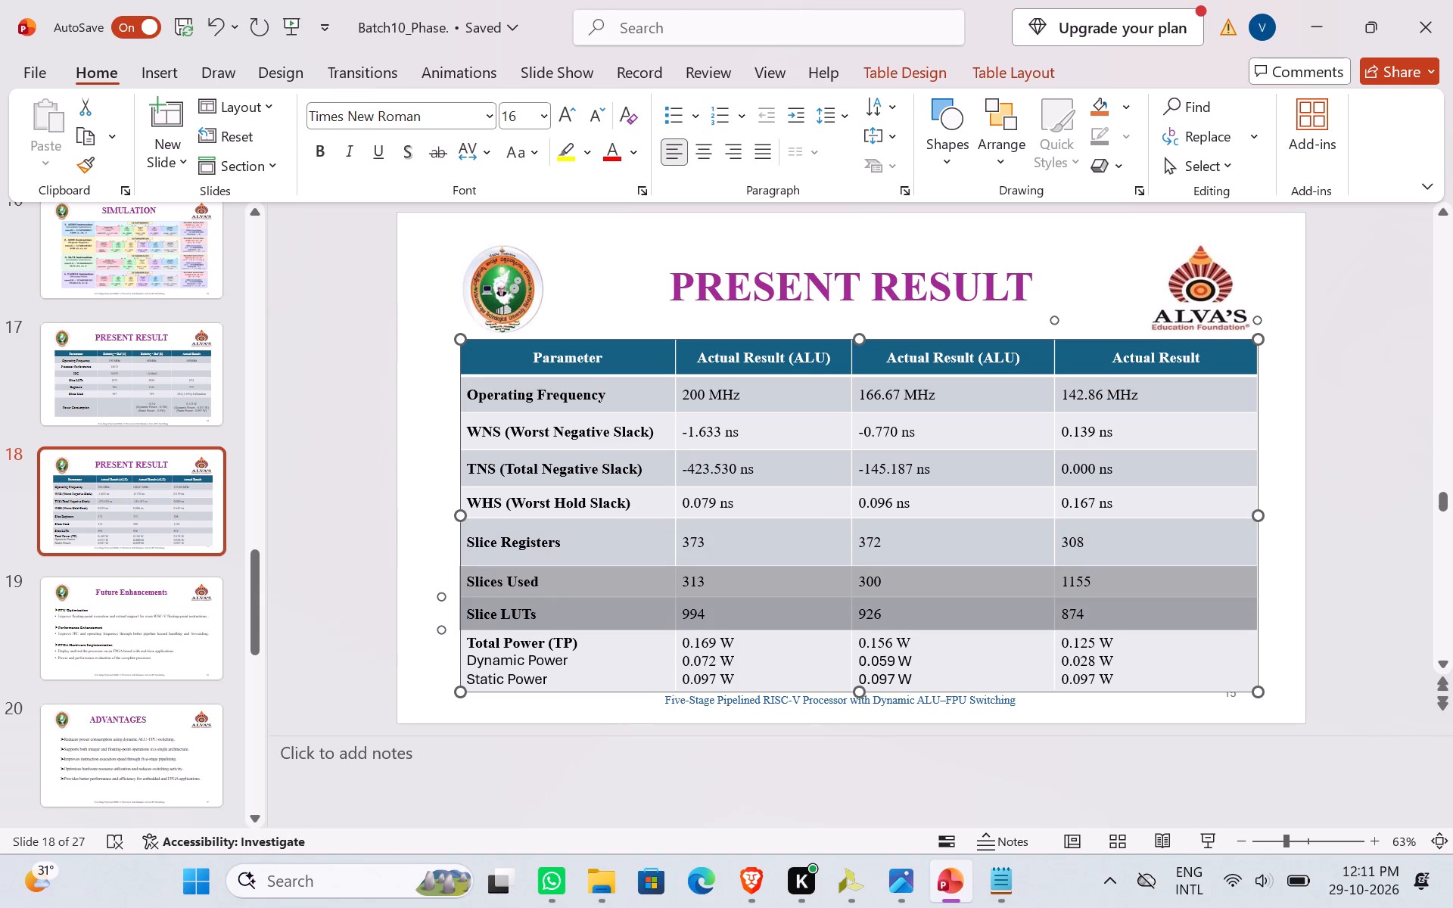
key(Down)
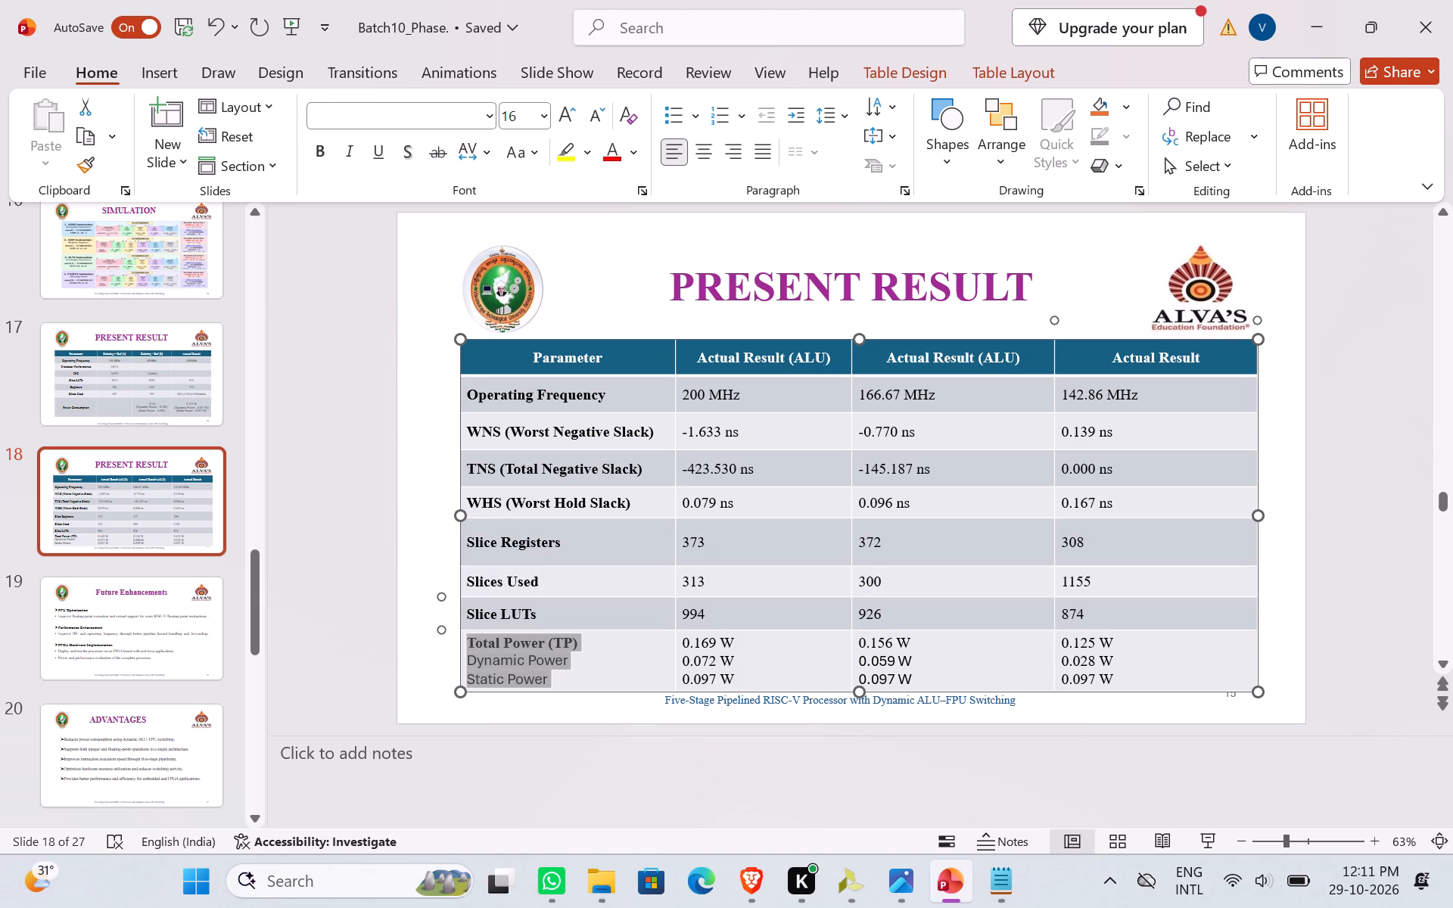
key(Up)
key(Up)
key(shift+Right)
key(shift+Right)
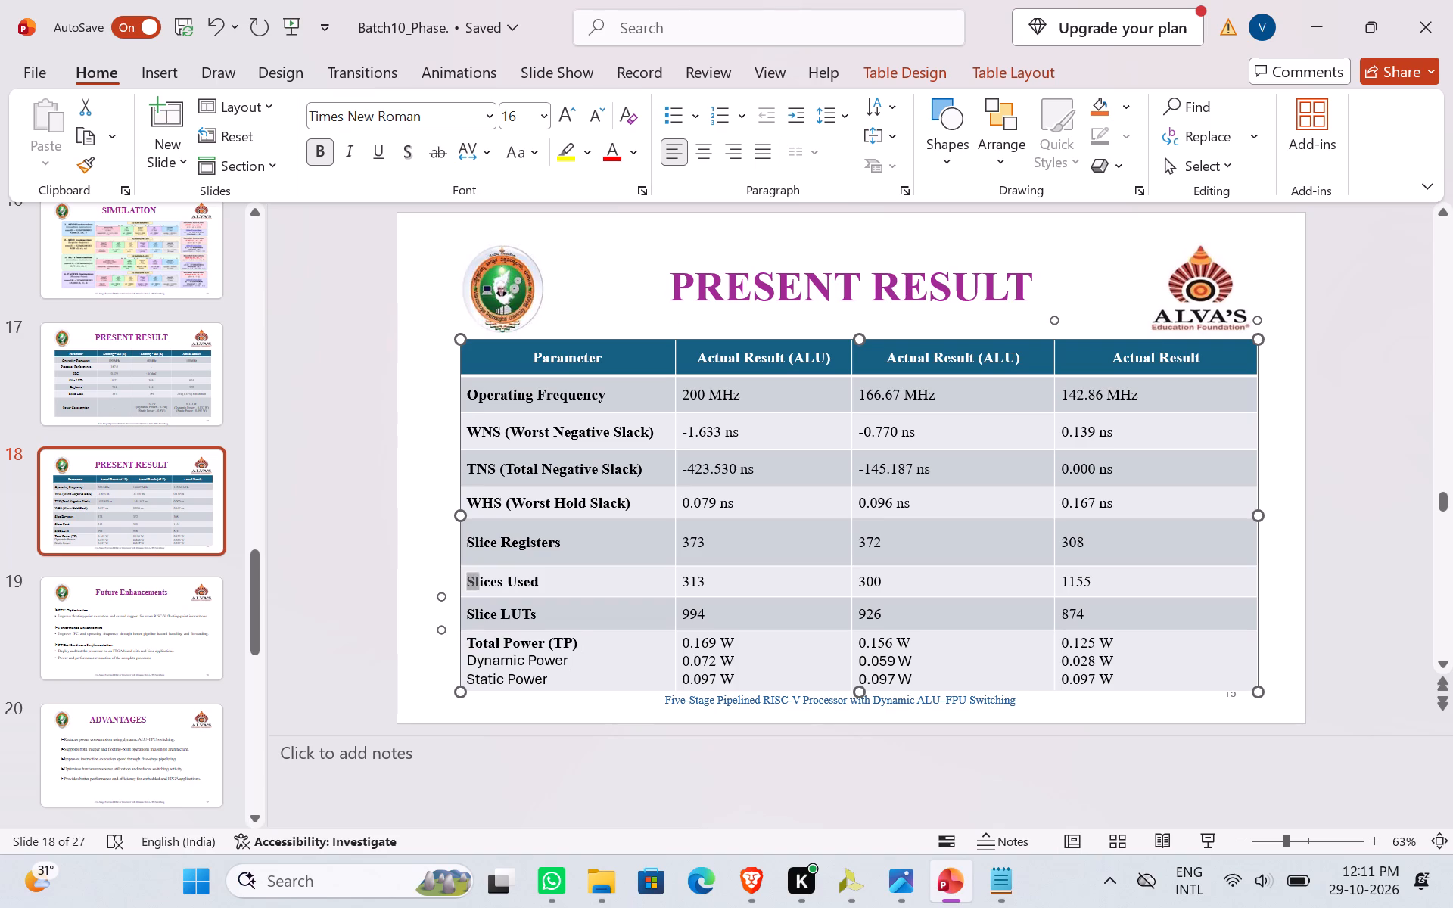
key(shift+Right)
key(shift+Right)
key(shift+Right)
key(shift+Right)
key(shift+Right)
key(shift+Right)
key(shift+Right)
key(shift+Right)
key(shift+Right)
key(shift+Right)
key(shift+Right)
key(shift+Right)
key(shift+Right)
key(shift+Right)
key(shift+Right)
key(shift+Right)
key(shift+Right)
key(shift+Right)
key(shift+Right)
key(shift+Right)
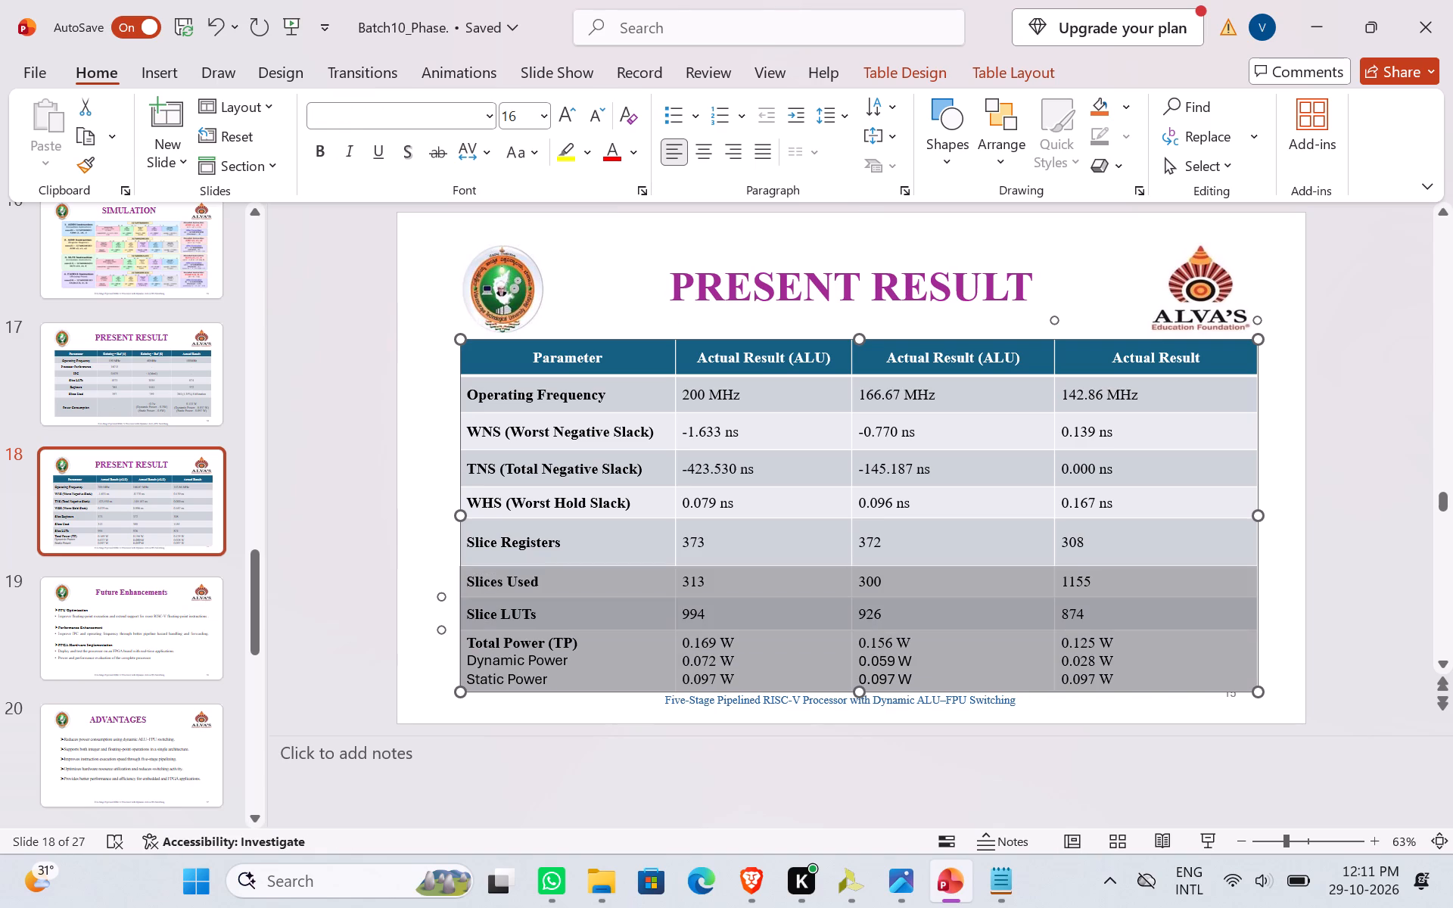
key(shift+Left)
key(shift+Right)
key(shift+Up)
key(shift+Up)
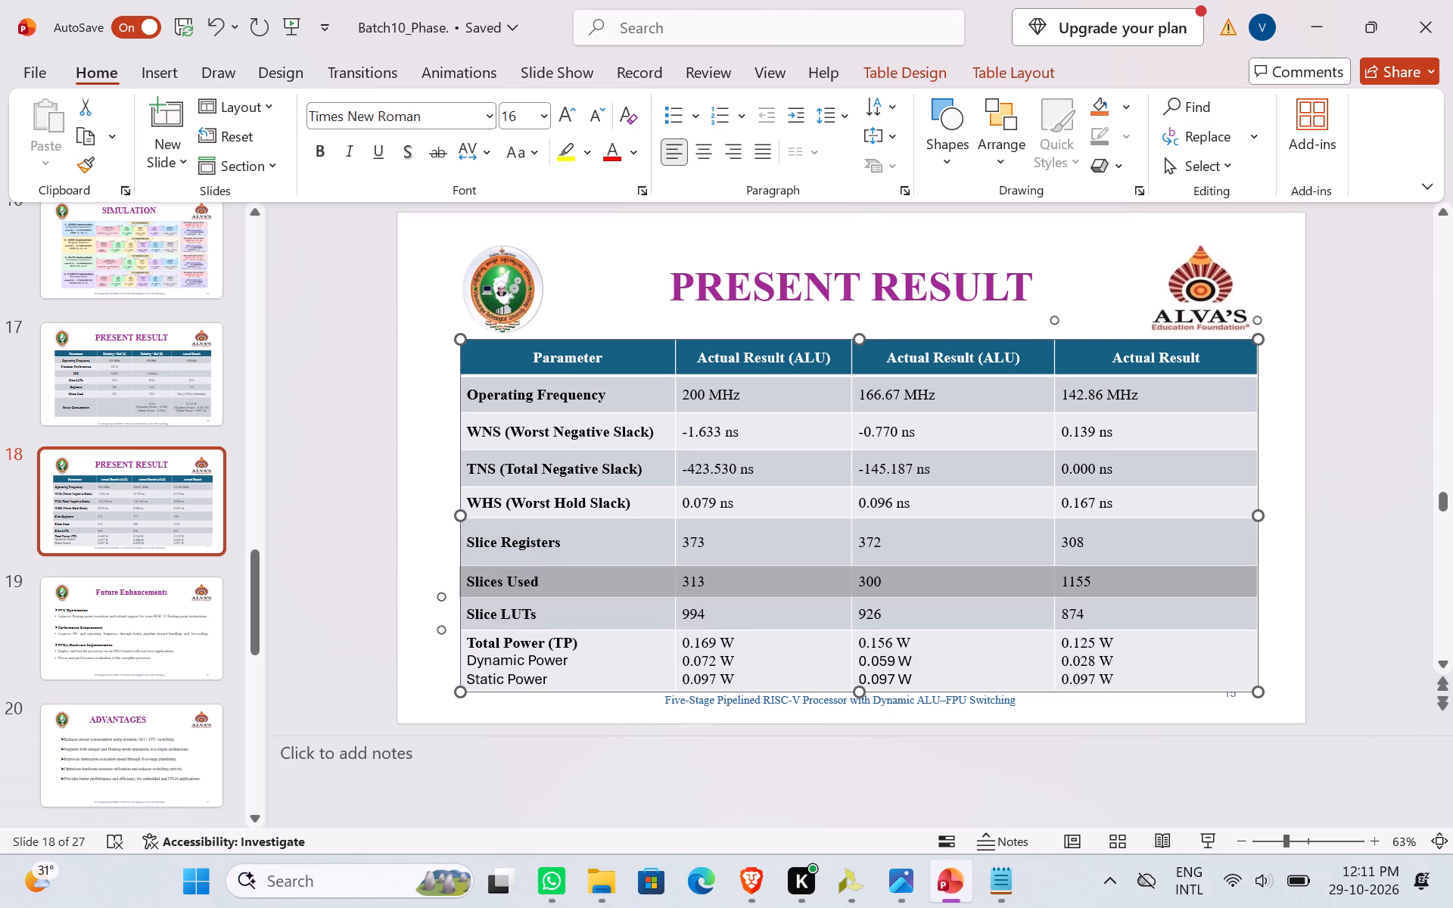
key(BackSpace)
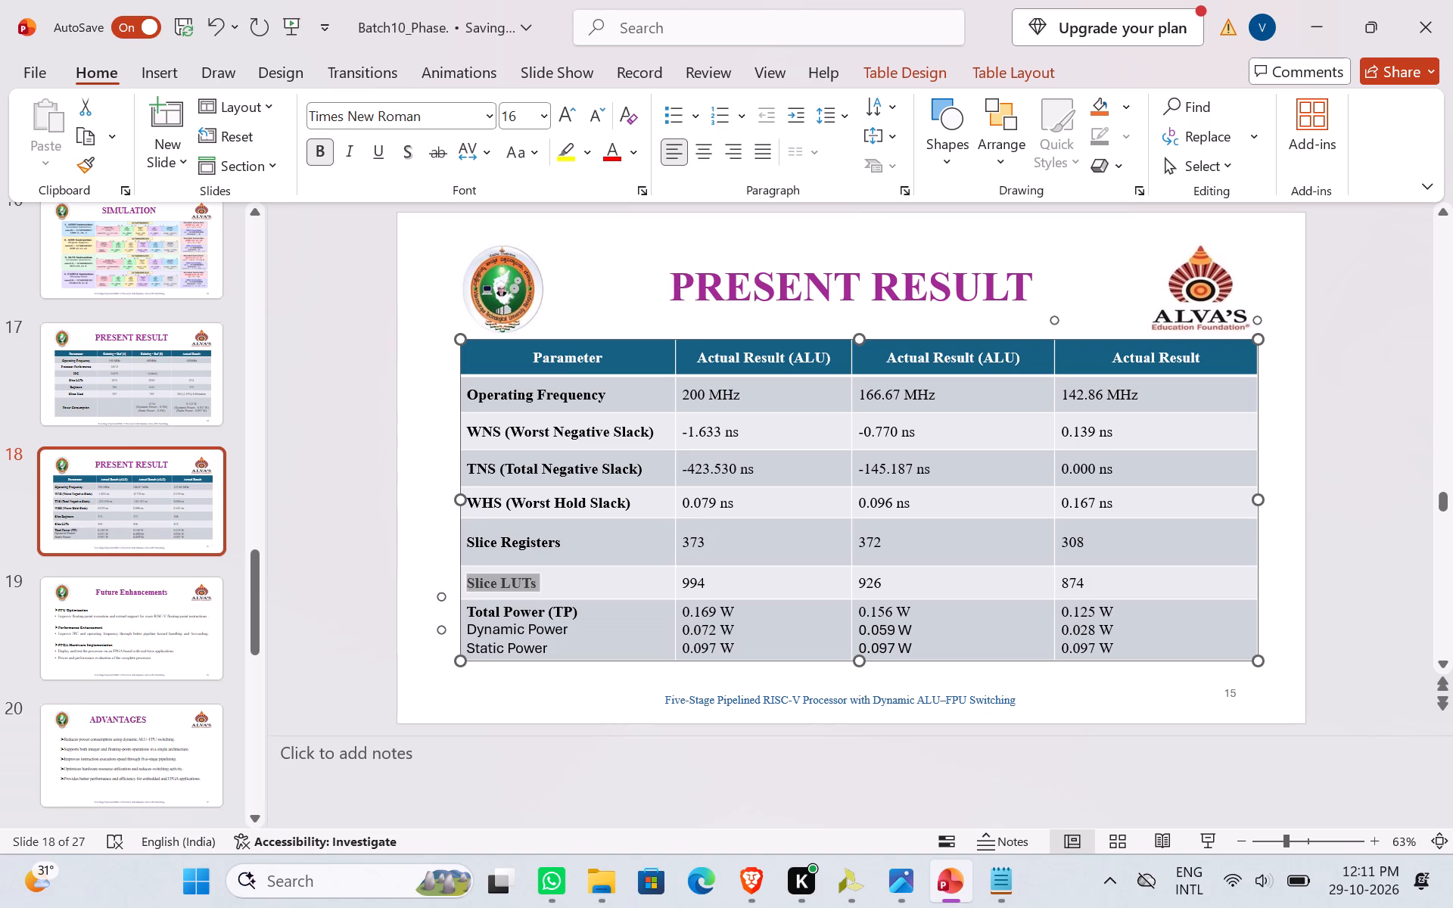
Stretch the Present Result table downward so its lower edge sits just above the slide's footer text.
drag(460, 663, 447, 684)
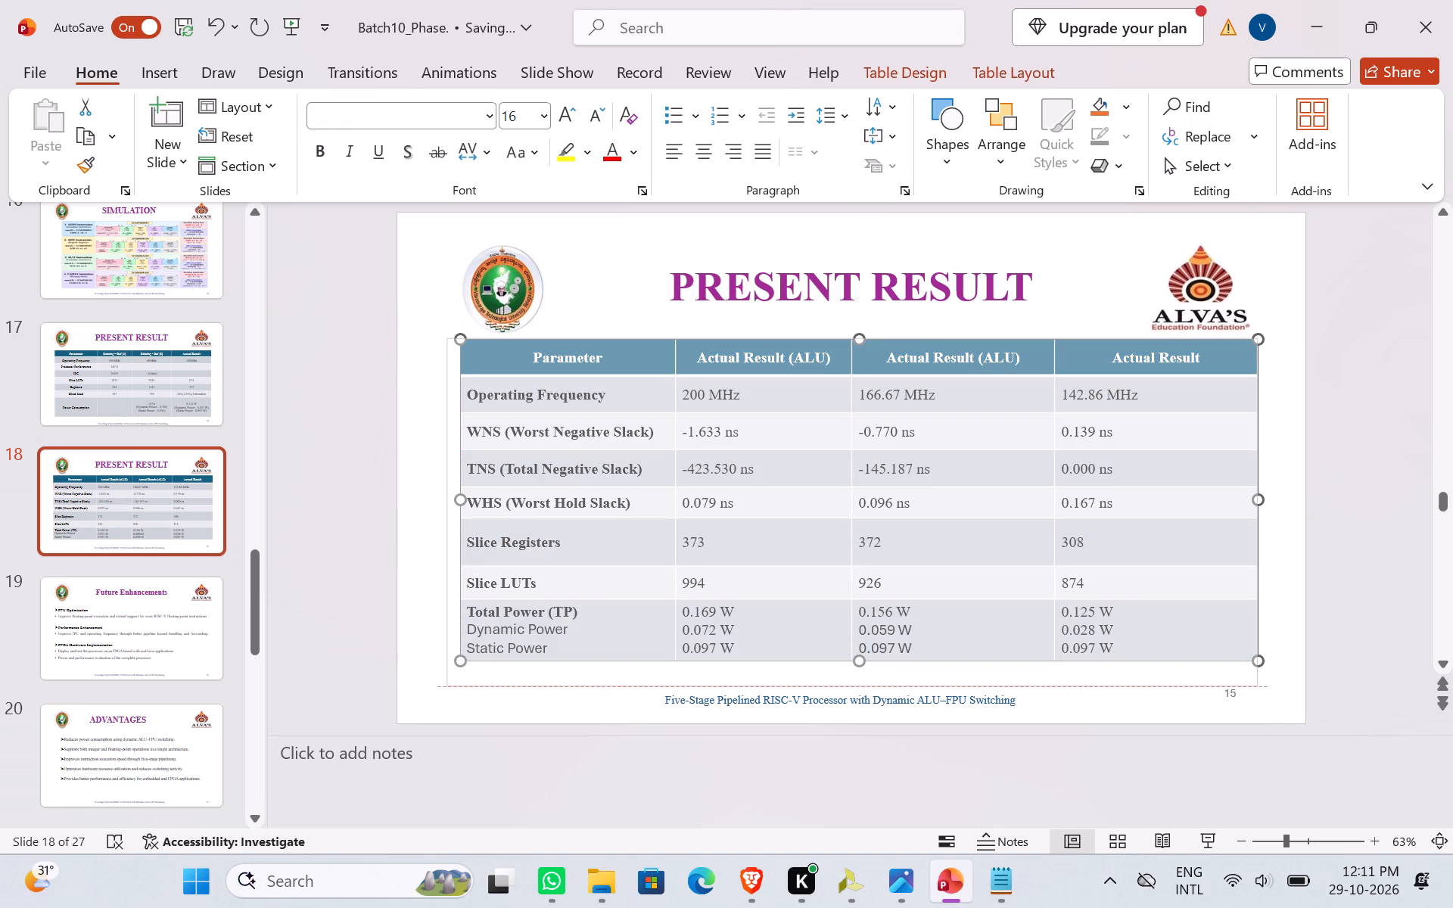
drag(447, 684, 458, 689)
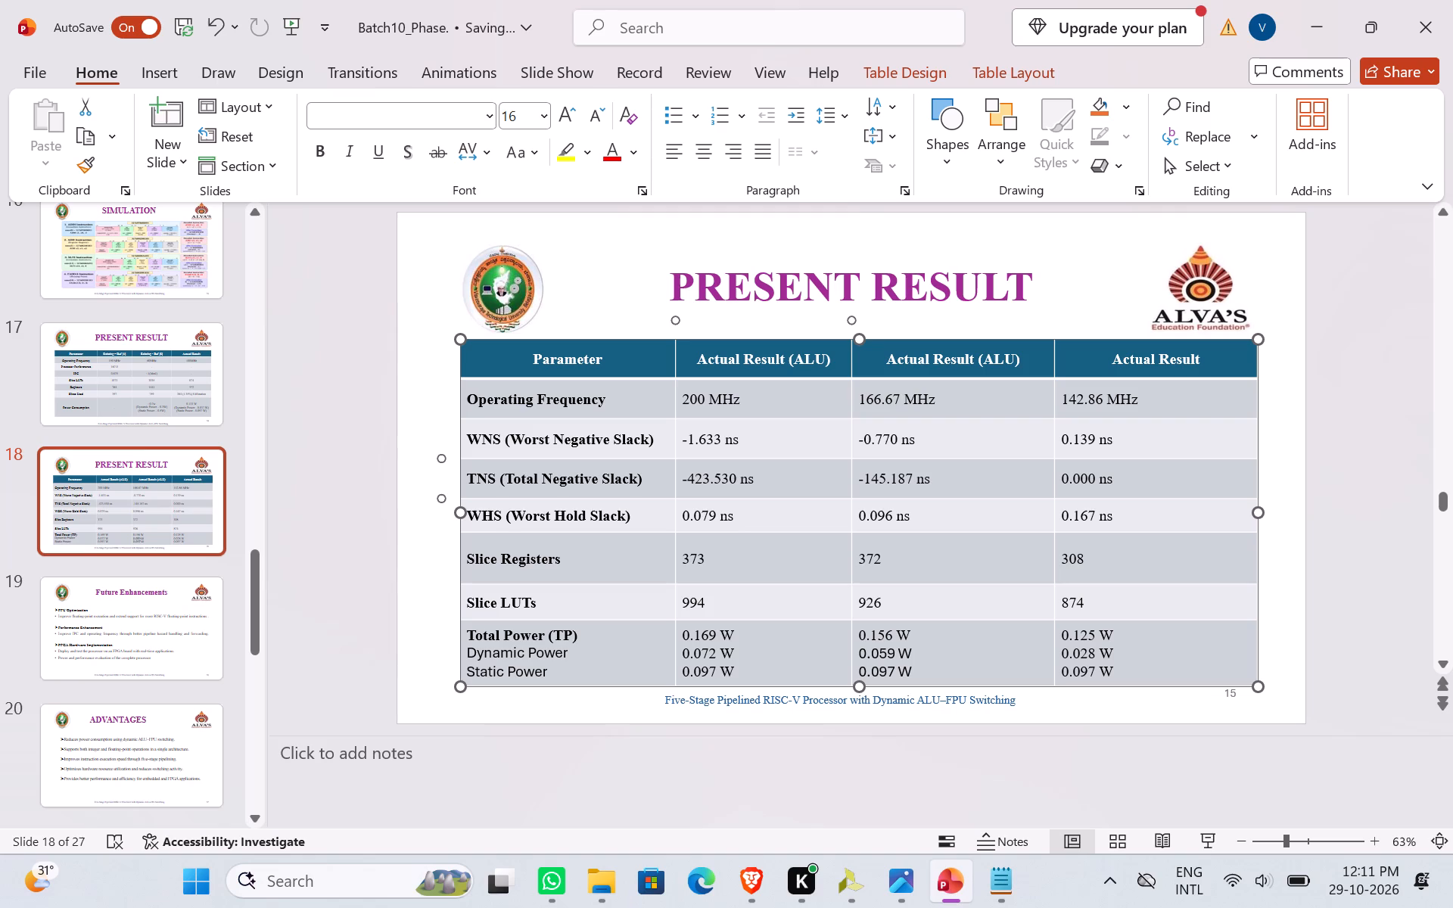
click(689, 465)
click(685, 434)
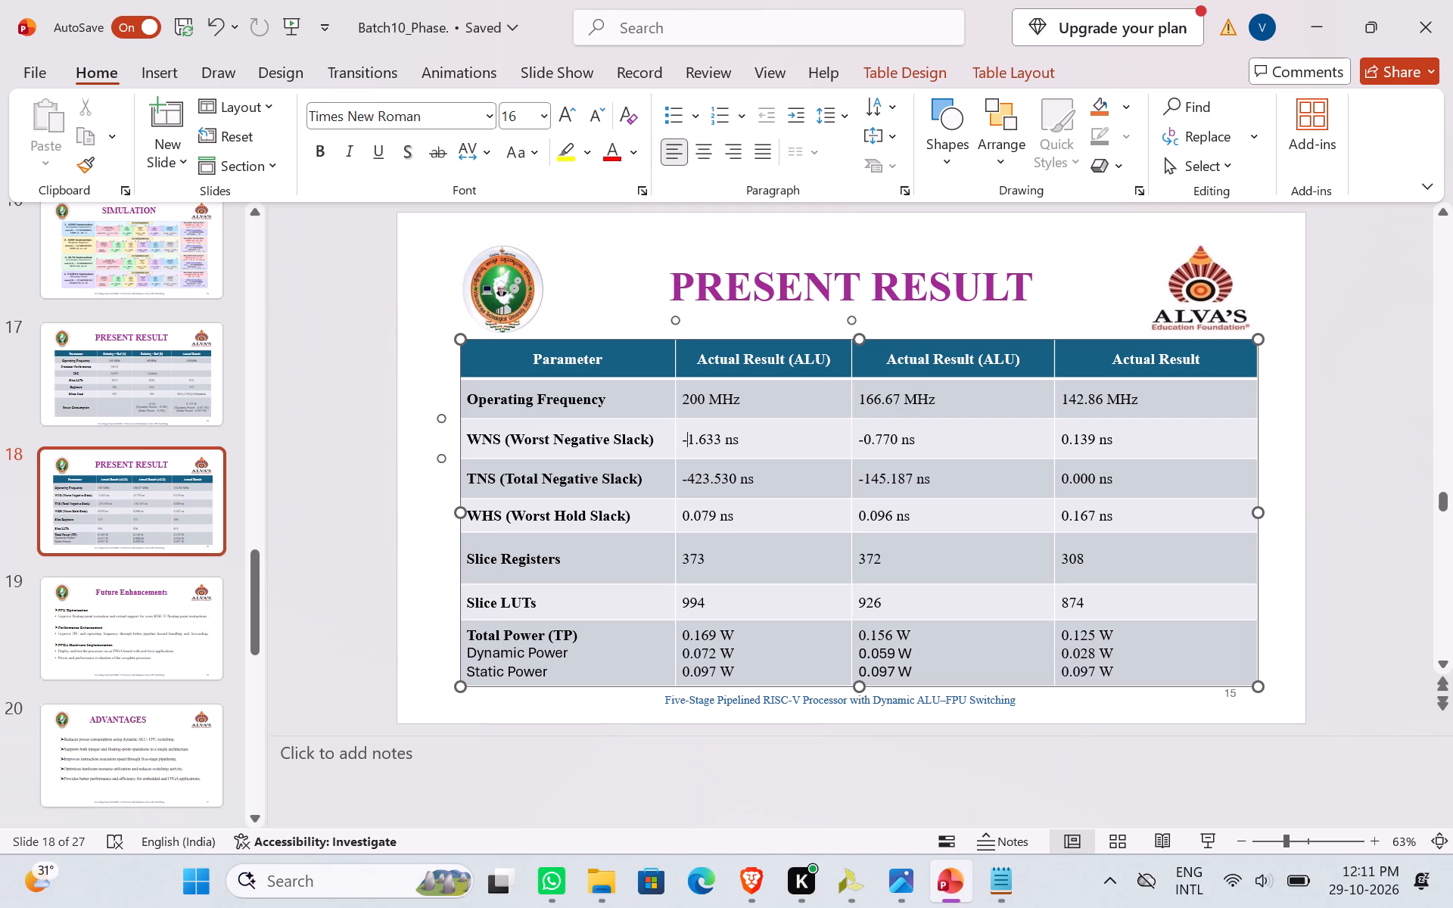